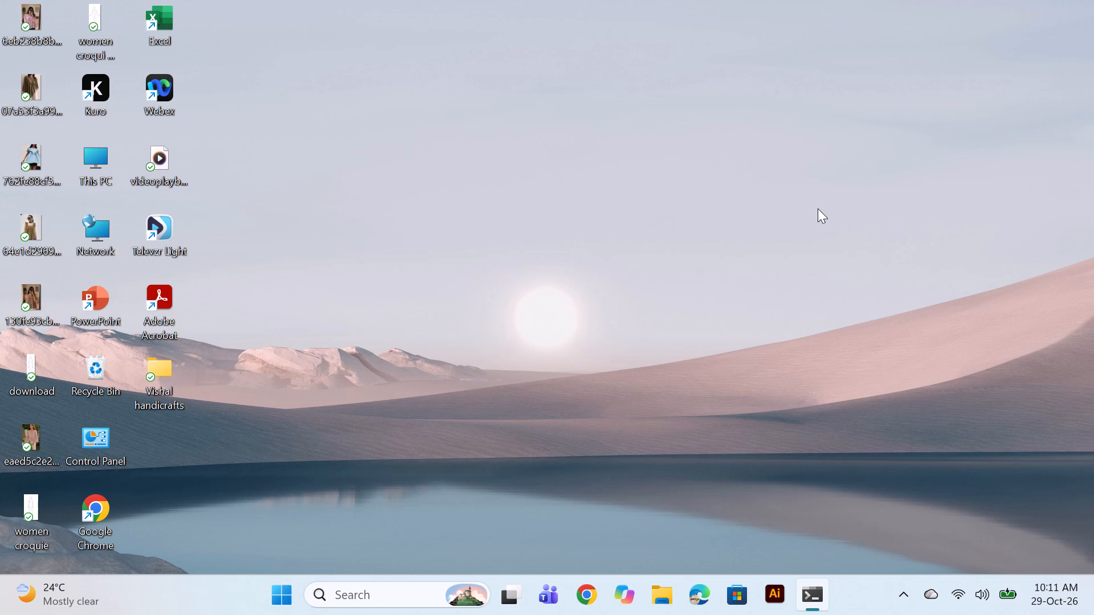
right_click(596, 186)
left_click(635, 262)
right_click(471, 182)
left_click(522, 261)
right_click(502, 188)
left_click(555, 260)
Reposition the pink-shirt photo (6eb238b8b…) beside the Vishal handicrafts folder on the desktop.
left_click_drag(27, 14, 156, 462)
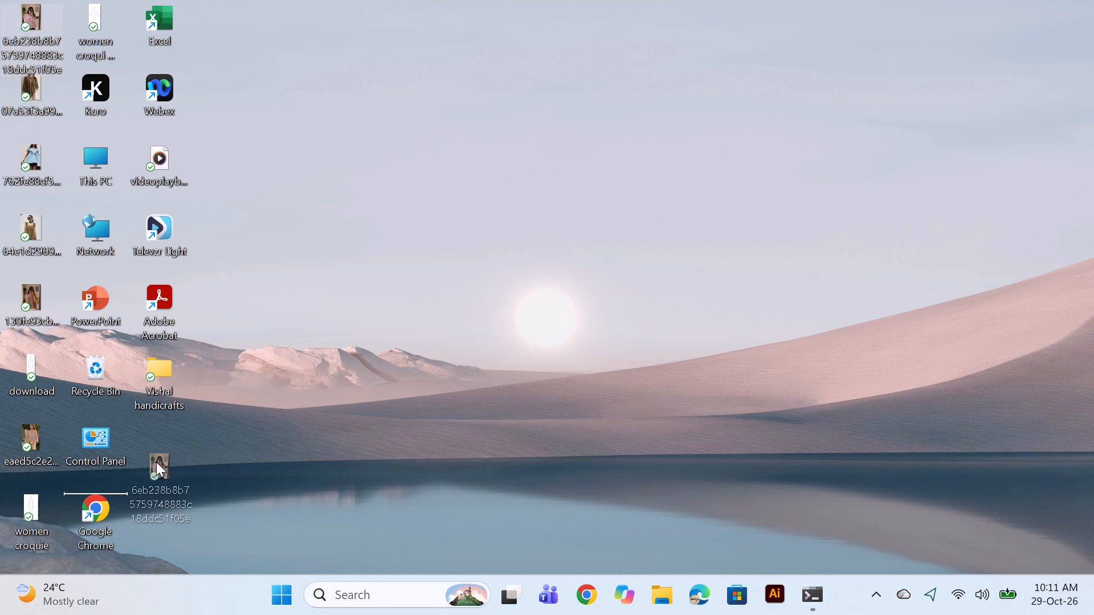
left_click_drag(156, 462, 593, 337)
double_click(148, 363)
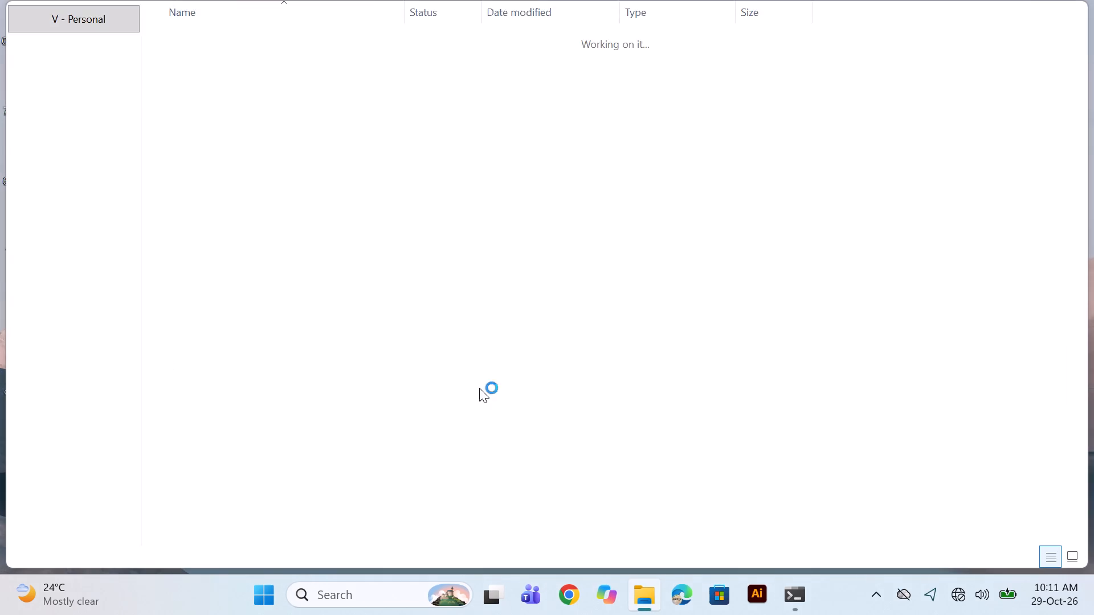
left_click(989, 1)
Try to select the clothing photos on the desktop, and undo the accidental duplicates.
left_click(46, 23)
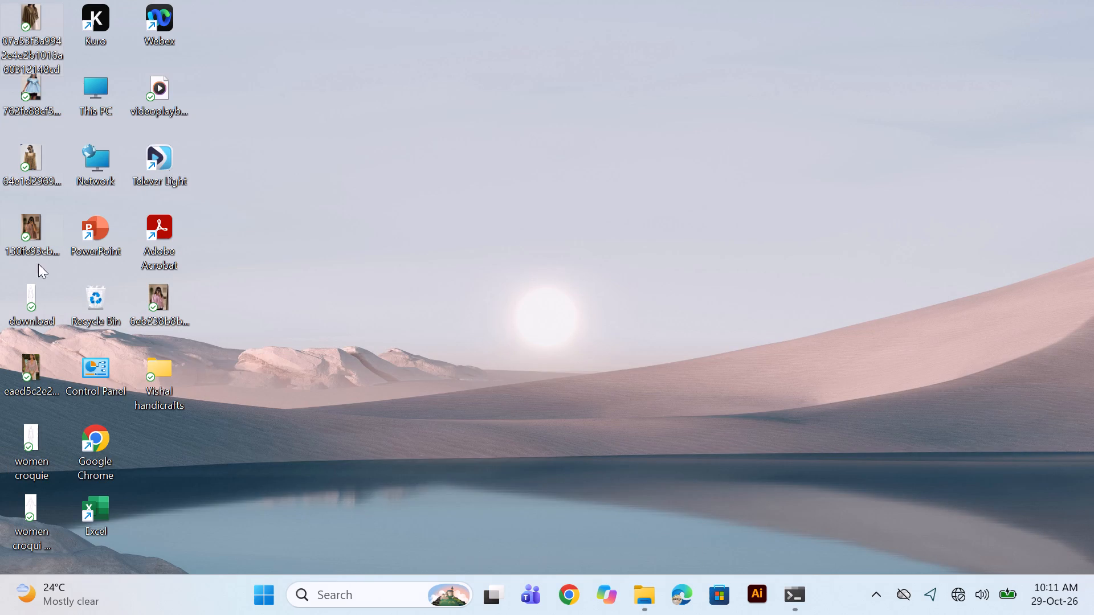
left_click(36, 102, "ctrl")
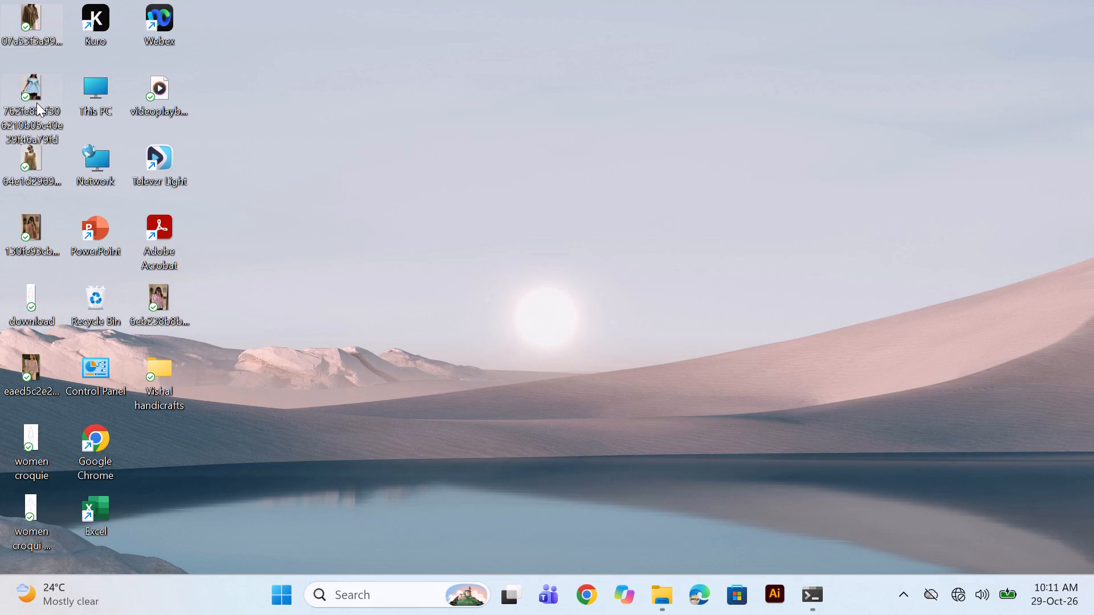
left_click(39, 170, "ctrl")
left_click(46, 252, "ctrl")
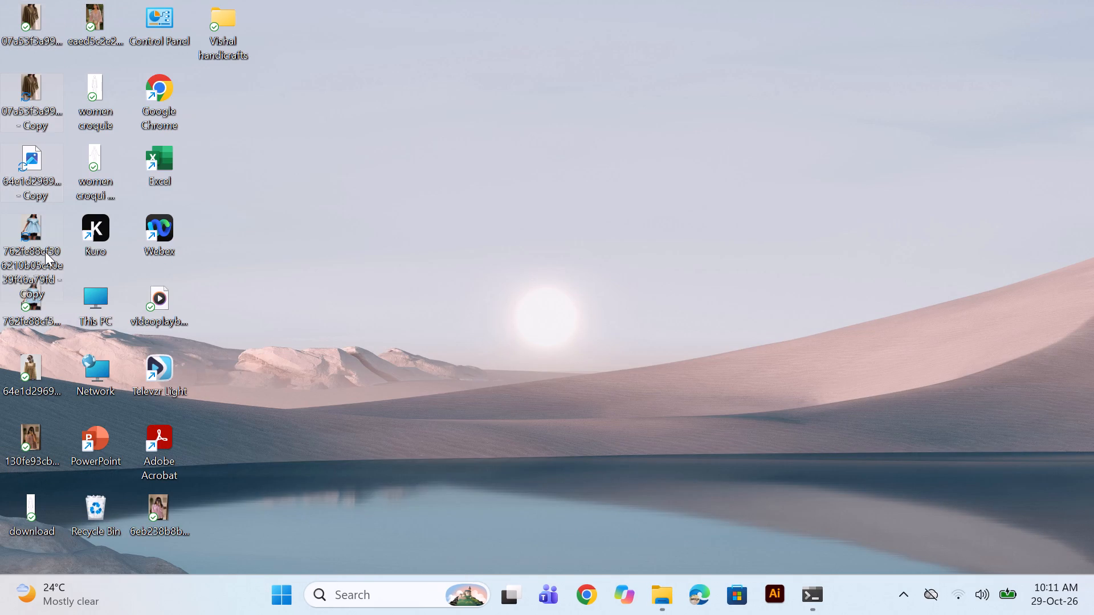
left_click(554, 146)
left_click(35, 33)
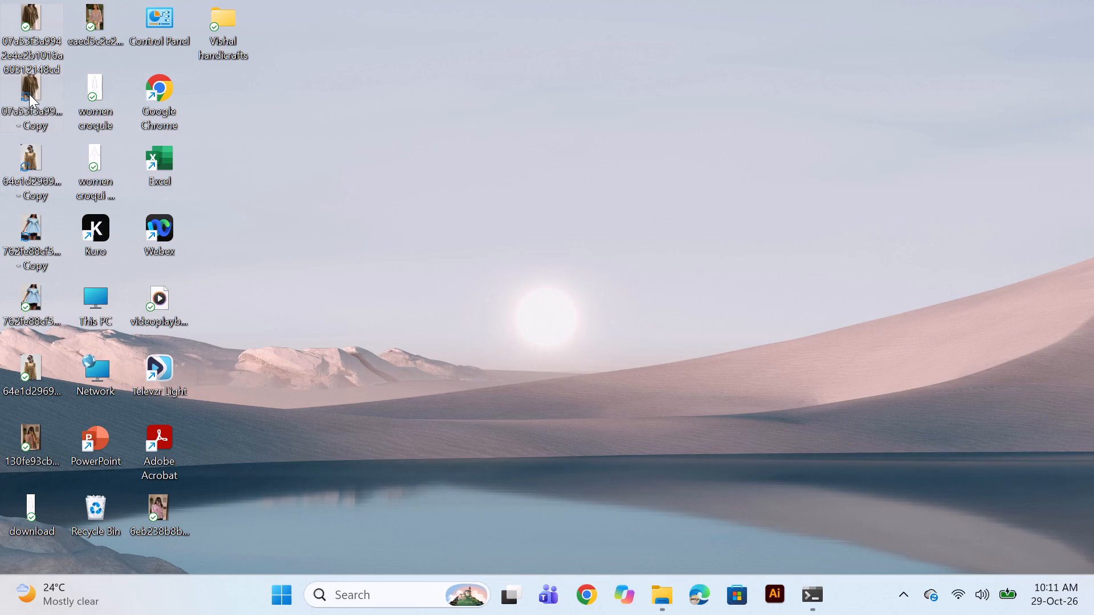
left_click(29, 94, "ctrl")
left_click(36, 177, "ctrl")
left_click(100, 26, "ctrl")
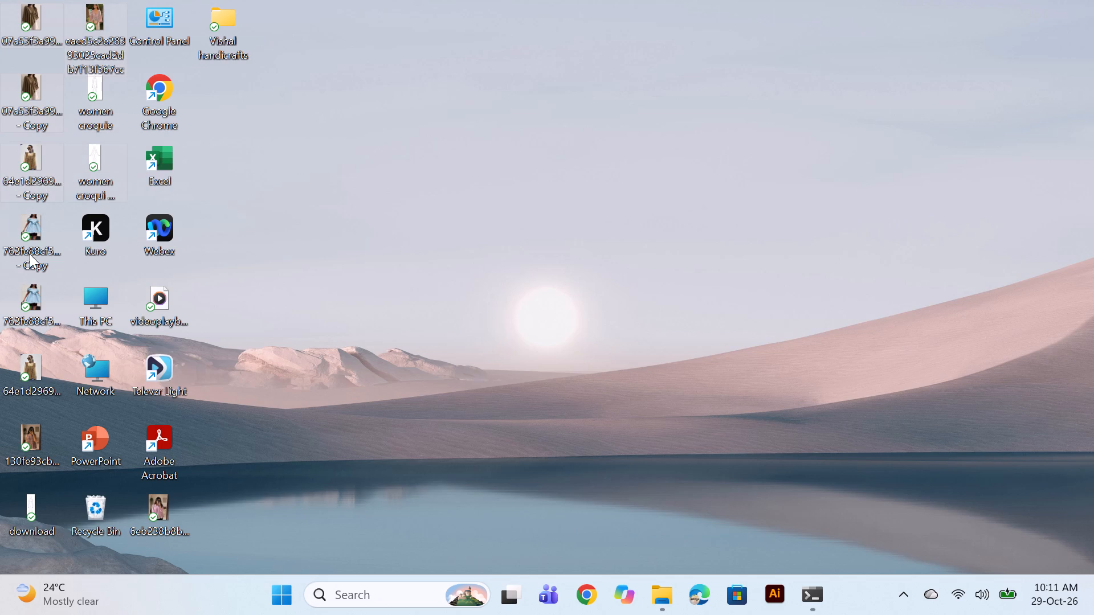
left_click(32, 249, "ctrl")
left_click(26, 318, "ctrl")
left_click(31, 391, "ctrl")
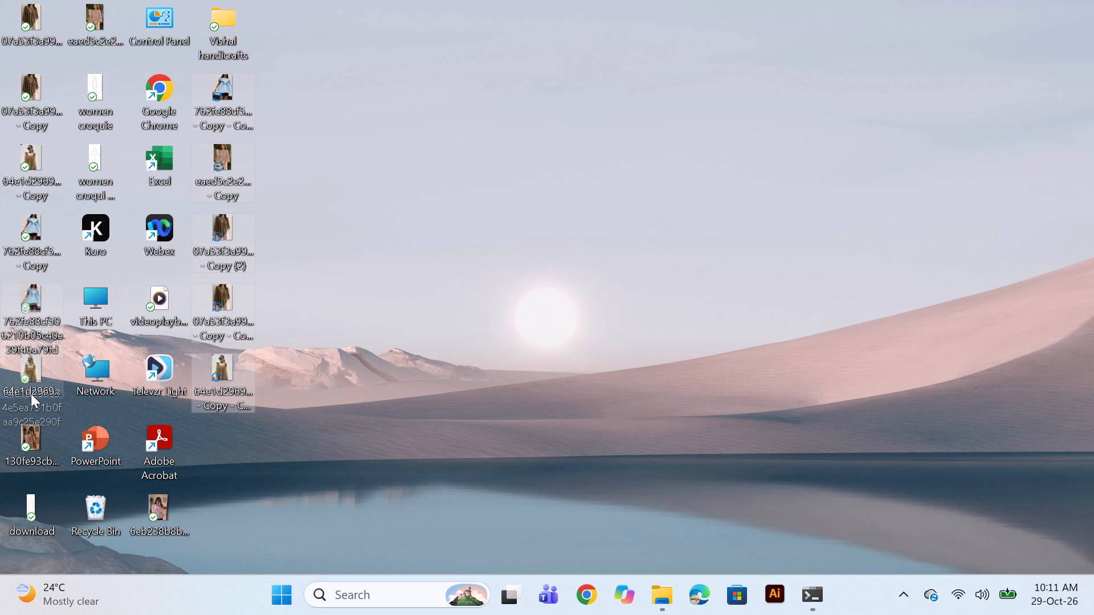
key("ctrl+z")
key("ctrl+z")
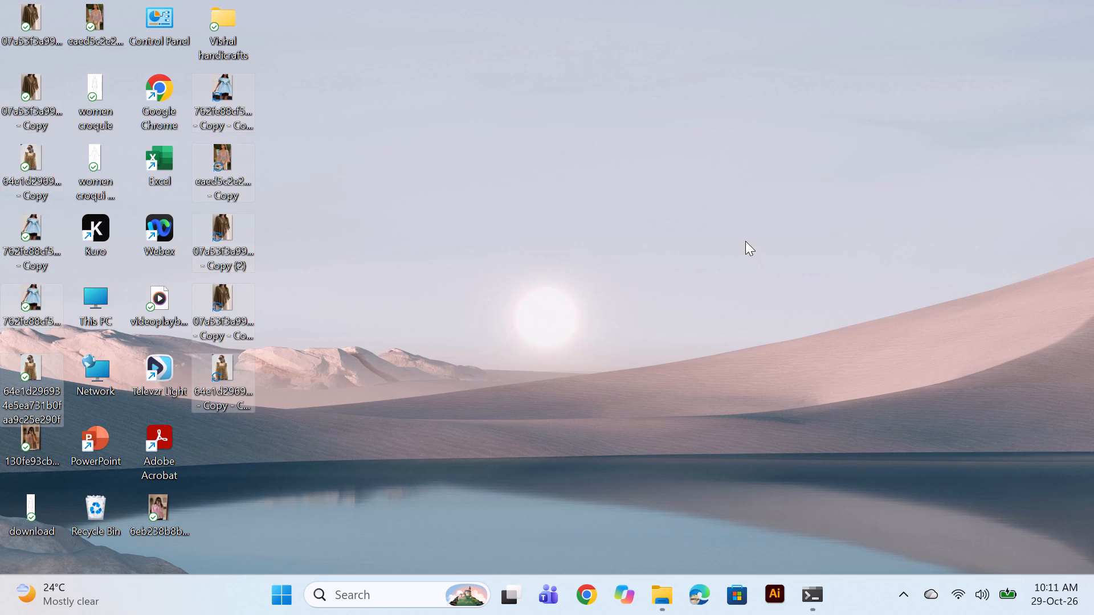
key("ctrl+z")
Cut the six clothing photos on the desktop: 07a53f3a99…, 762fe88cf5…, 64e1d2969…, 130fe93cb…, eaed5c2e2… and 6eb238b8b….
left_click(40, 24)
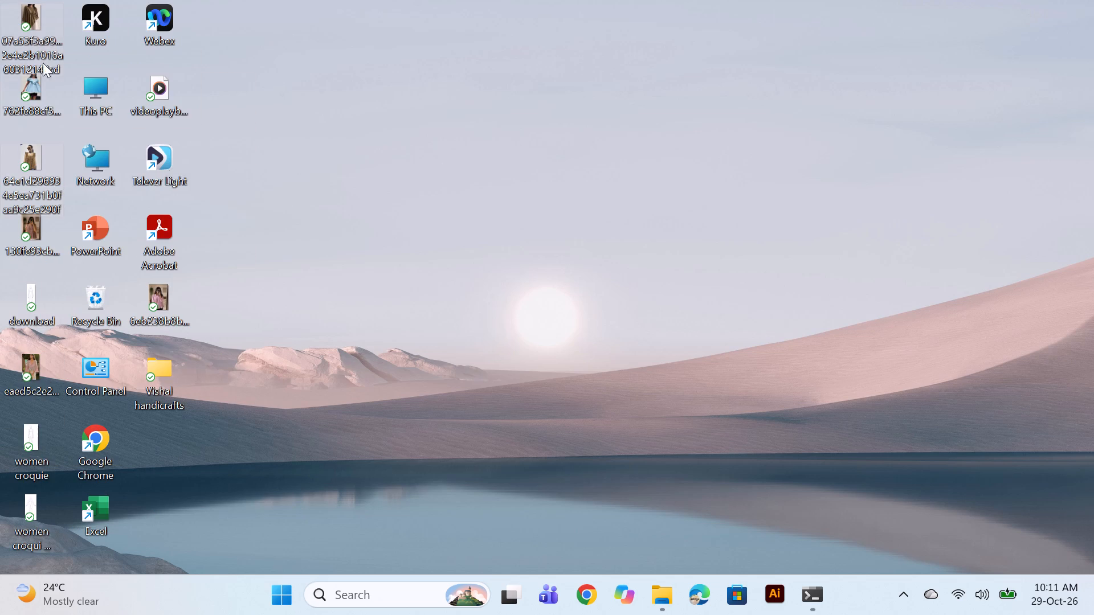
left_click(27, 113, "ctrl")
left_click(48, 184, "ctrl")
left_click(35, 241, "ctrl")
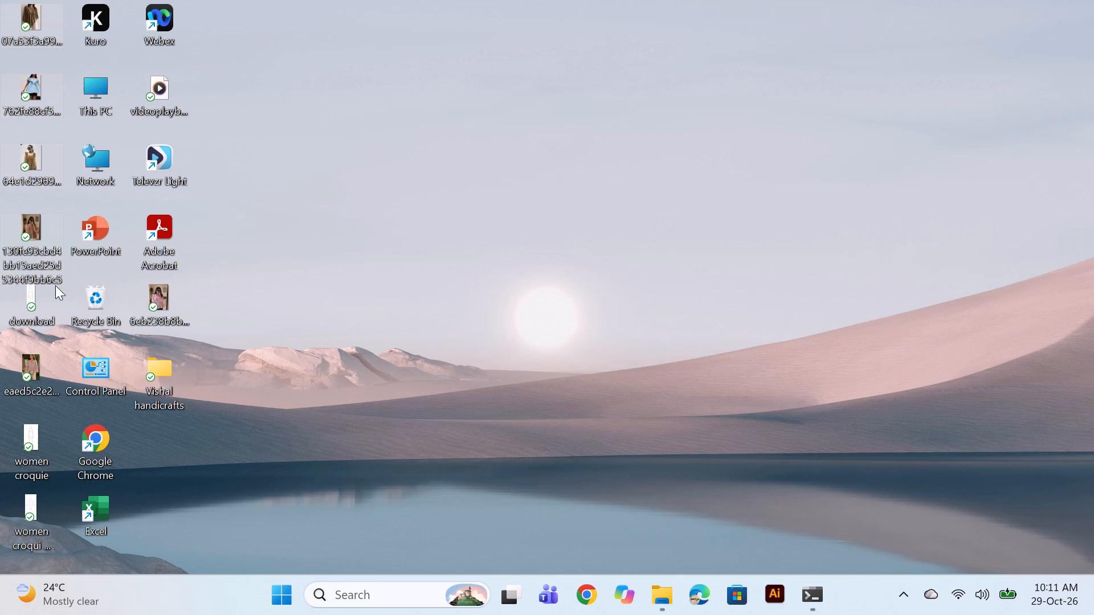
left_click(24, 378, "ctrl")
left_click(151, 318, "ctrl")
right_click(150, 316)
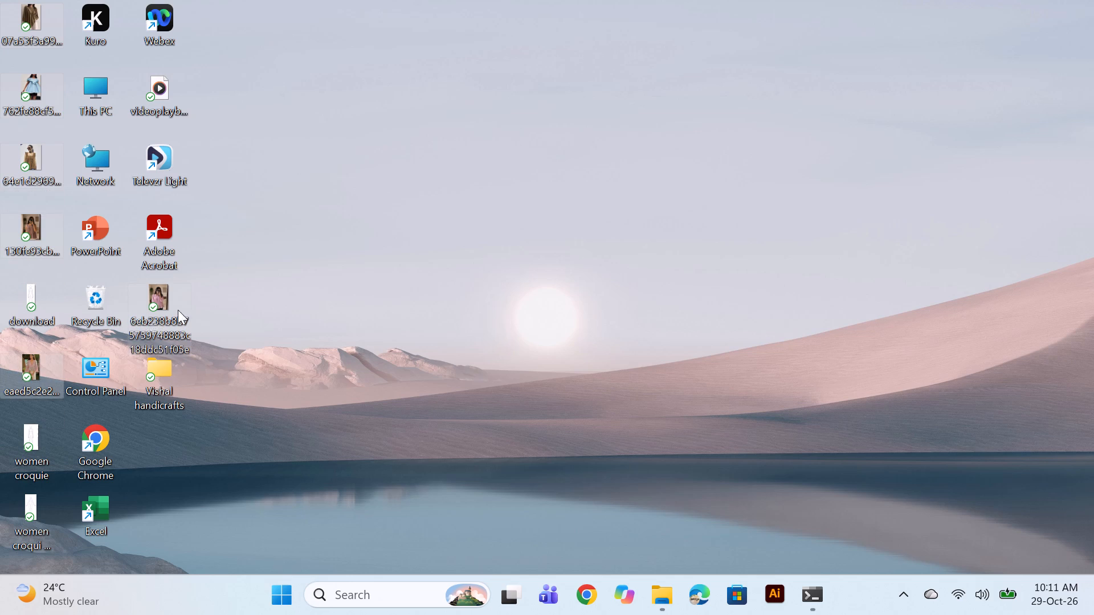
left_click(187, 47)
left_click(182, 36)
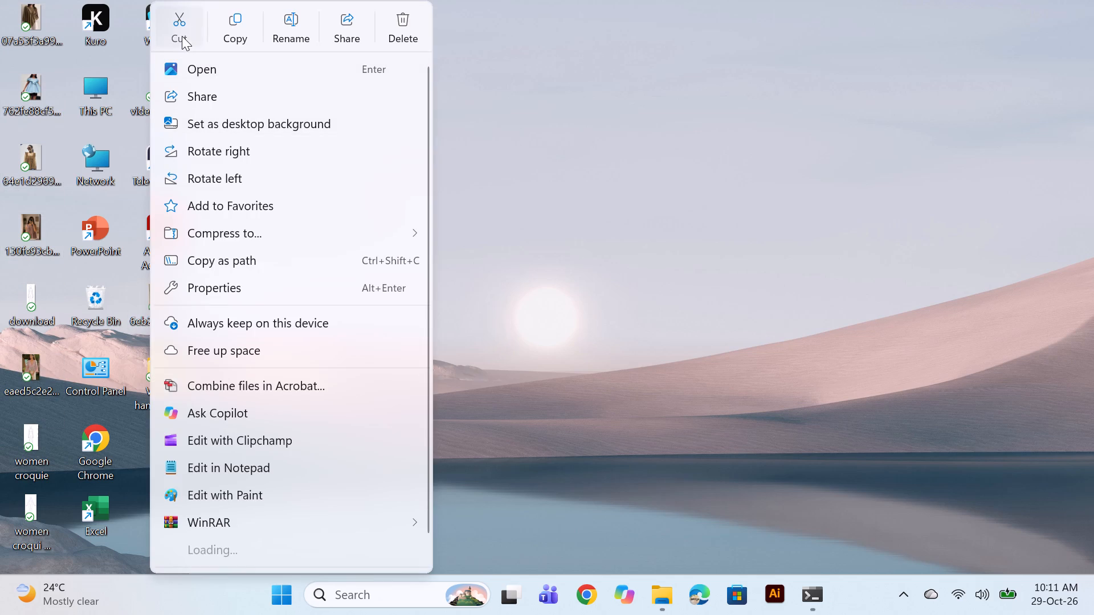
left_click(167, 27)
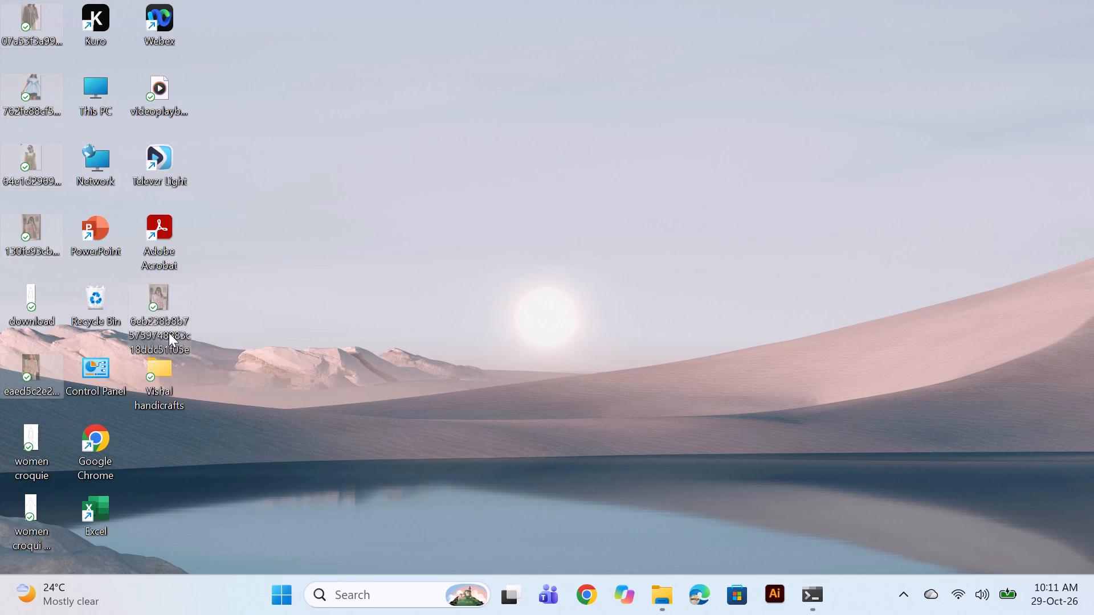
Paste the cut photos into the Khadi tops silhouettes folder inside Vishal handicrafts, look over its contents and minimise the window.
left_click(161, 369)
left_click_drag(161, 368, 164, 377)
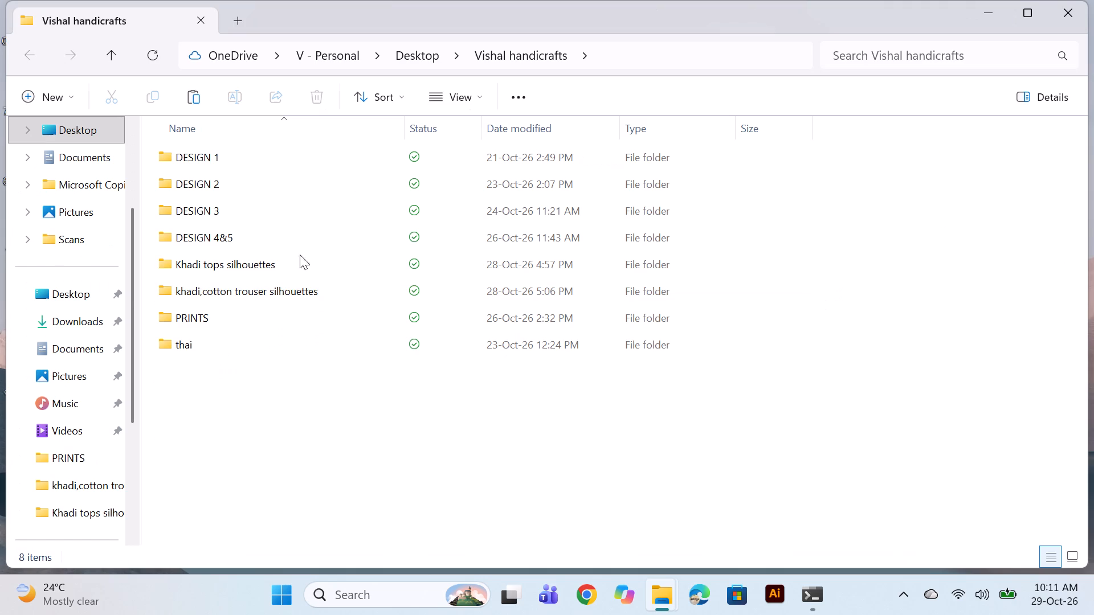
double_click(275, 262)
key("ctrl+v")
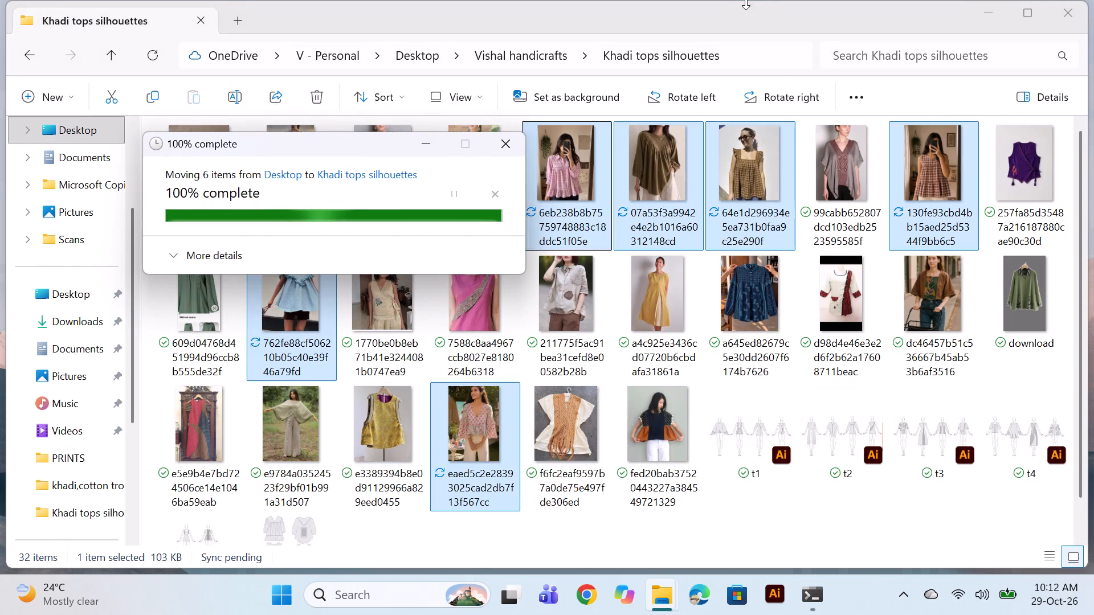
left_click(732, 0)
scroll(770, 360, "down", 1)
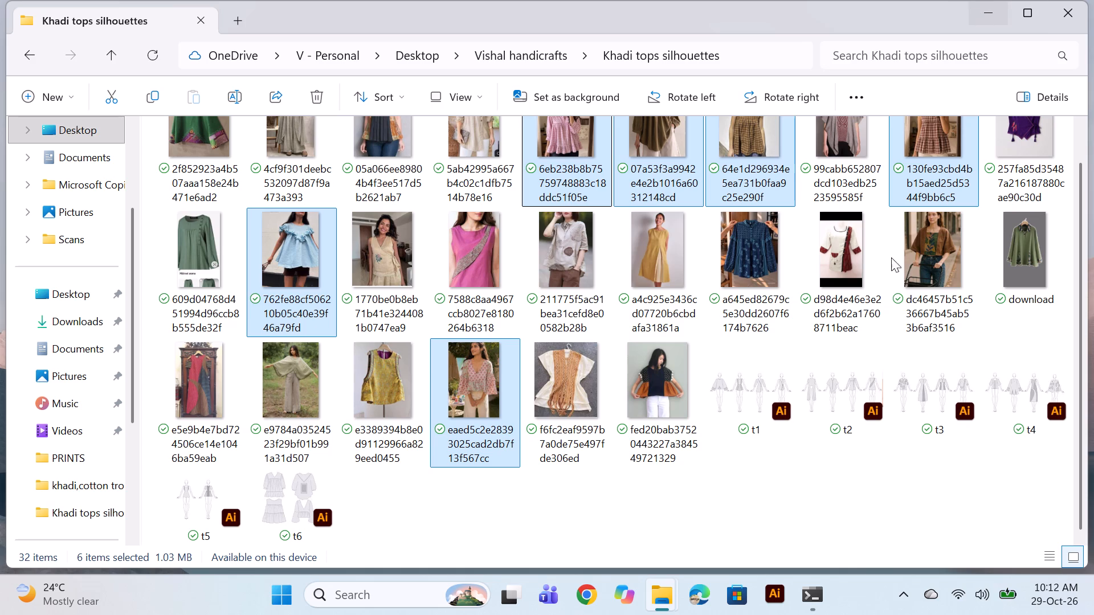
scroll(847, 352, "up", 6)
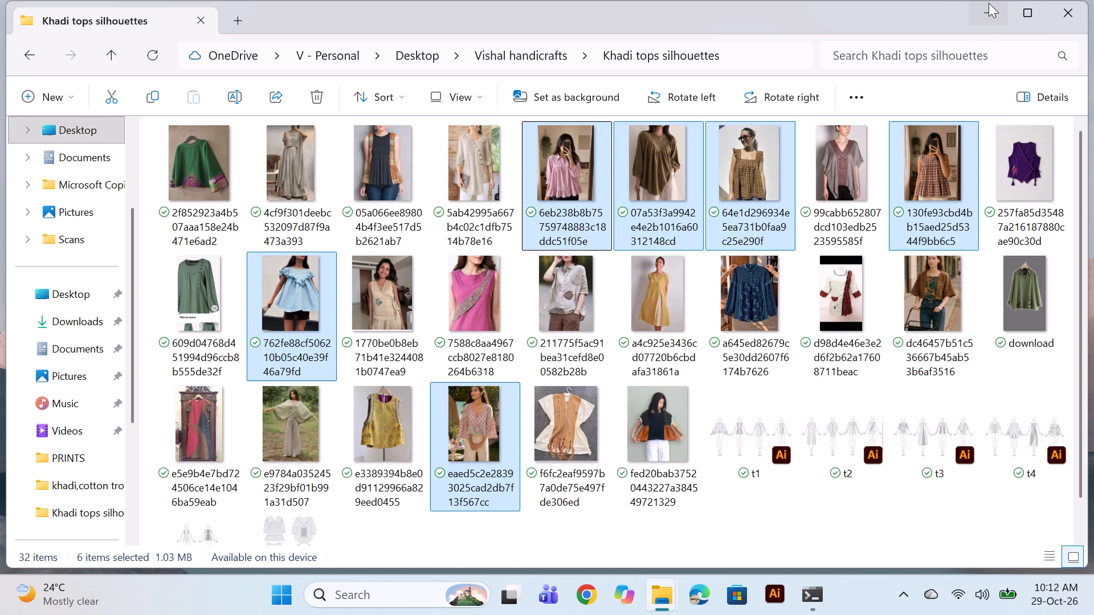
left_click(989, 3)
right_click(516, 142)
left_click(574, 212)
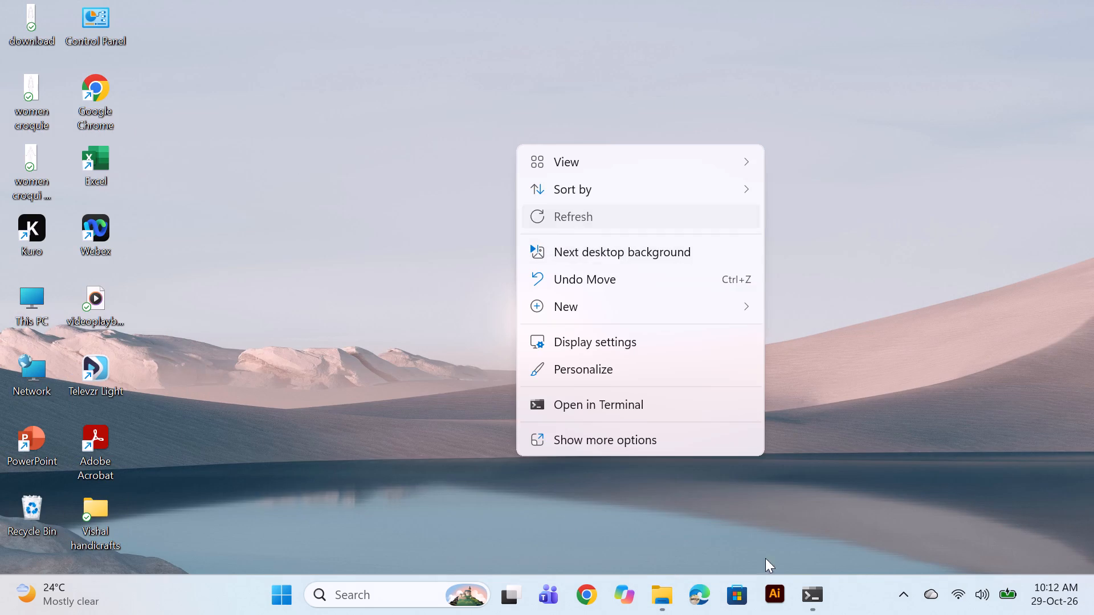
Open Google Chrome, search for pinterest and open the Pinterest website.
double_click(582, 602)
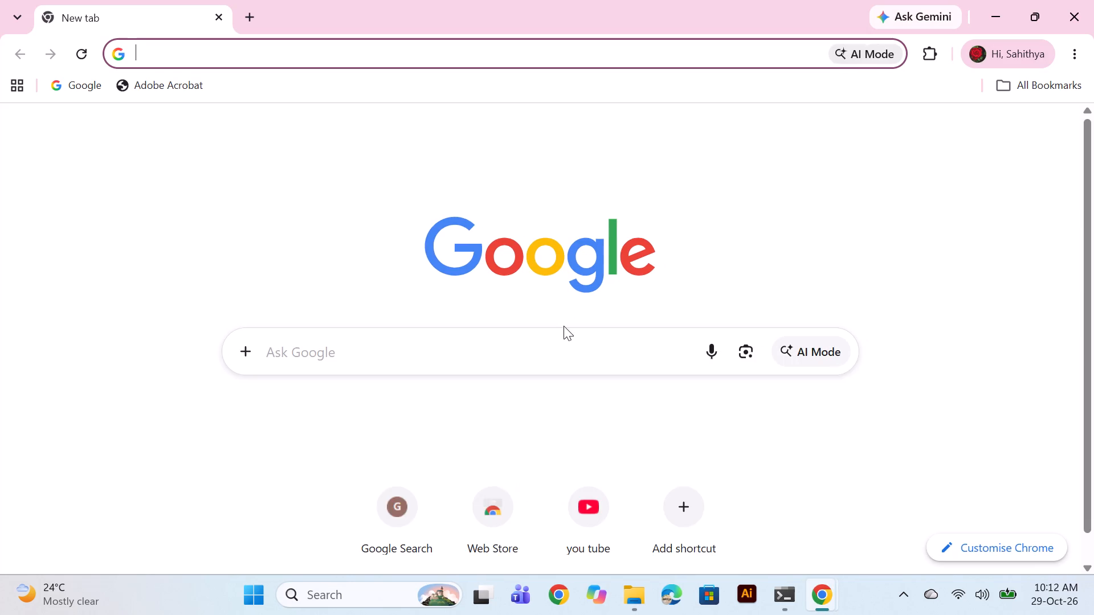
left_click(545, 344)
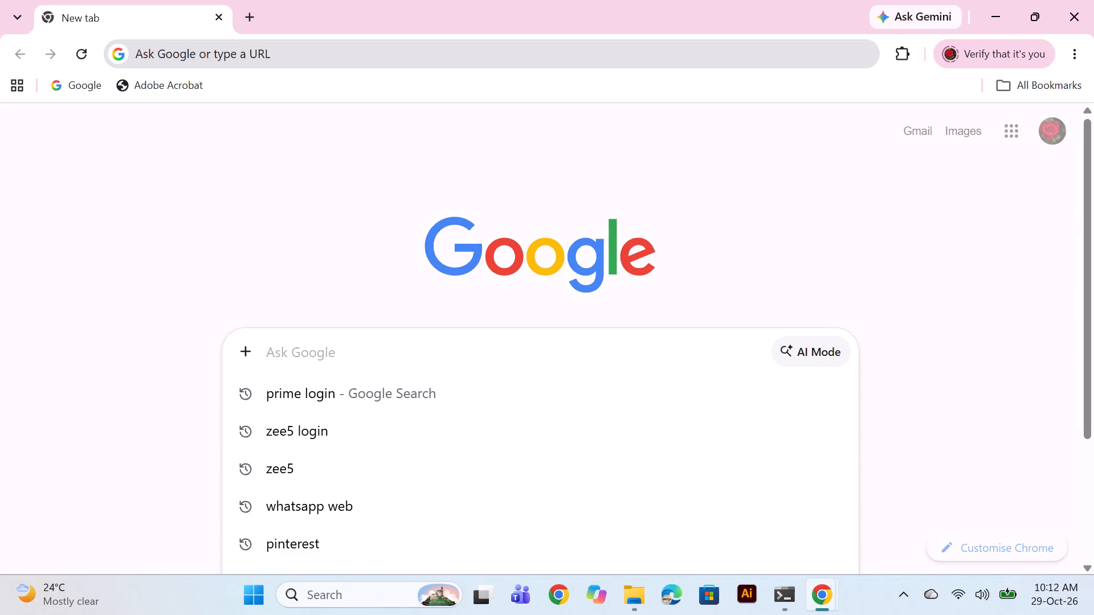
double_click(339, 557)
double_click(156, 286)
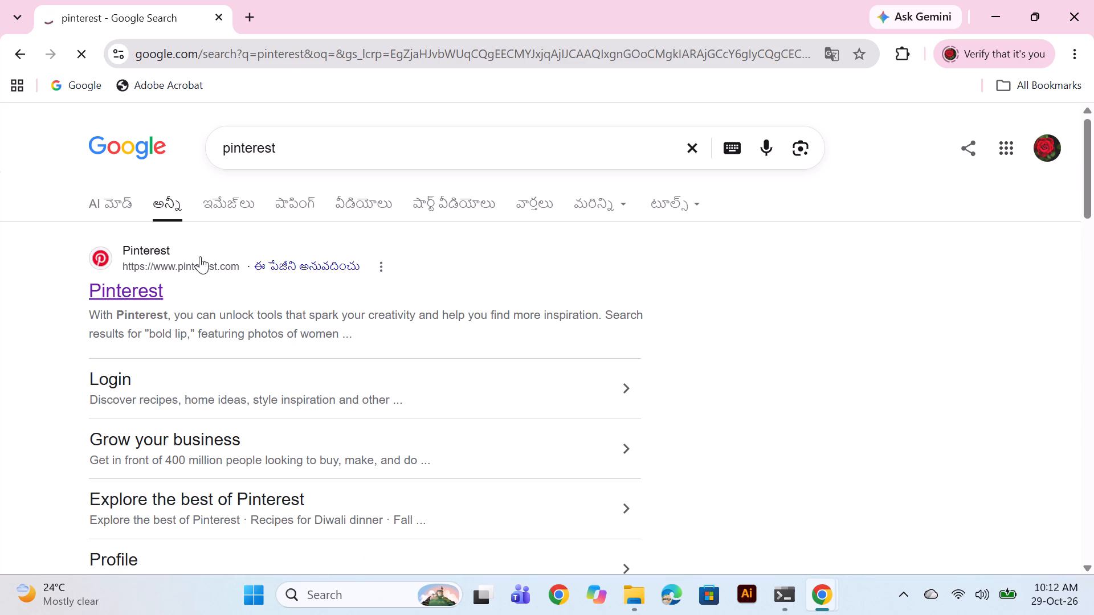
double_click(159, 292)
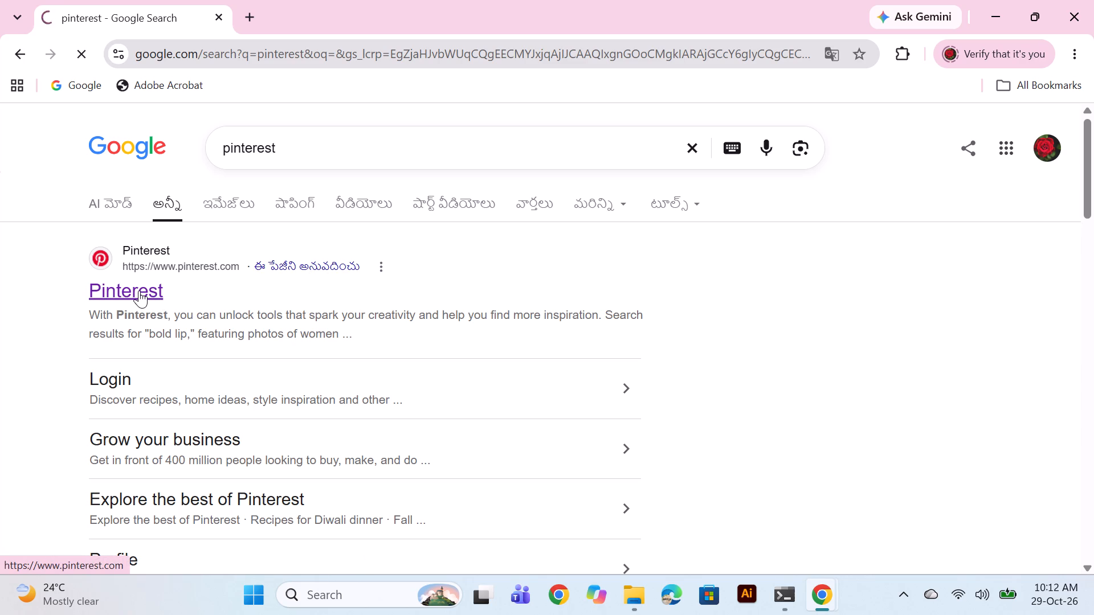
left_click(139, 290)
left_click(139, 290)
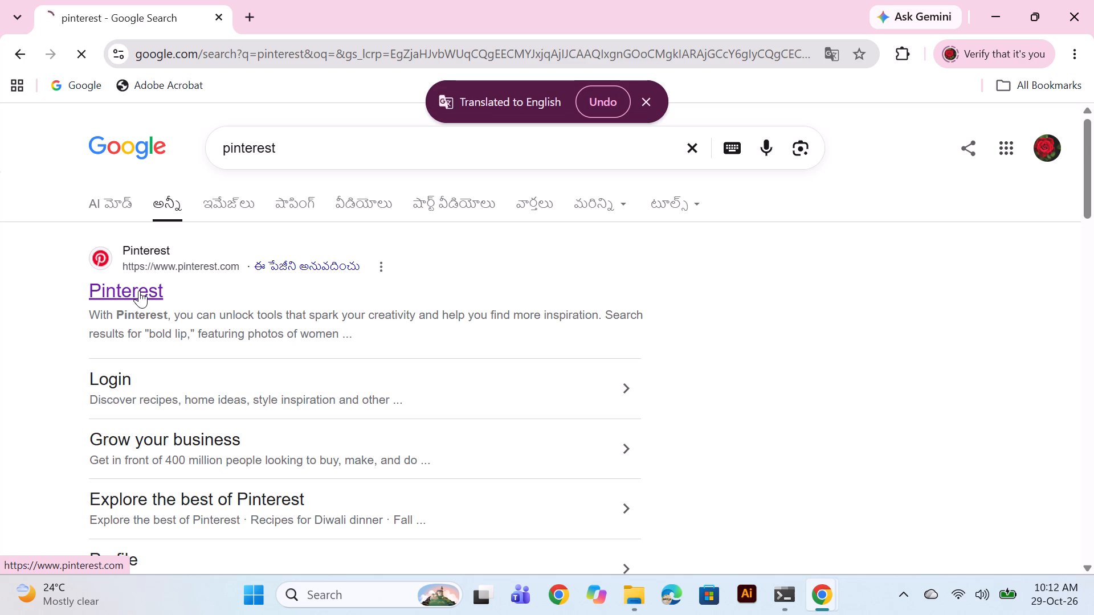
double_click(139, 290)
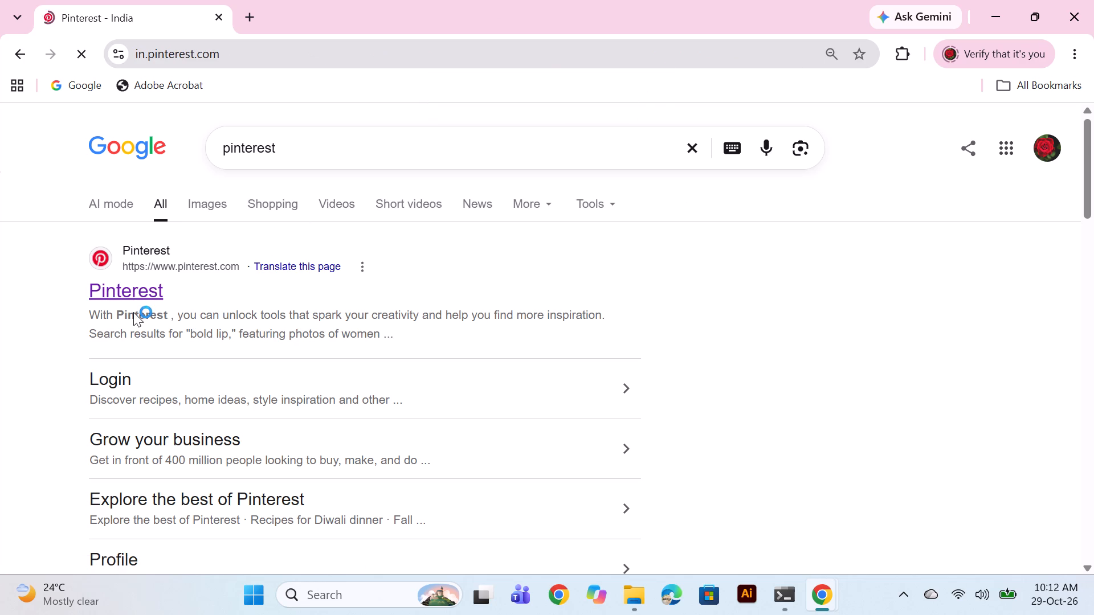
double_click(131, 297)
left_click(953, 602)
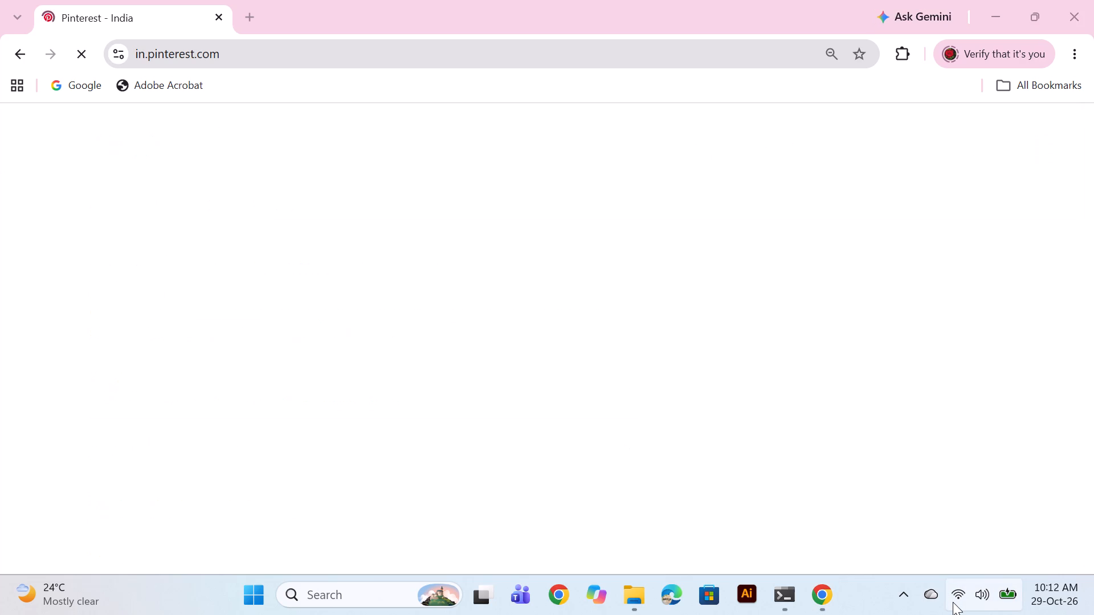
left_click(716, 254)
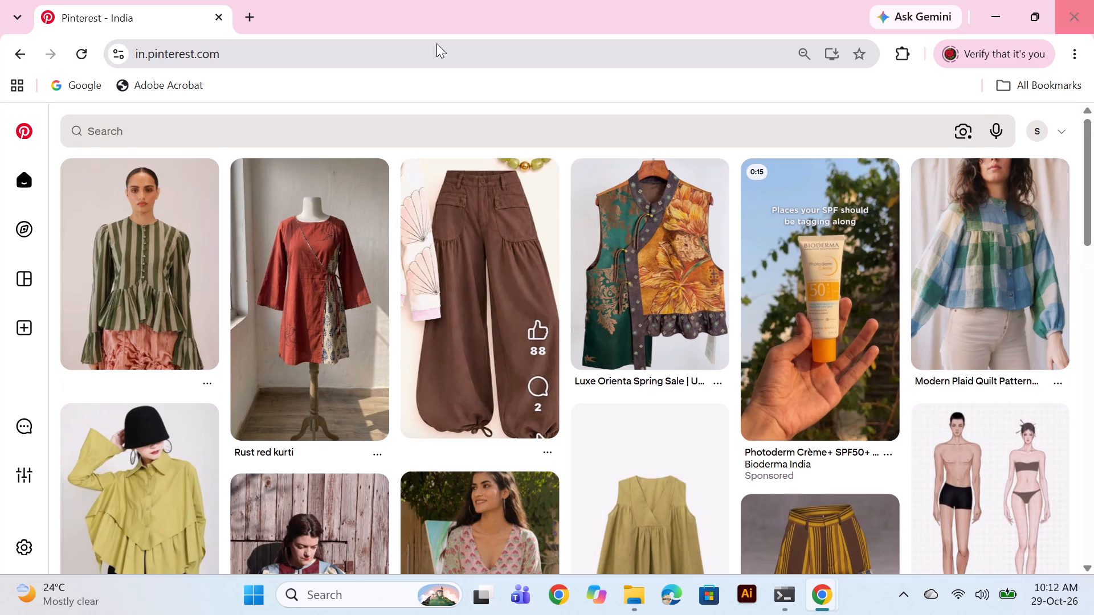
Search Pinterest for "loose fitted cotton tops for women".
left_click(273, 132)
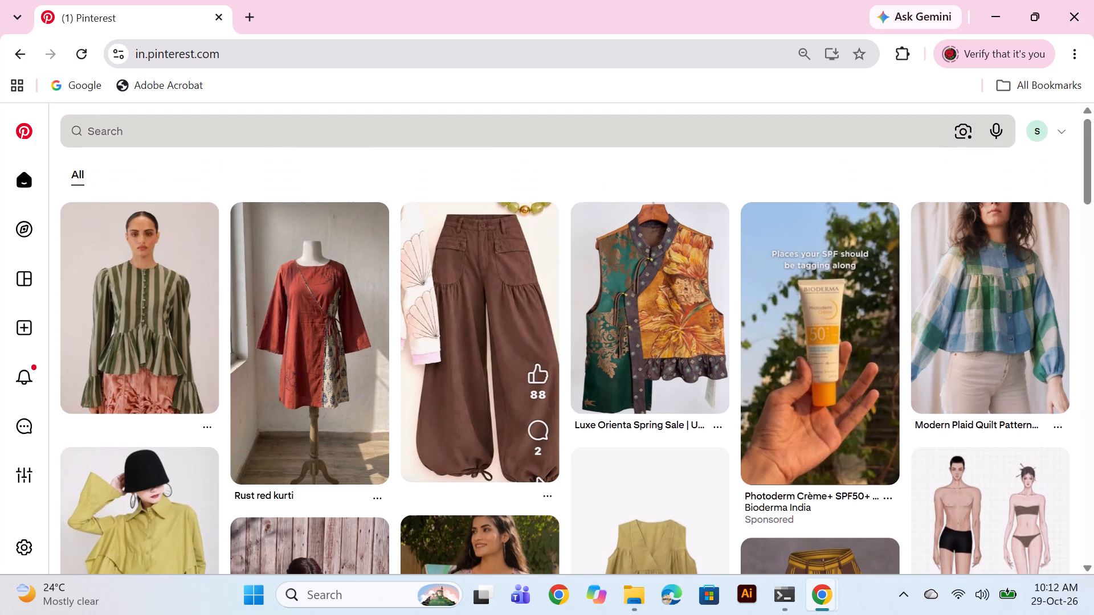
type("loose fitted")
key("space")
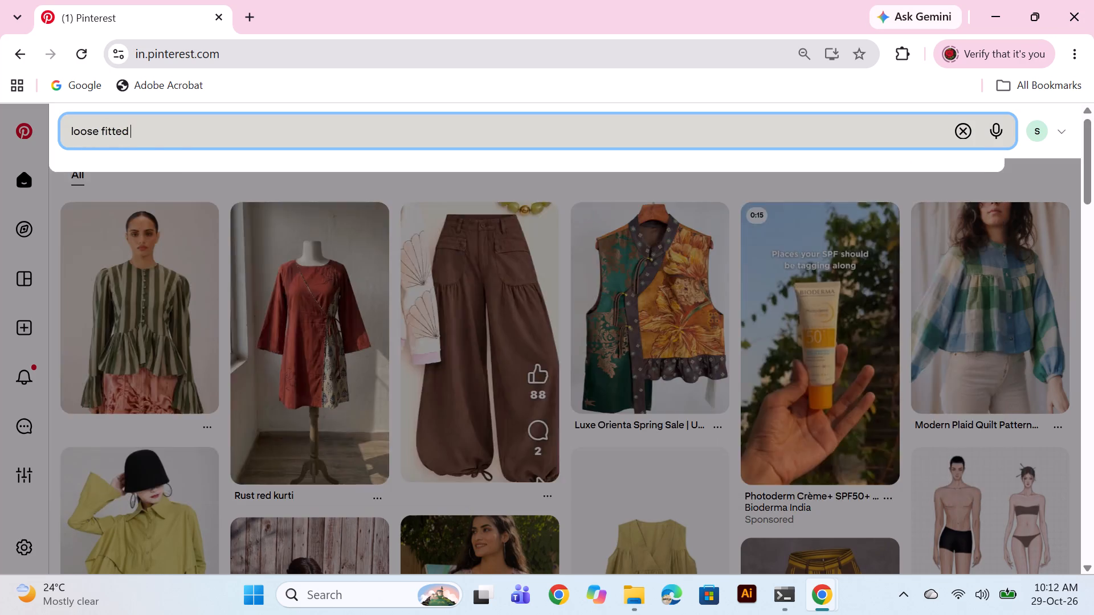
type("cotton tops for mow")
key("BackSpace")
key("BackSpace")
key("BackSpace")
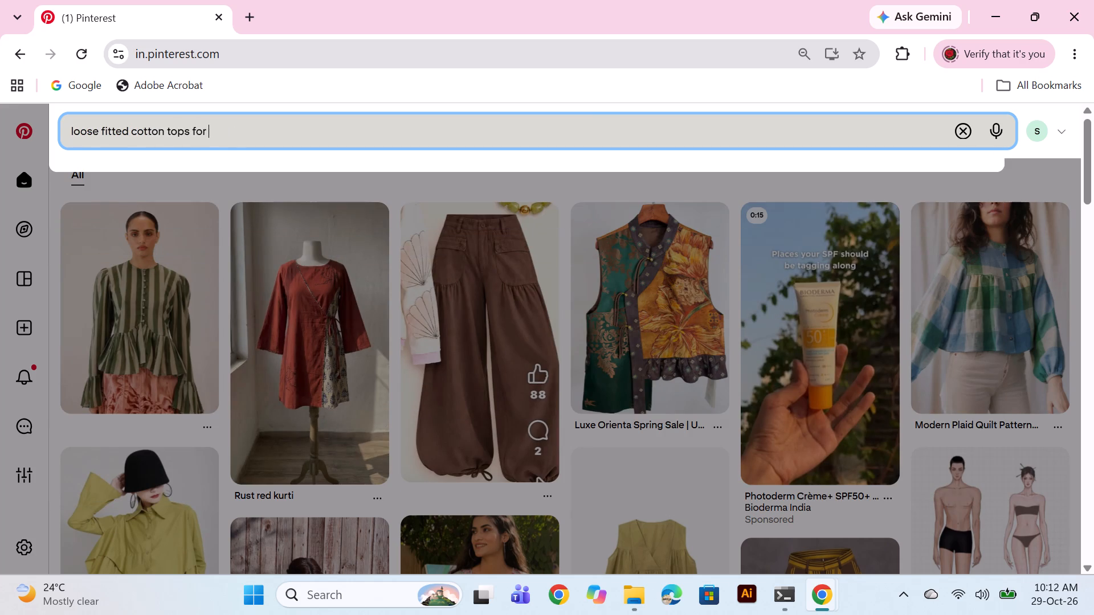
type("women")
key("Return")
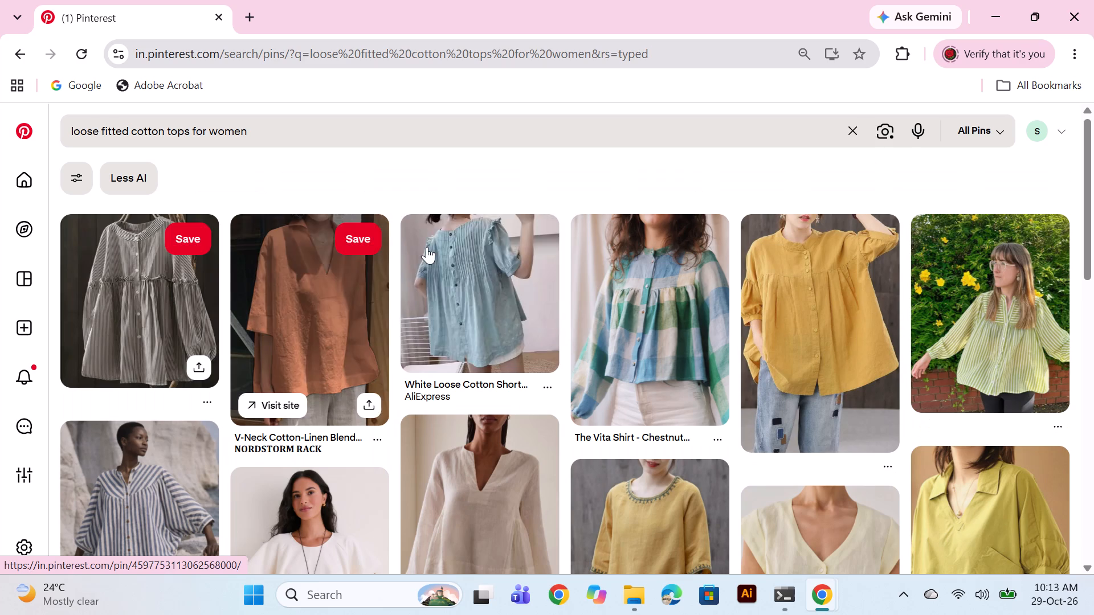
View the AliExpress White Loose Cotton Short Sleeve shirt pin up close and return to the search results.
double_click(493, 287)
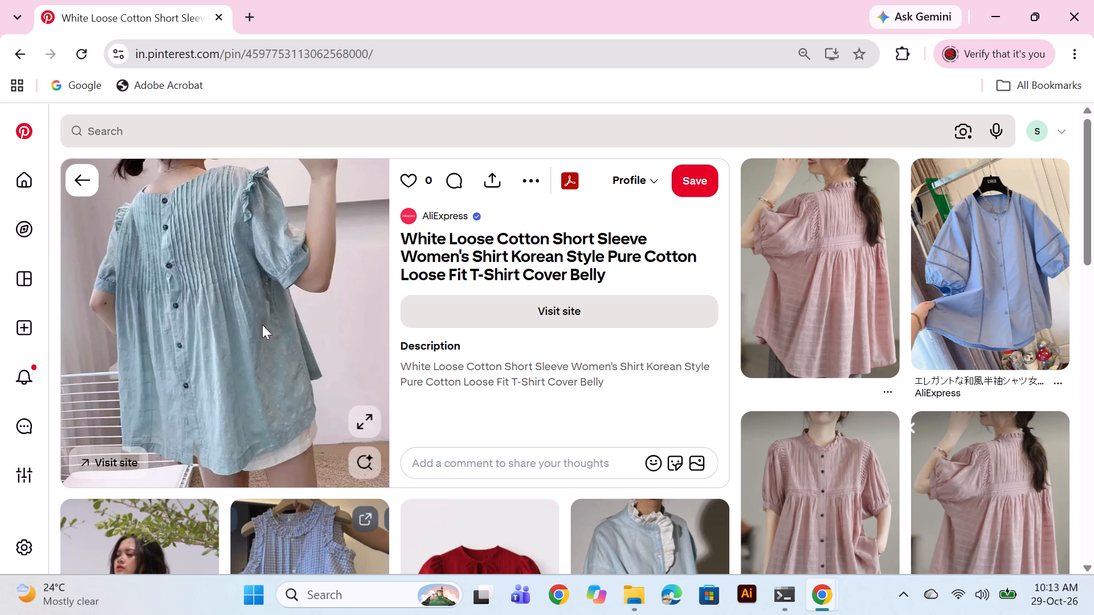
left_click(73, 182)
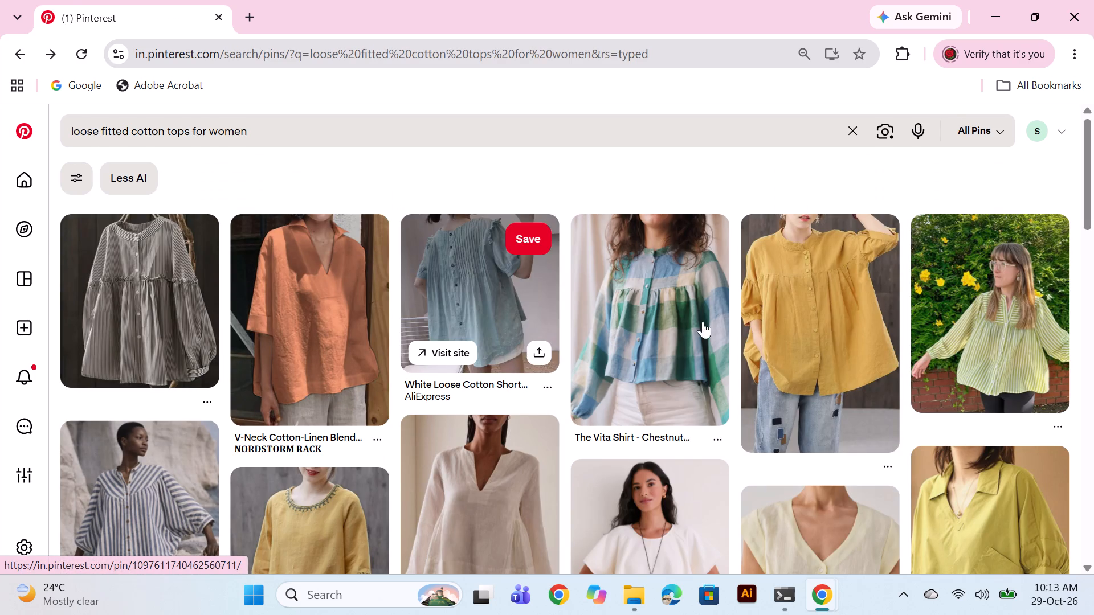
Find the blue-and-white striped loose blouse pin in the results and save its photo to the Desktop as a JPEG image.
scroll(434, 314, "down", 3)
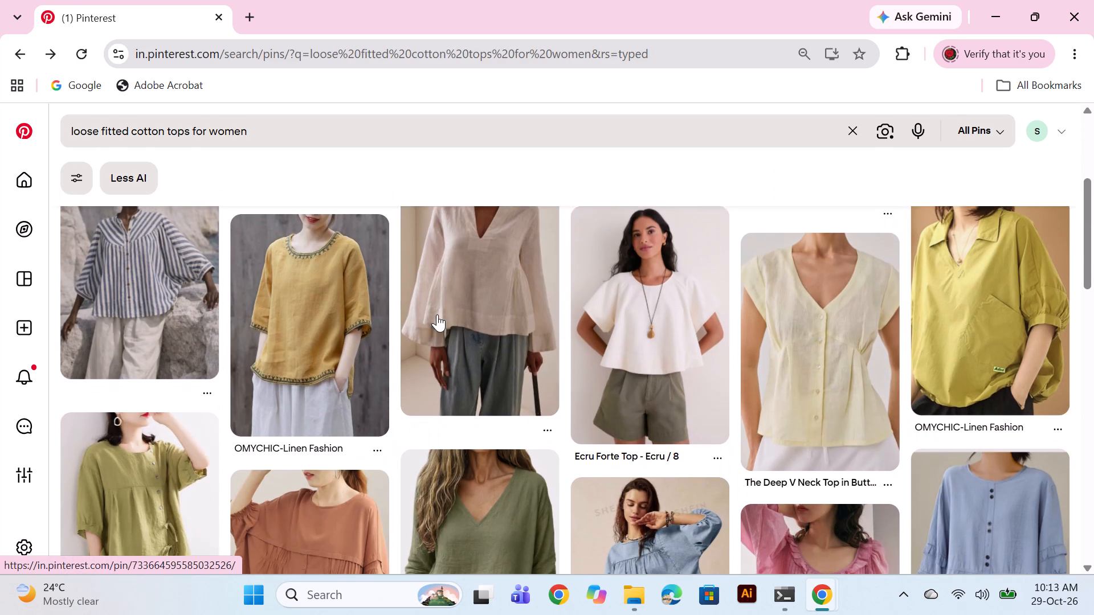
scroll(509, 360, "down", 1)
scroll(509, 360, "up", 2)
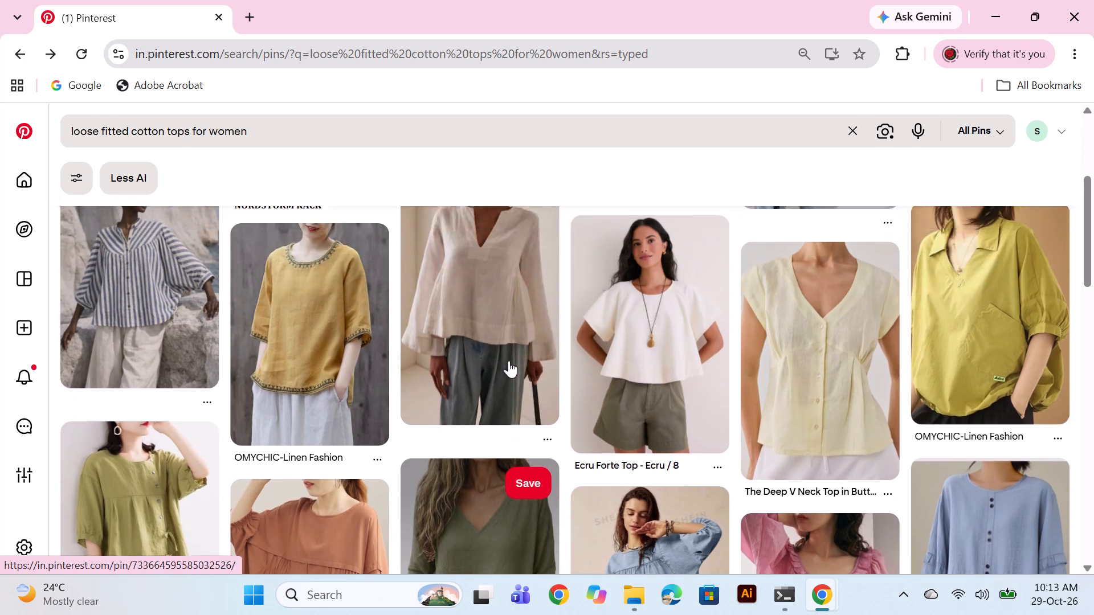
left_click(113, 350)
right_click(266, 322)
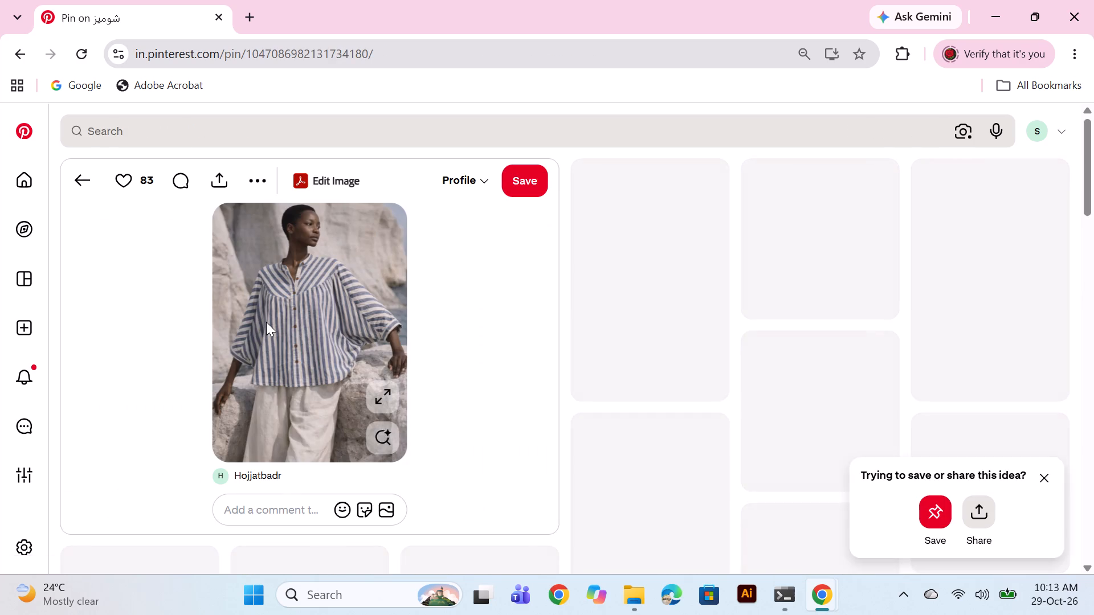
left_click(341, 371)
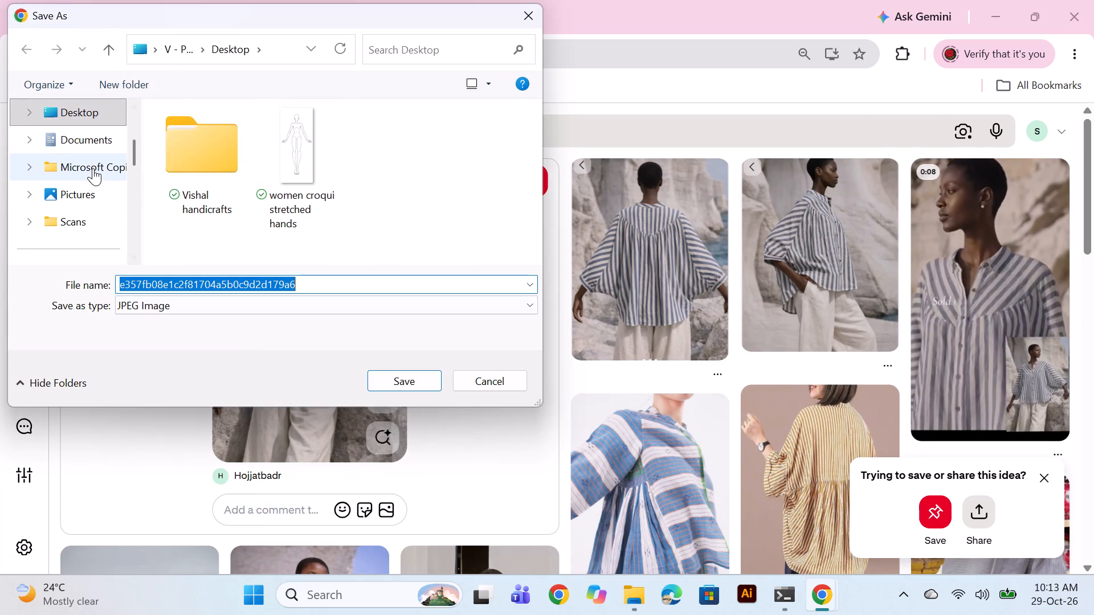
left_click(426, 380)
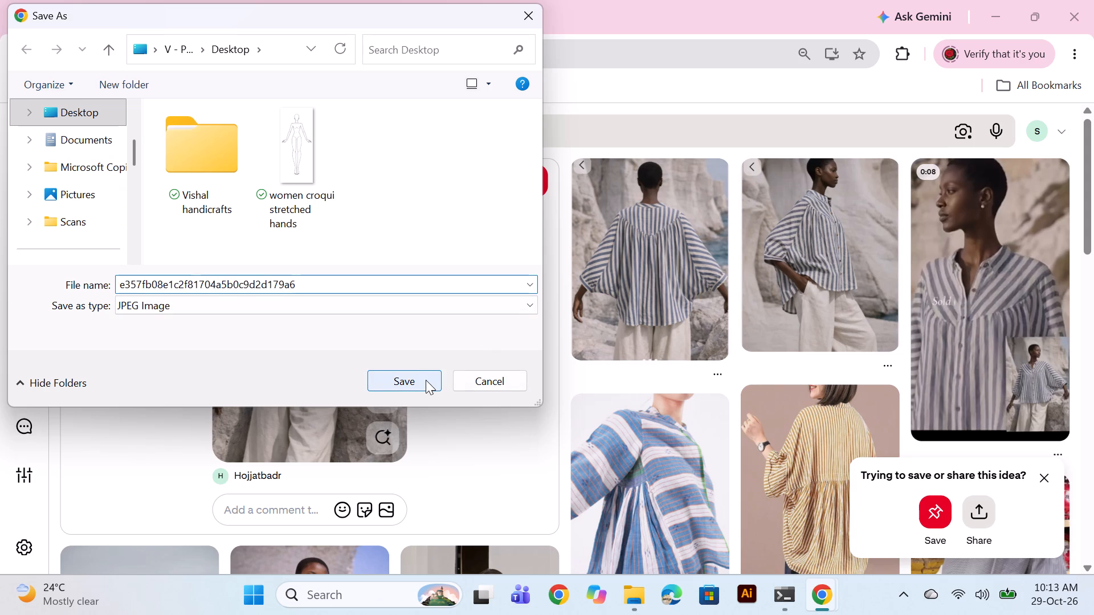
Save the photo of the blue-and-white checked, gathered blouse from the related pins and return to the striped blouse pin.
scroll(668, 362, "down", 3)
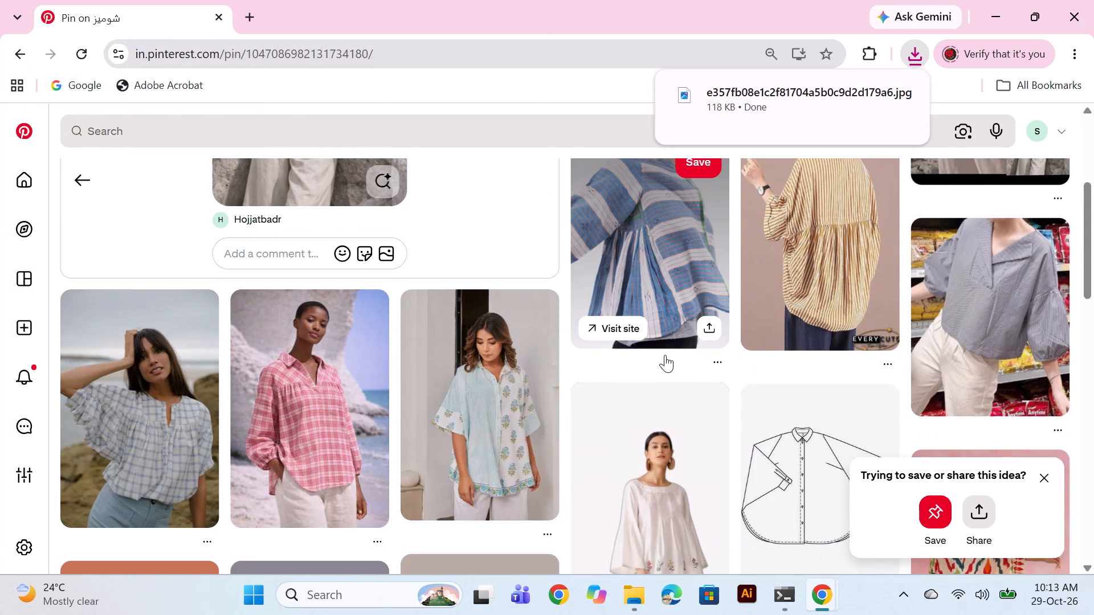
scroll(448, 374, "down", 1)
left_click(174, 364)
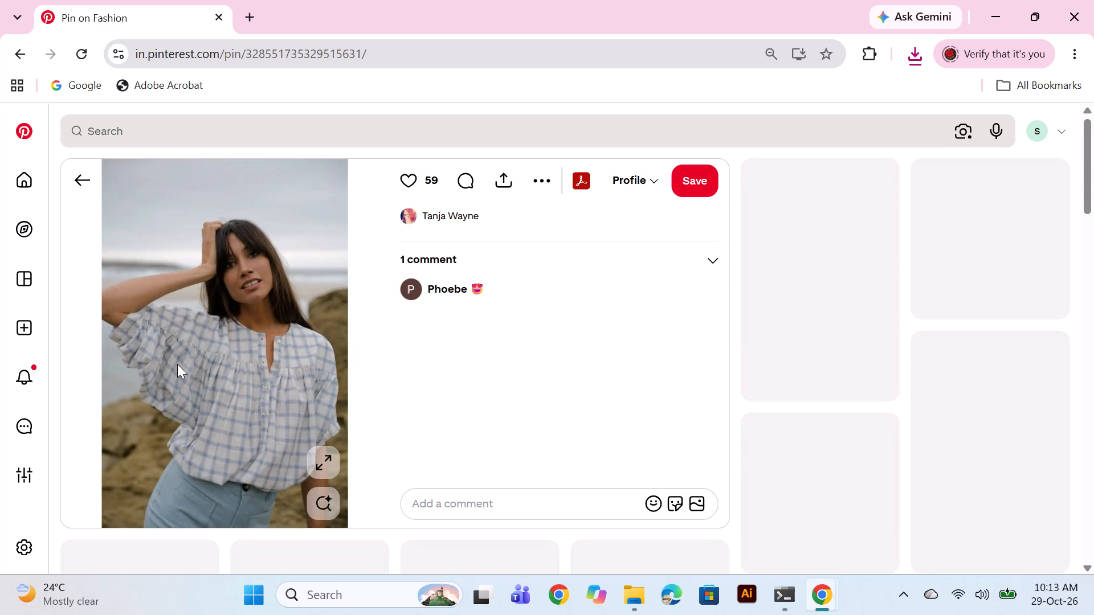
right_click(259, 327)
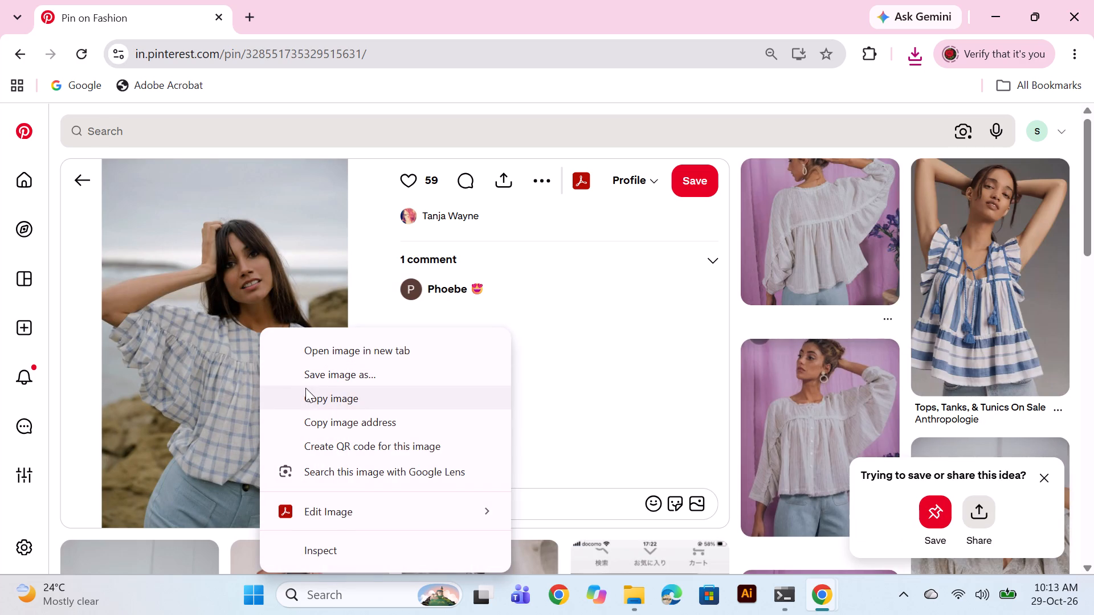
left_click(341, 367)
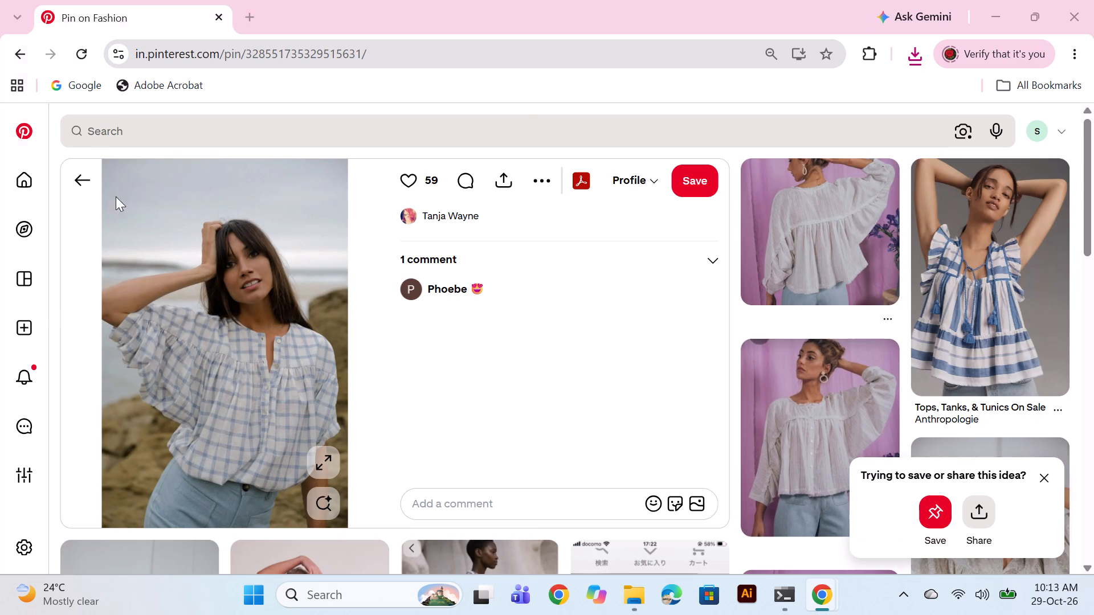
left_click(383, 381)
left_click(84, 182)
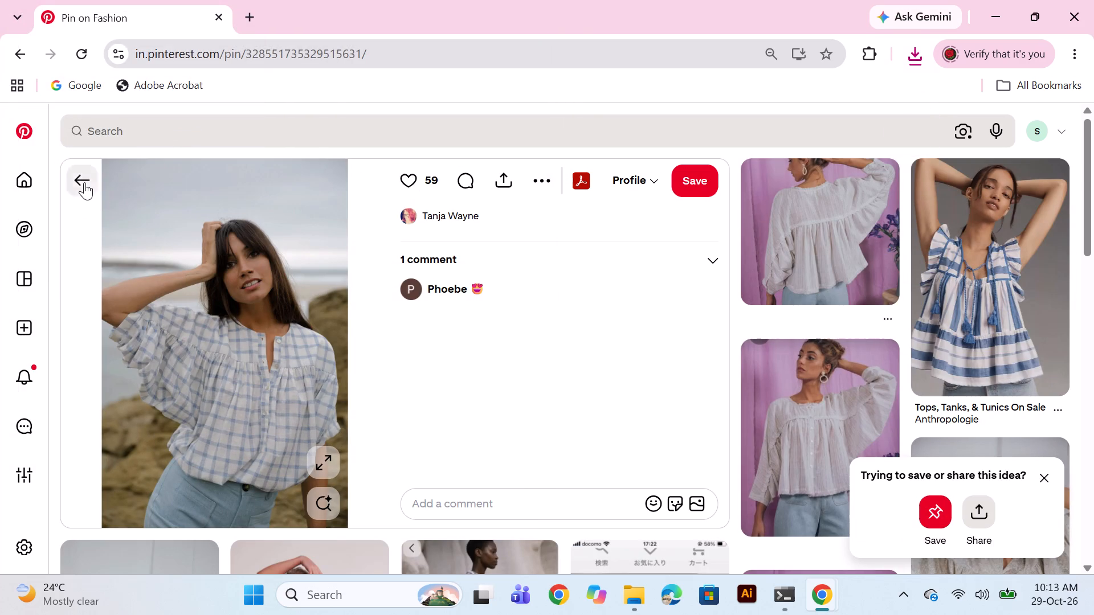
Browse the related pins, examine the orange-and-grey Eqikai shirt and its similar designs, and return to the striped blouse pin.
scroll(472, 317, "down", 3)
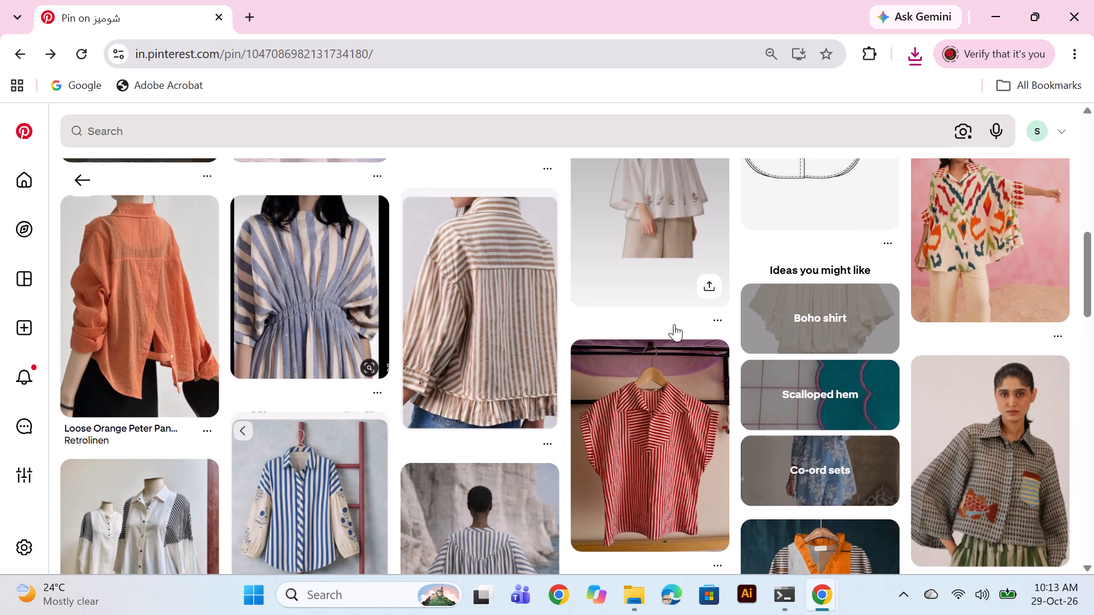
scroll(674, 324, "down", 1)
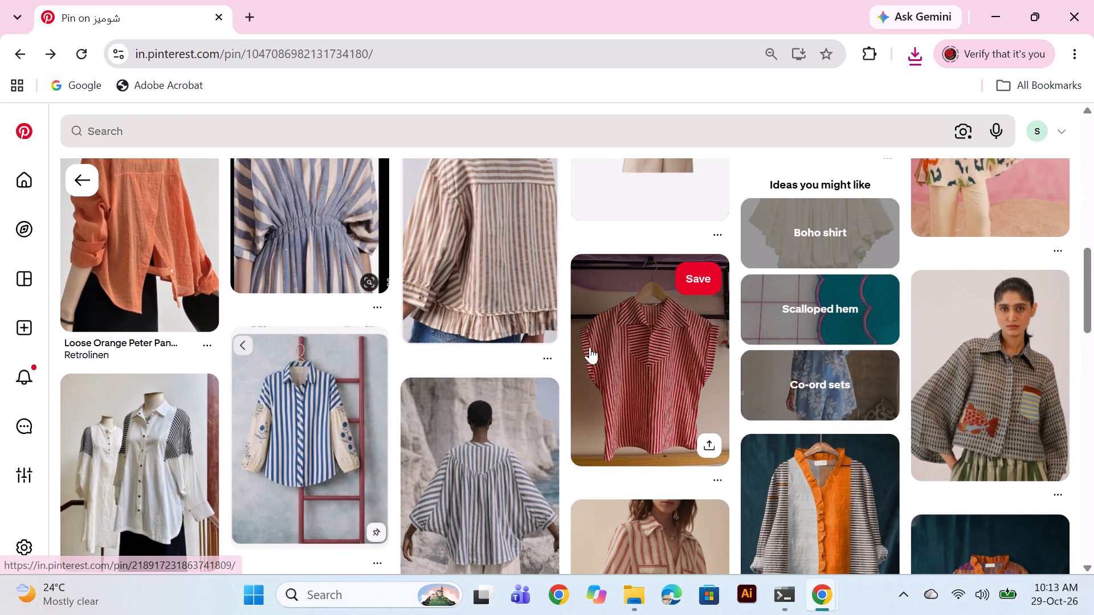
scroll(590, 347, "down", 3)
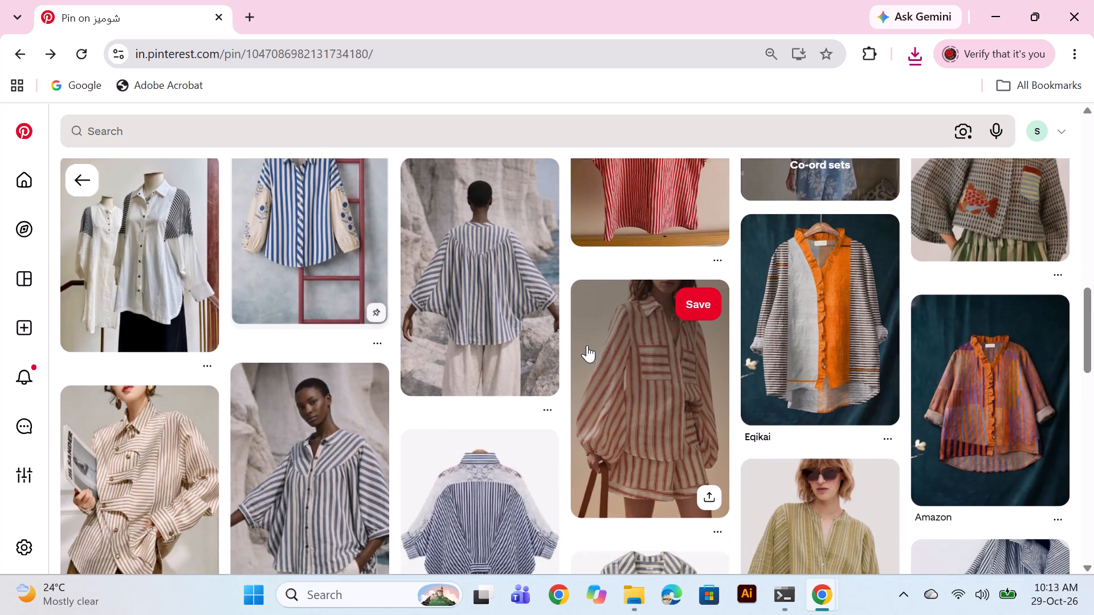
left_click(865, 314)
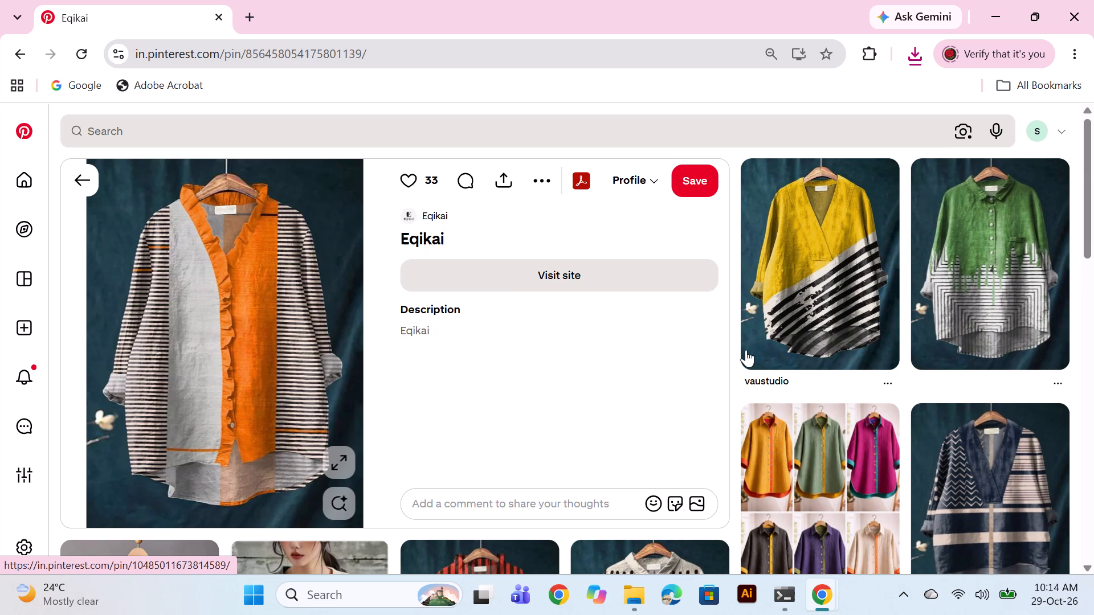
scroll(746, 350, "down", 2)
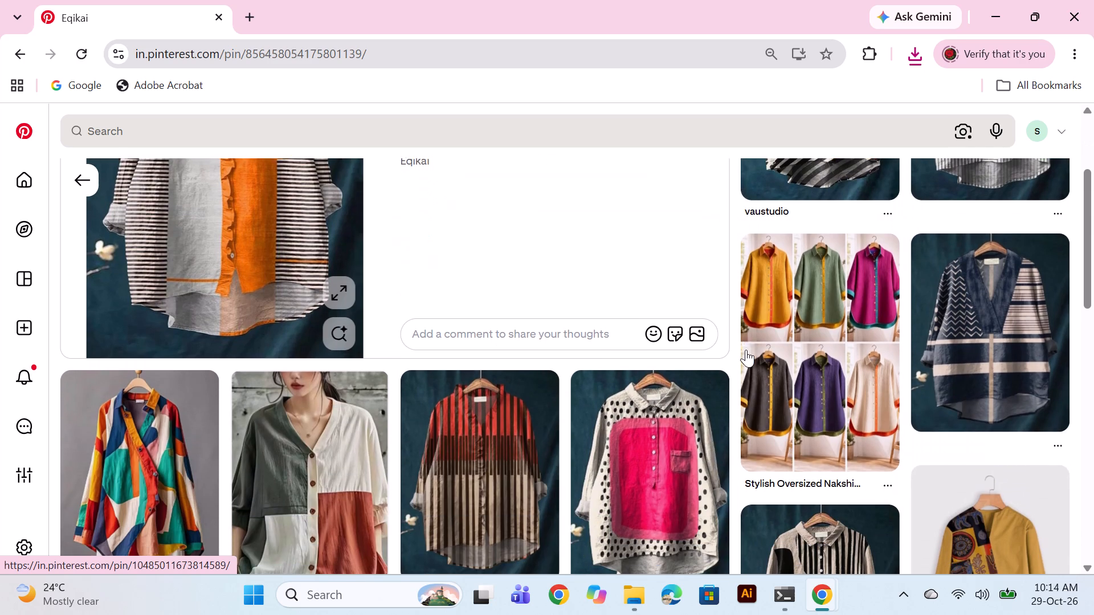
scroll(746, 350, "down", 2)
scroll(662, 364, "down", 1)
scroll(632, 380, "up", 4)
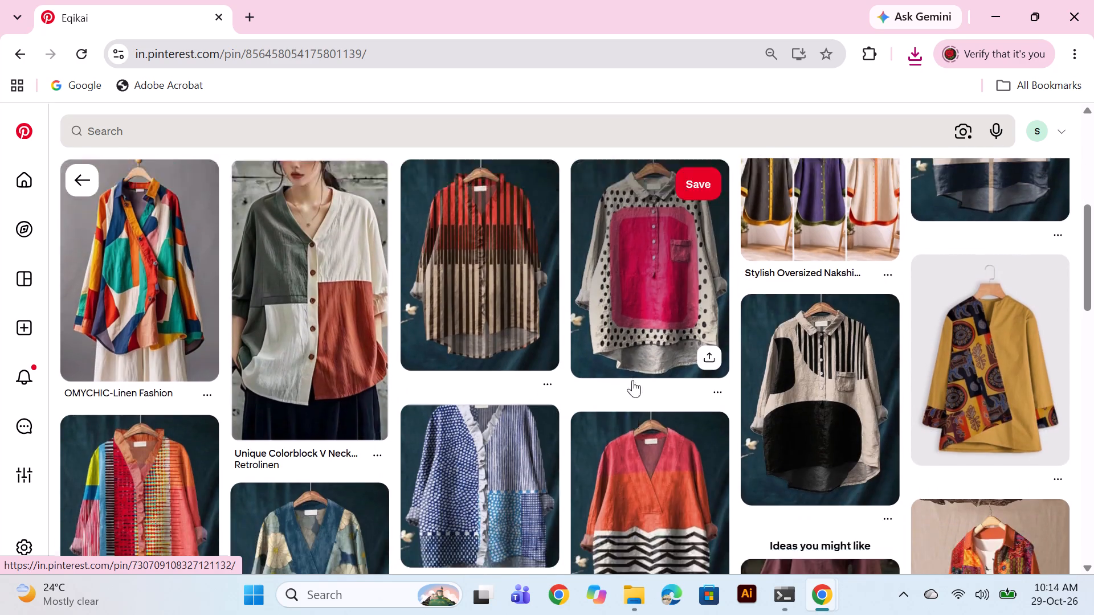
scroll(632, 380, "up", 1)
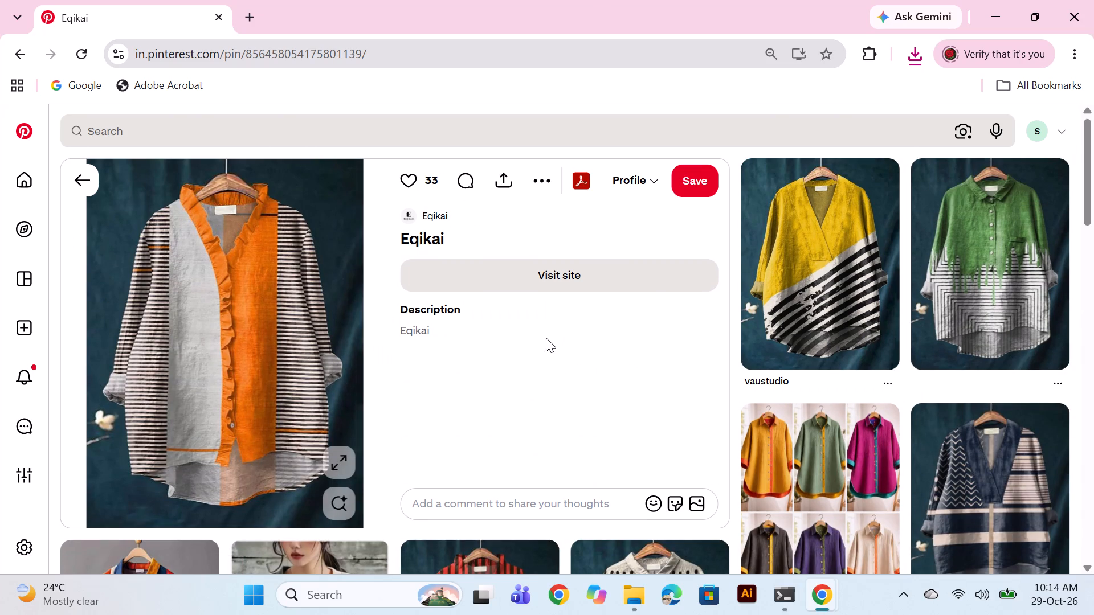
scroll(546, 338, "down", 1)
left_click(52, 185)
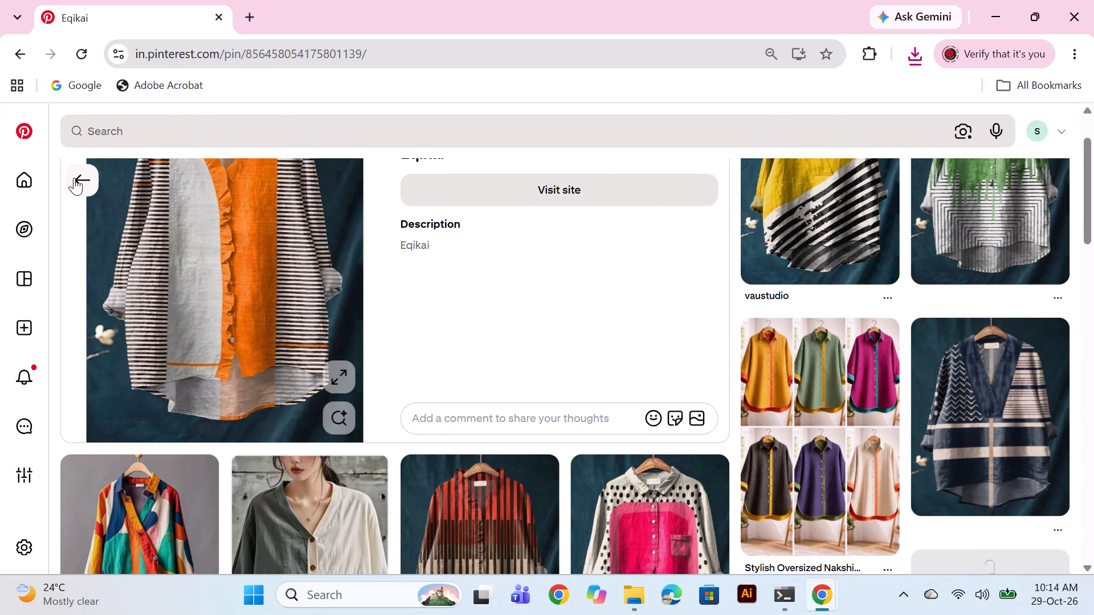
left_click(74, 178)
Find the Bohemela Loose Fit puff-sleeve blouse in blue denim among the related pins and save its photo to the Desktop.
scroll(578, 370, "down", 3)
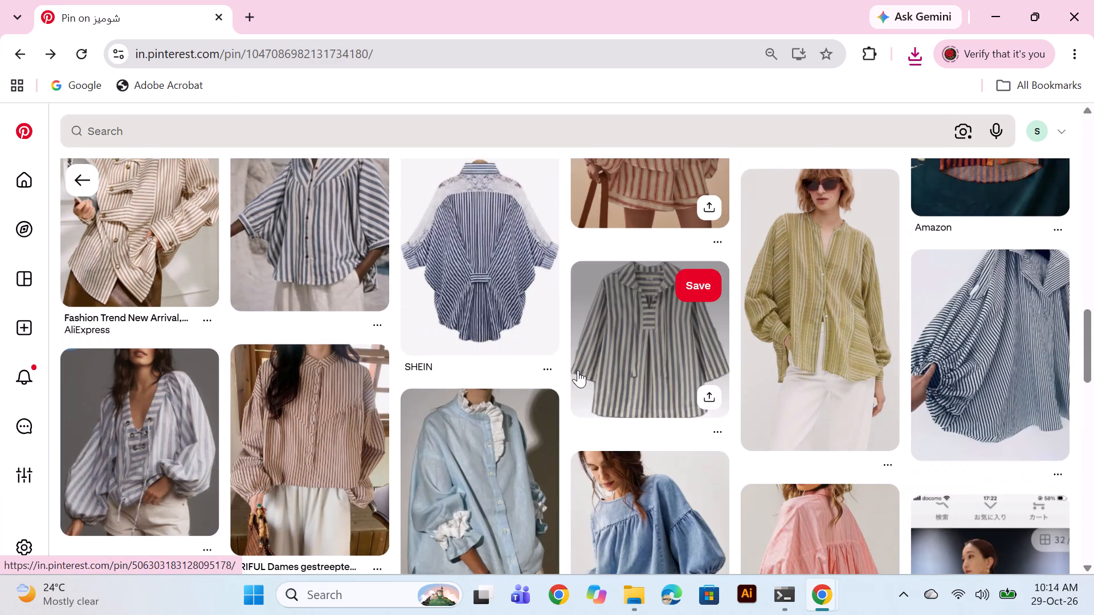
scroll(578, 370, "down", 3)
scroll(491, 366, "up", 2)
scroll(491, 366, "down", 1)
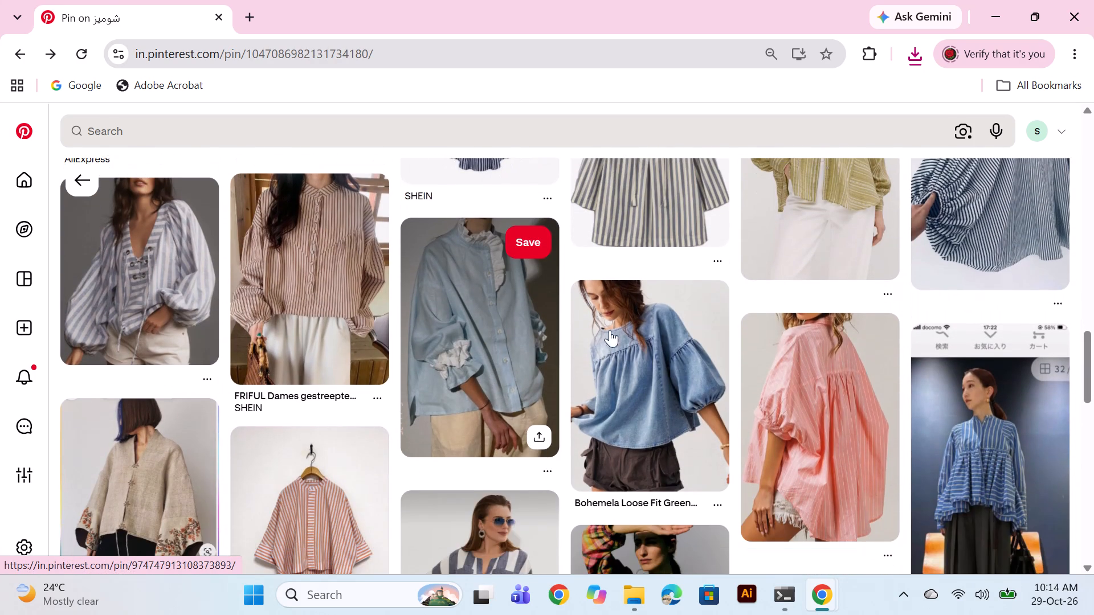
left_click(650, 407)
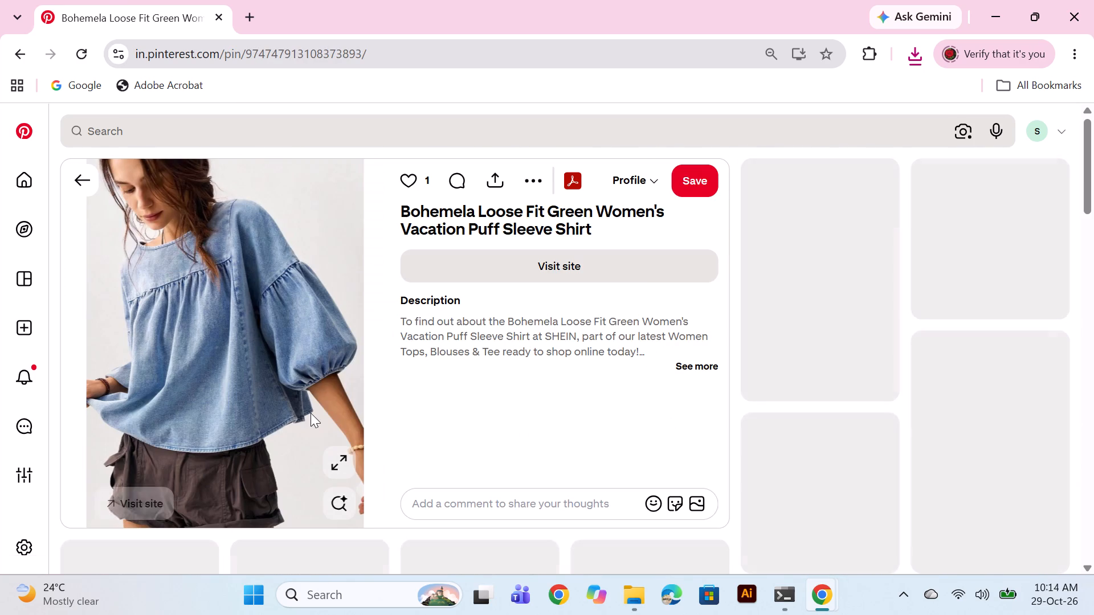
right_click(268, 356)
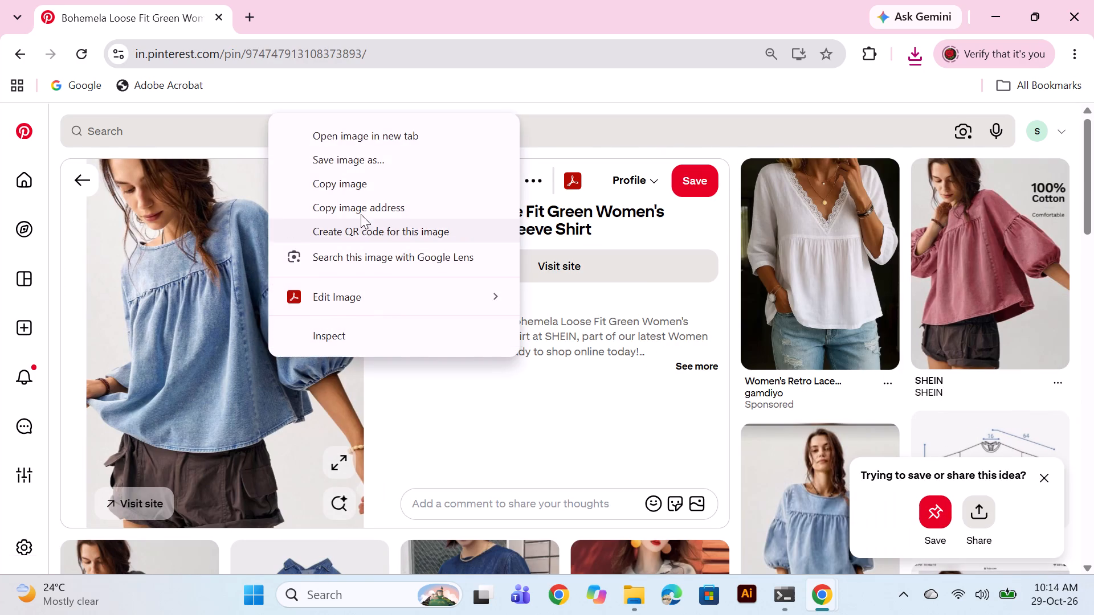
left_click(340, 154)
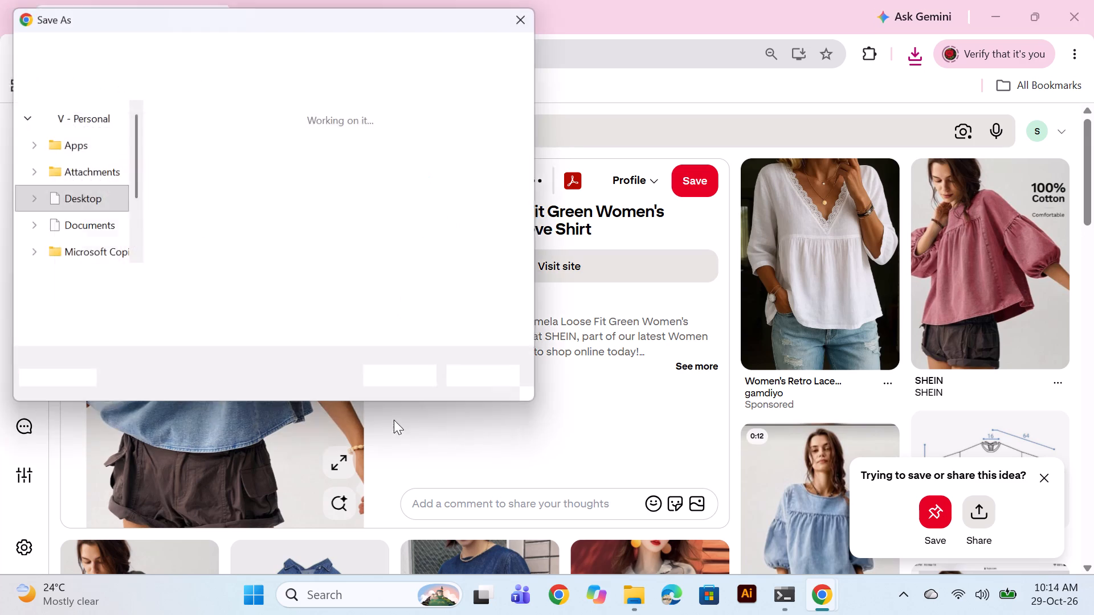
left_click(395, 385)
Browse the pins related to the denim blouse and save the photo of the blue half-button top with V-shaped yoke gathers.
scroll(587, 382, "down", 3)
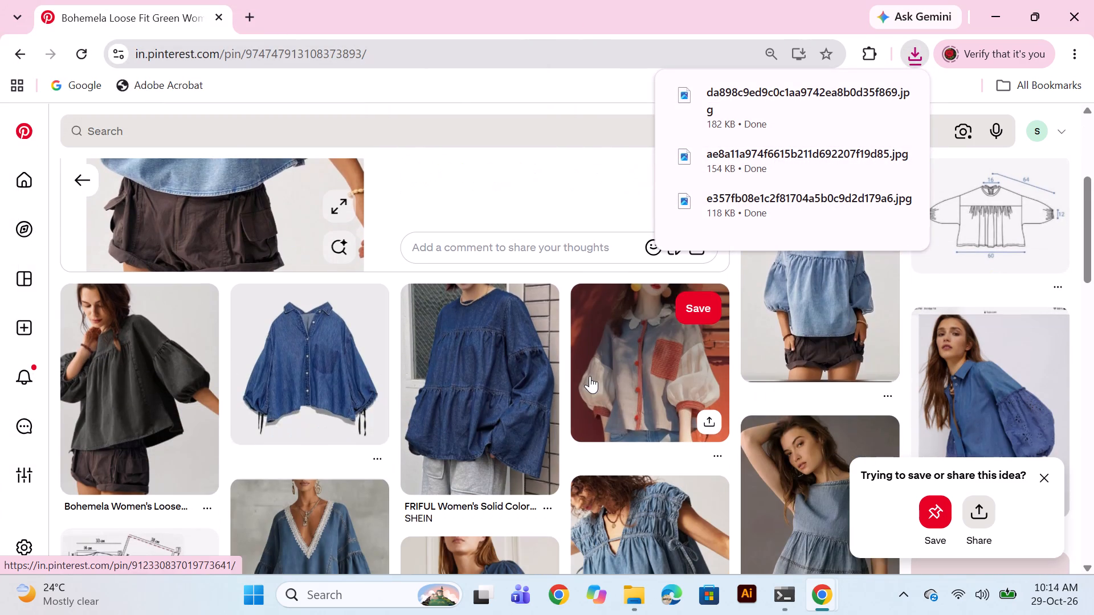
scroll(590, 376, "down", 3)
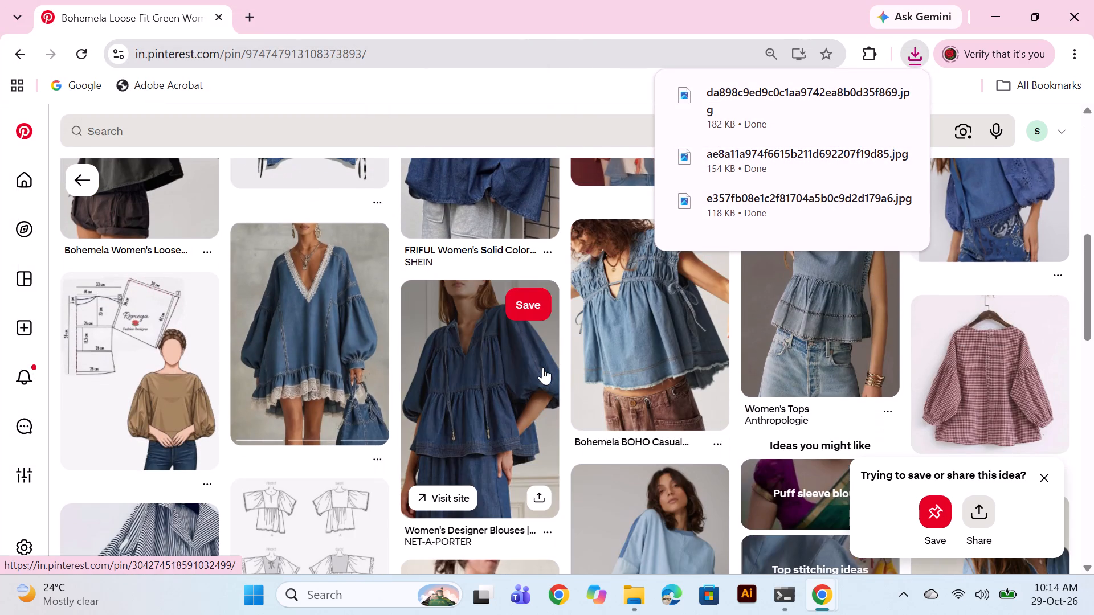
scroll(527, 360, "up", 2)
scroll(529, 366, "down", 2)
scroll(493, 278, "down", 4)
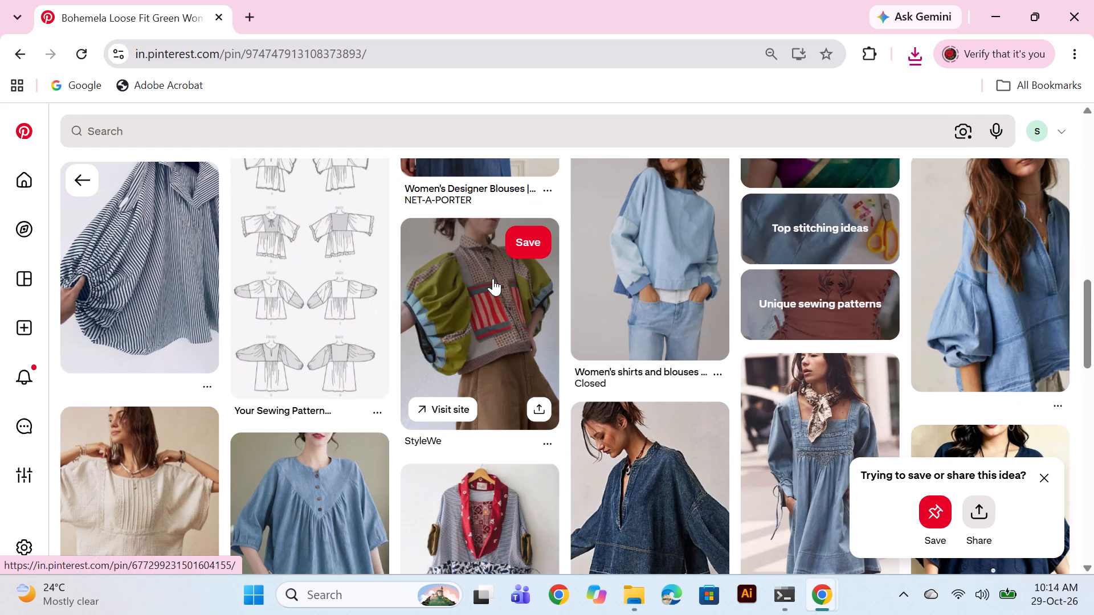
scroll(493, 278, "down", 3)
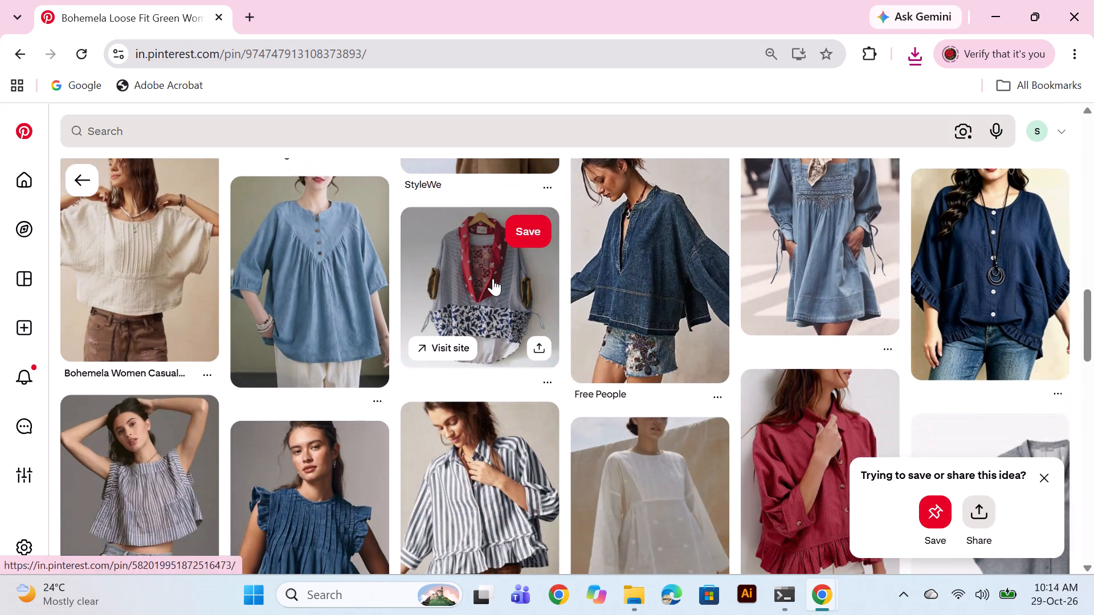
scroll(493, 278, "down", 2)
scroll(493, 278, "up", 2)
left_click(347, 296)
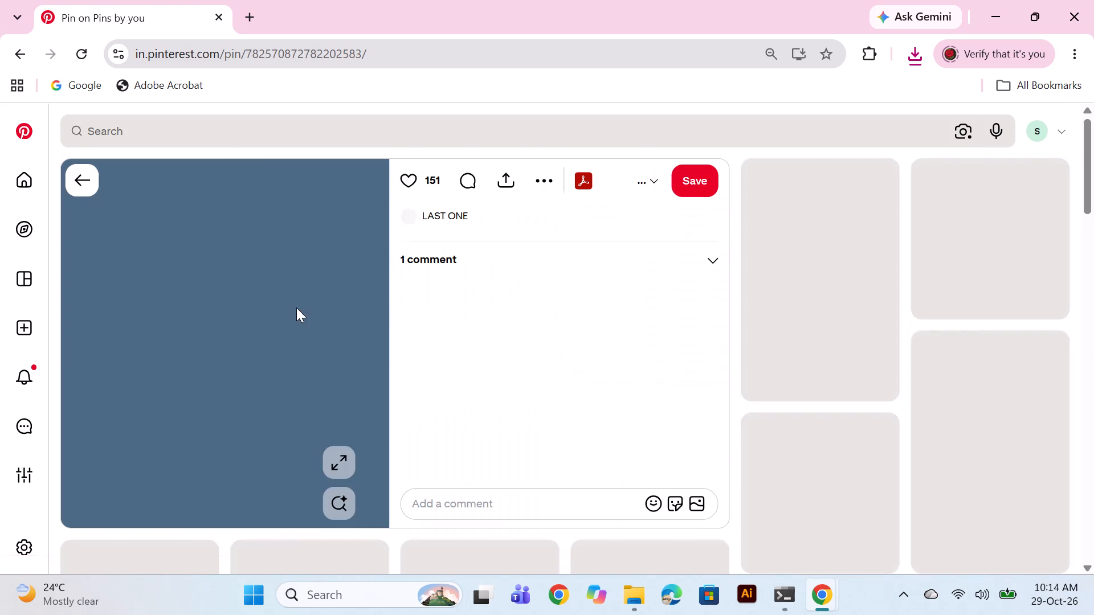
right_click(266, 309)
left_click(325, 352)
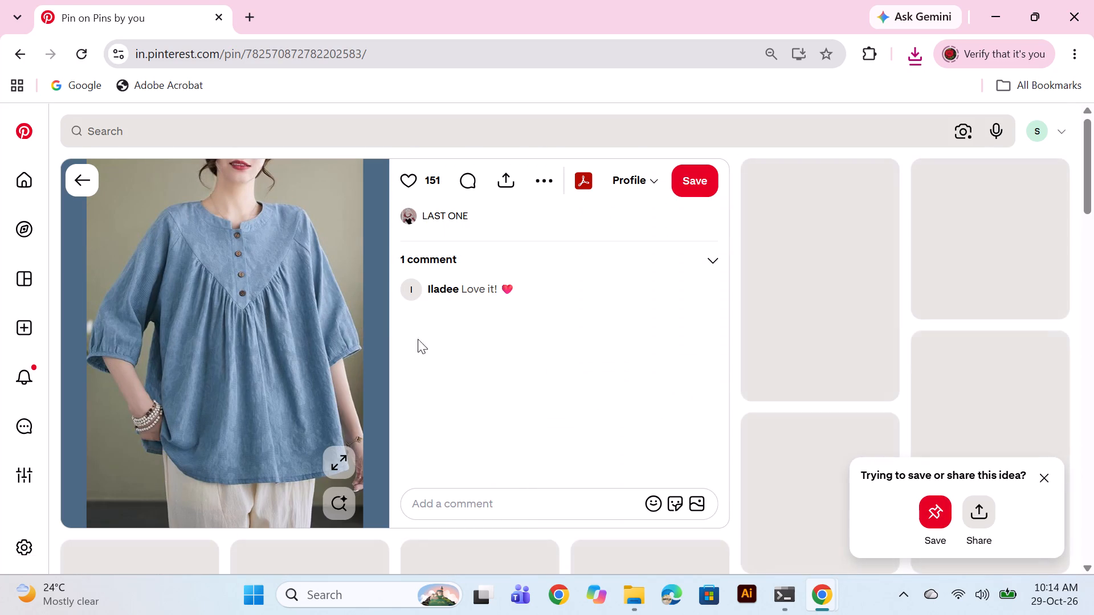
left_click(412, 379)
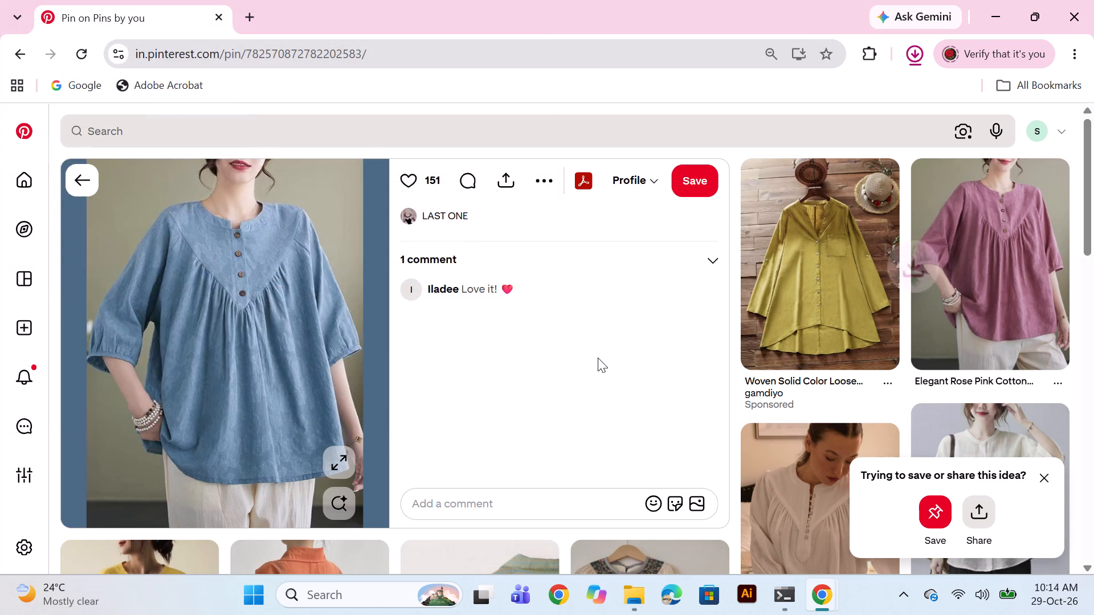
Open the blue tiered tie-neck blouse from the related pins, then its related navy tiered tassel-tie blouse, and save the navy blouse's photo.
scroll(598, 358, "down", 5)
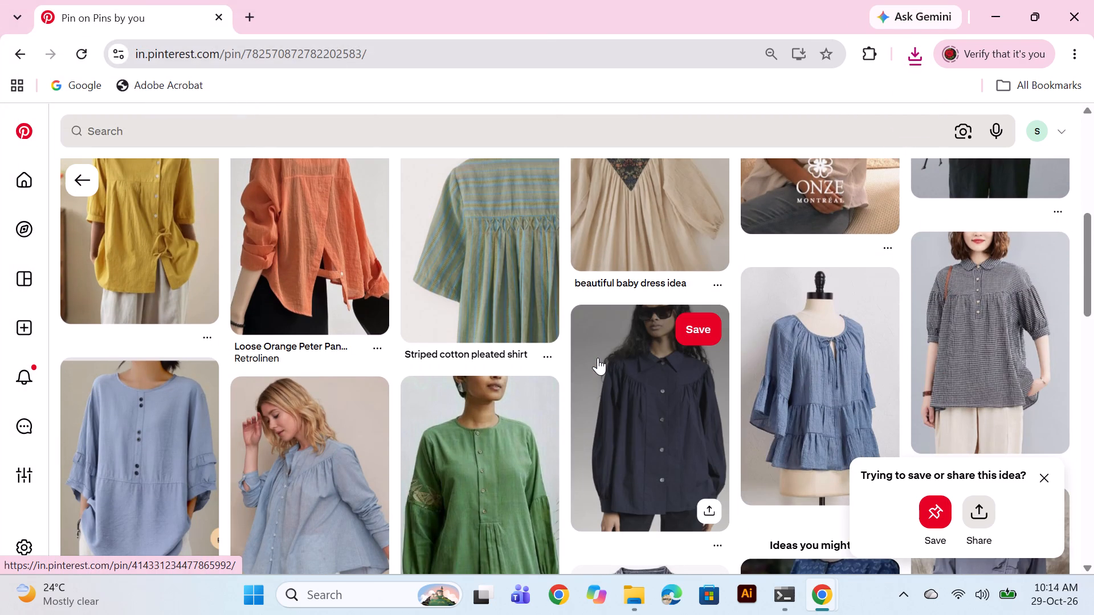
scroll(598, 358, "down", 1)
double_click(801, 313)
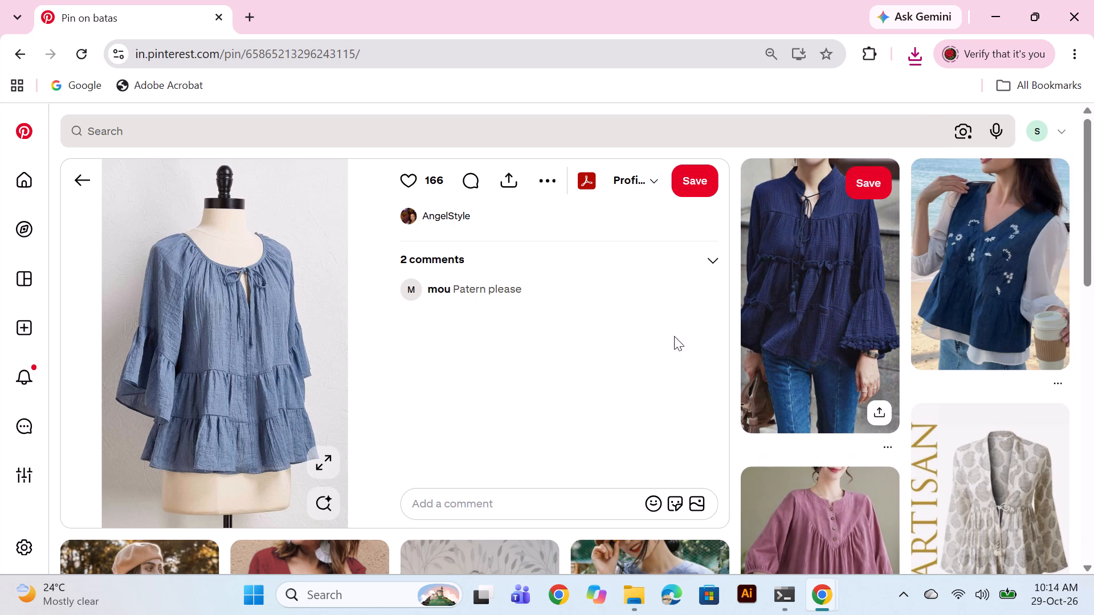
scroll(636, 378, "down", 1)
scroll(627, 374, "up", 3)
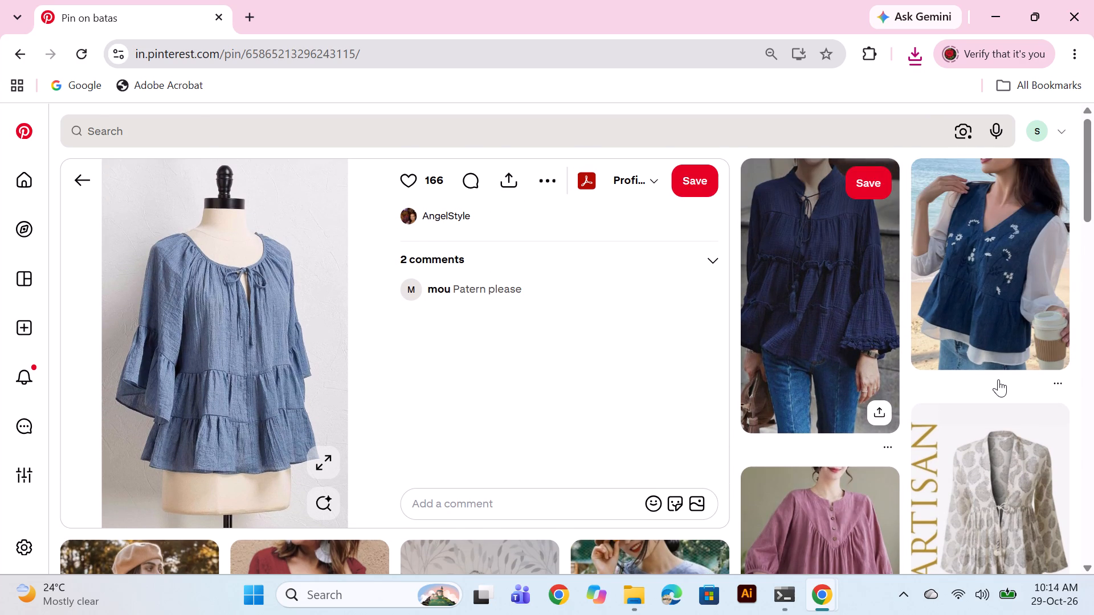
double_click(863, 306)
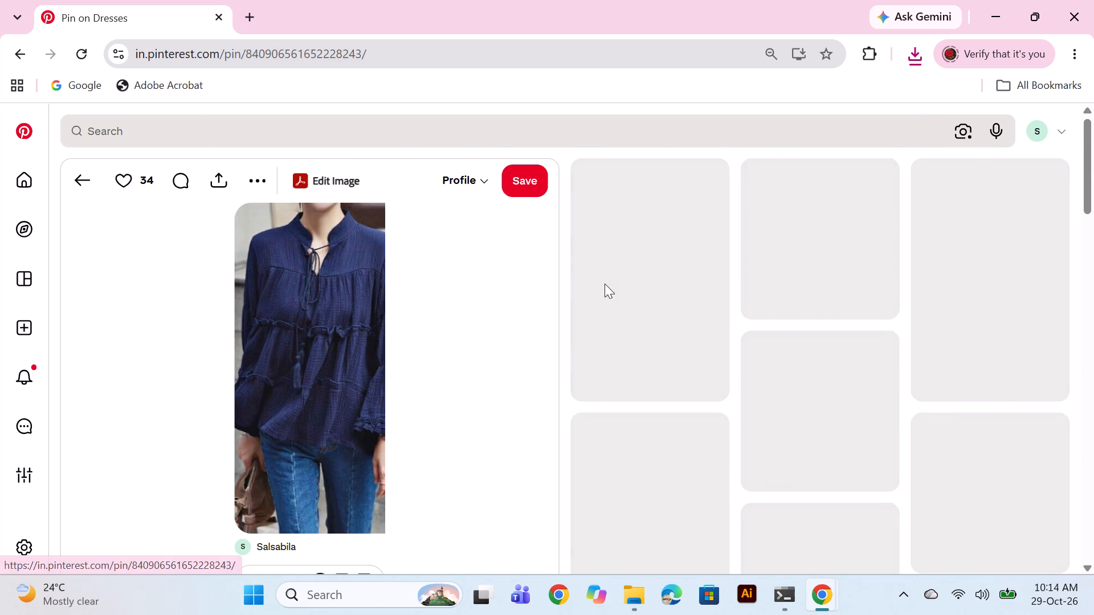
right_click(317, 359)
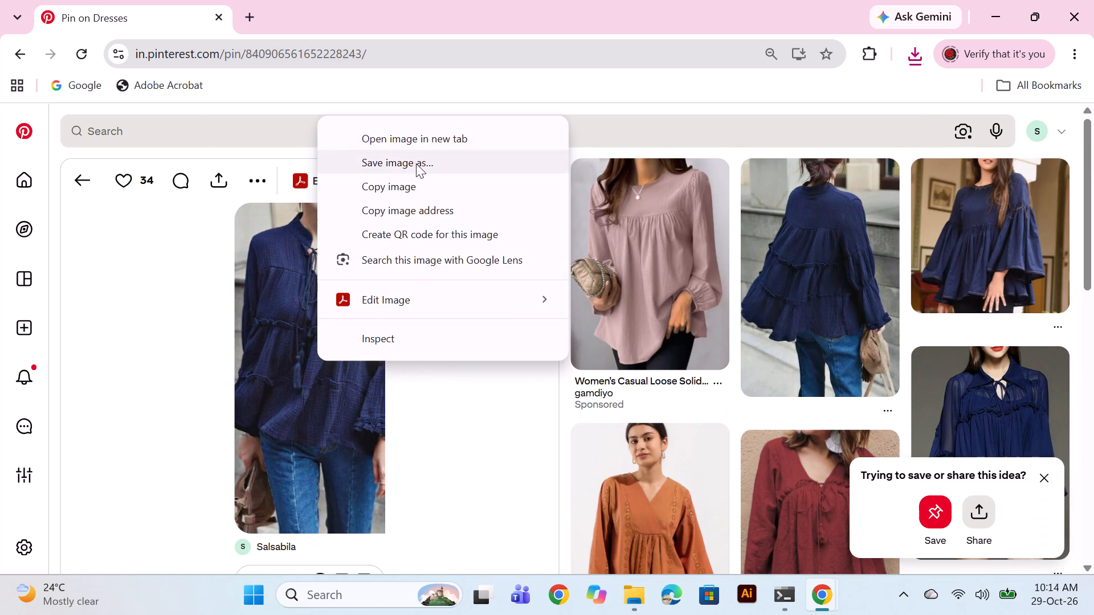
left_click(415, 163)
left_click(398, 377)
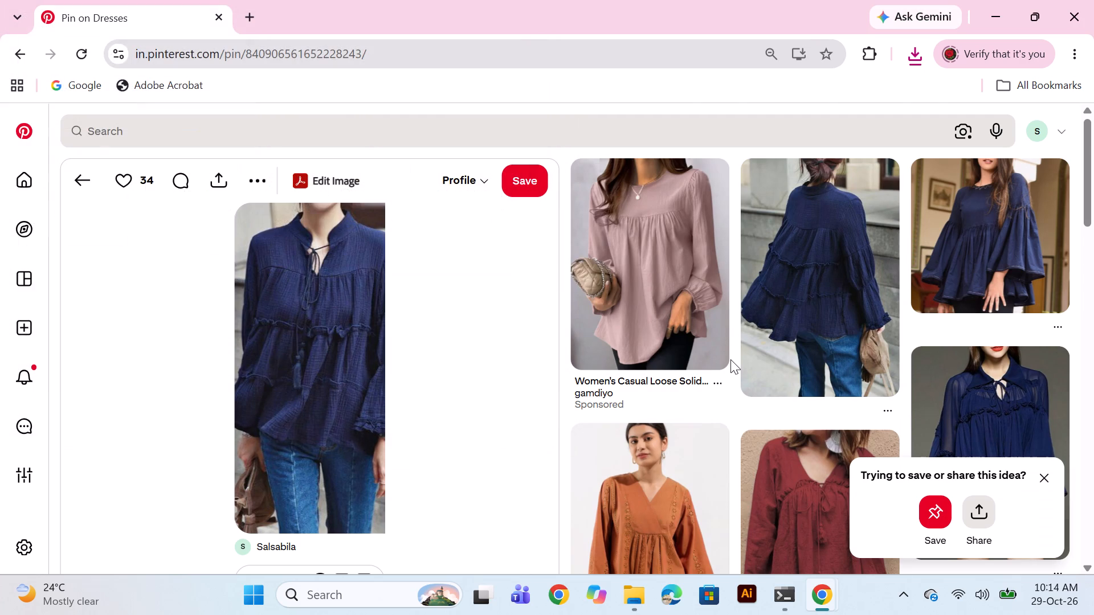
Open the navy bell-sleeve top with gathered waist from the related pins and save its photo to the Desktop.
scroll(607, 348, "down", 3)
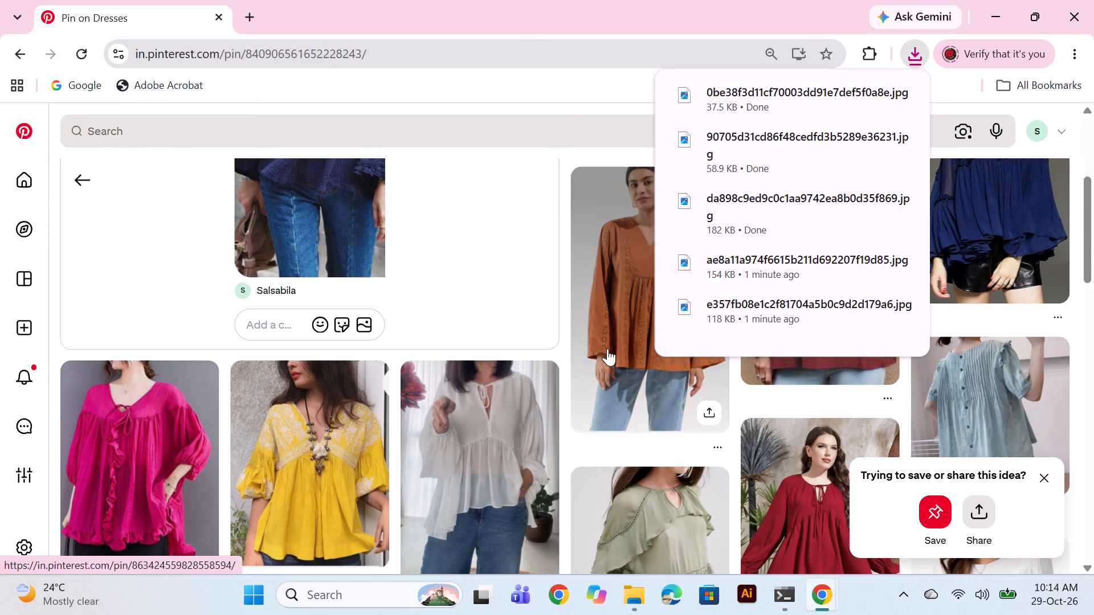
scroll(607, 348, "up", 7)
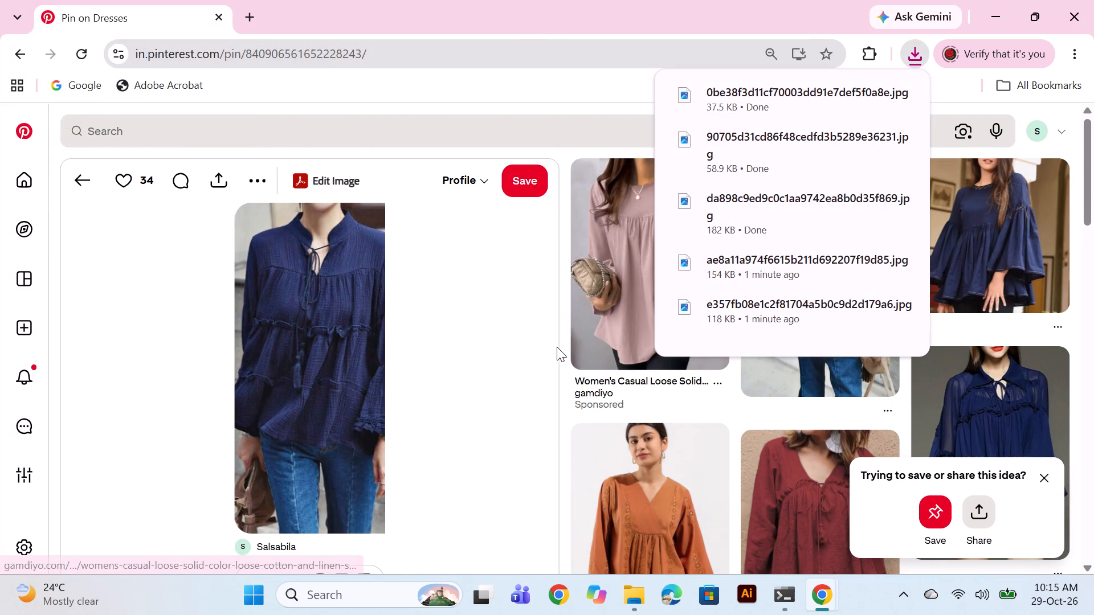
double_click(968, 273)
right_click(346, 339)
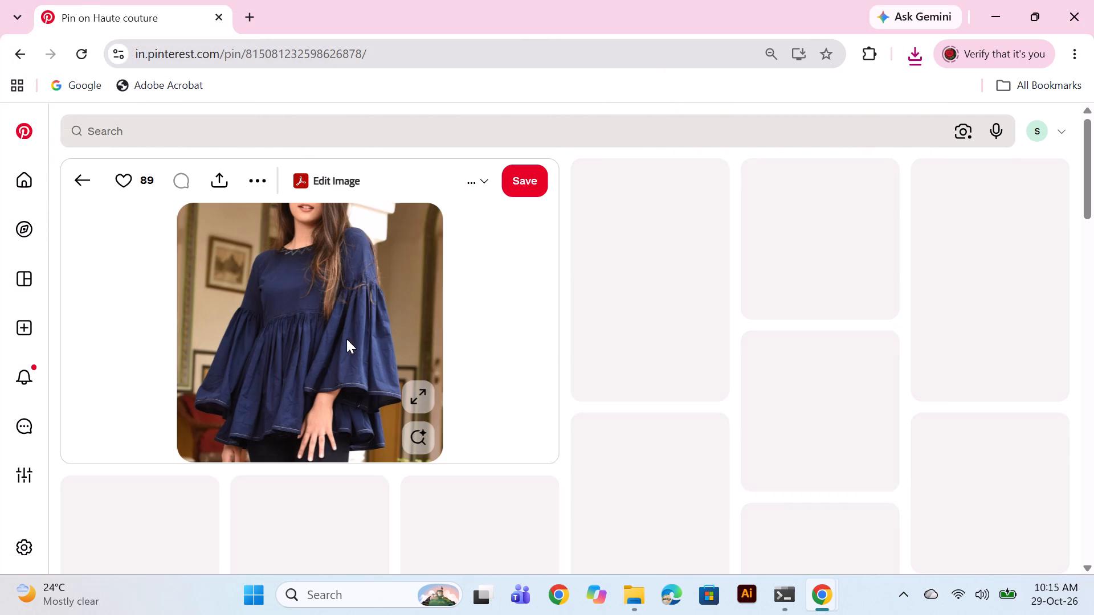
left_click(446, 140)
scroll(593, 247, "down", 3)
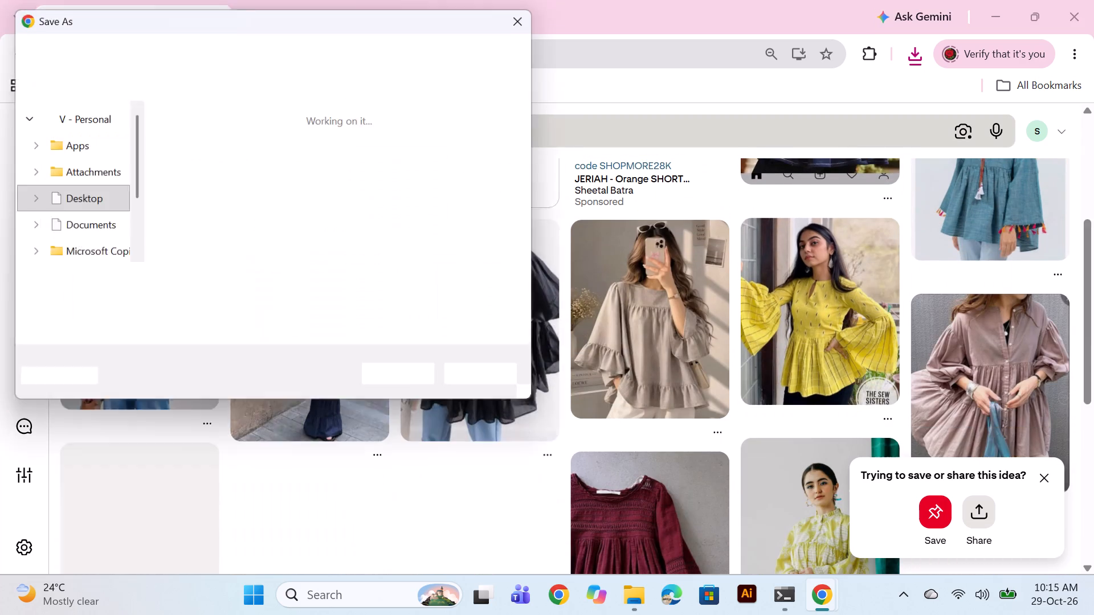
left_click(421, 380)
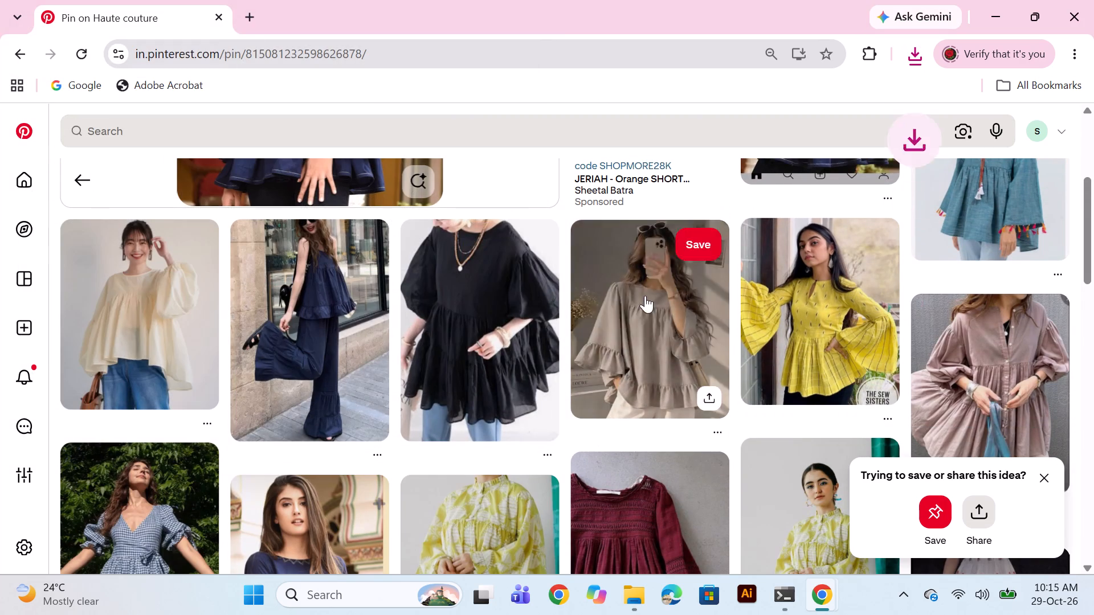
Browse the pins related to the navy bell-sleeve top and open the SHEIN brown tie-dye off-shoulder ruffle top.
scroll(446, 351, "down", 3)
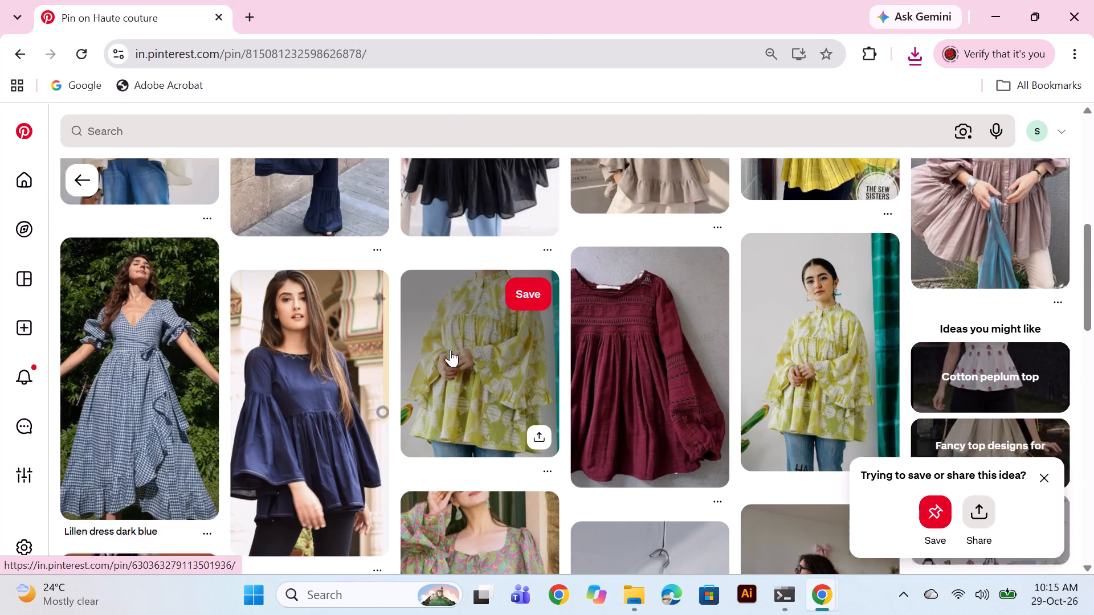
scroll(450, 350, "down", 3)
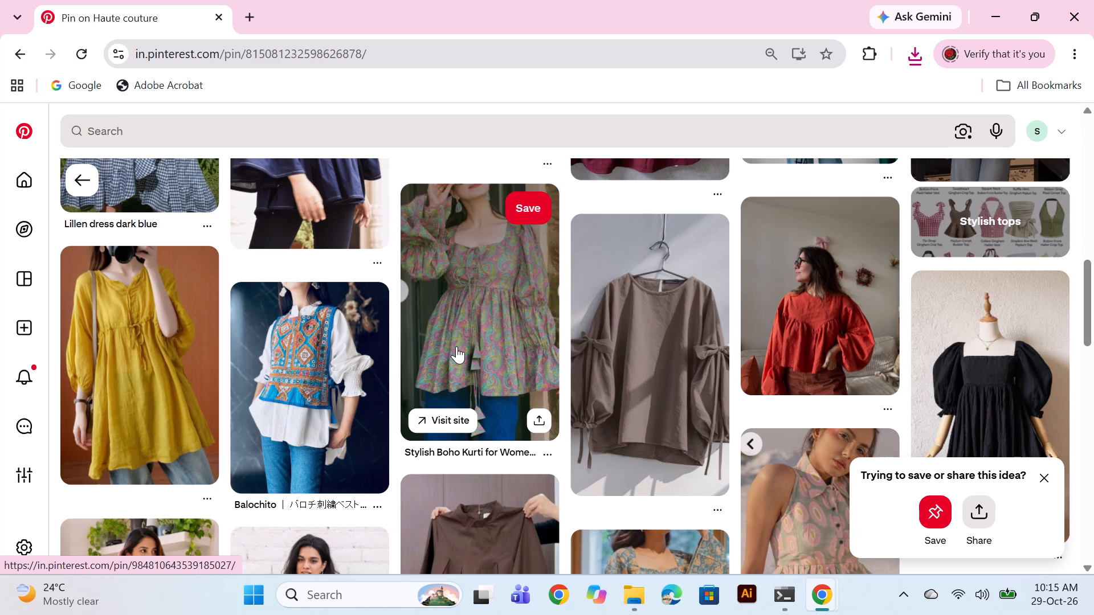
scroll(456, 346, "down", 5)
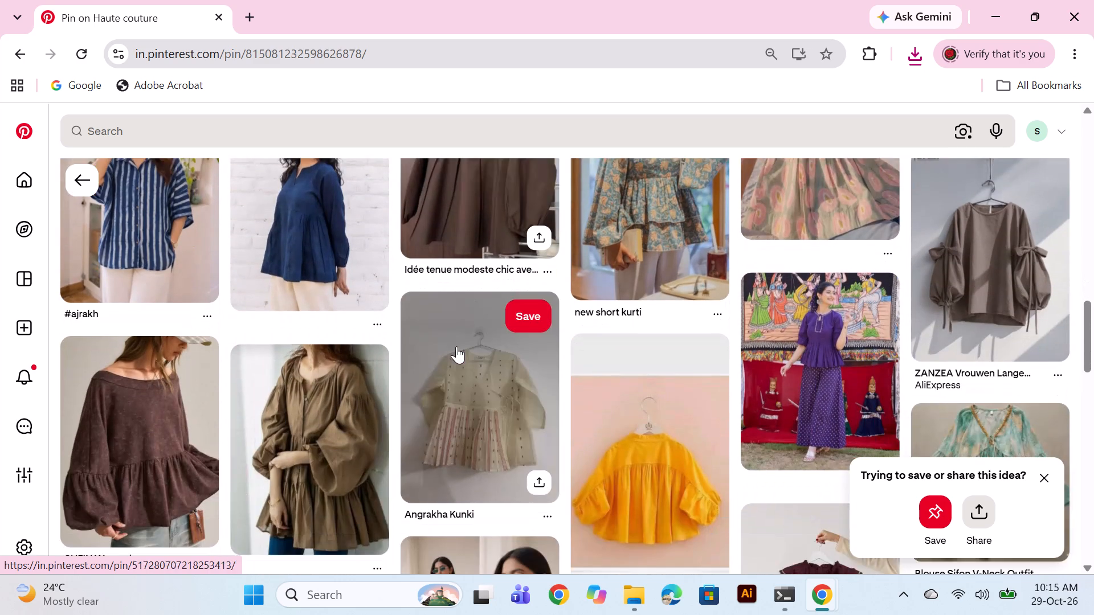
scroll(456, 346, "down", 3)
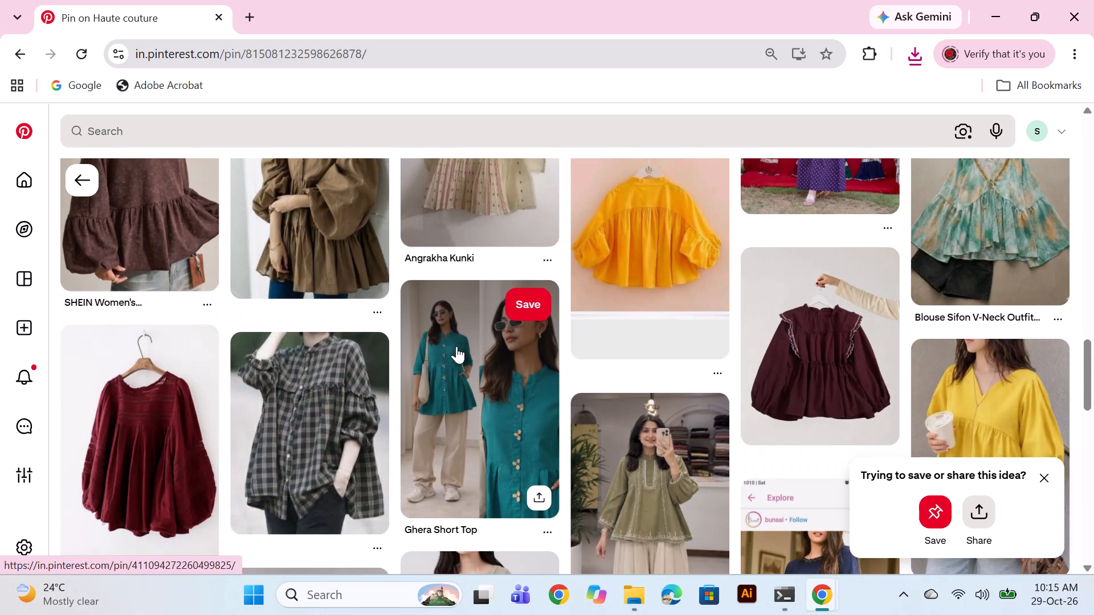
scroll(456, 346, "up", 1)
scroll(456, 346, "down", 2)
scroll(449, 343, "up", 1)
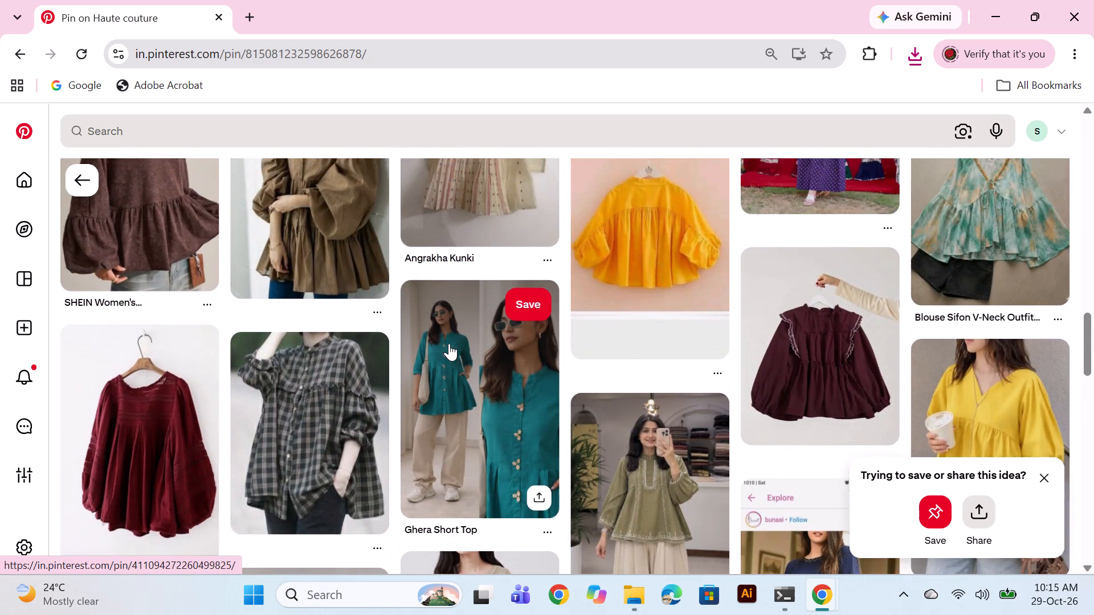
scroll(449, 343, "up", 2)
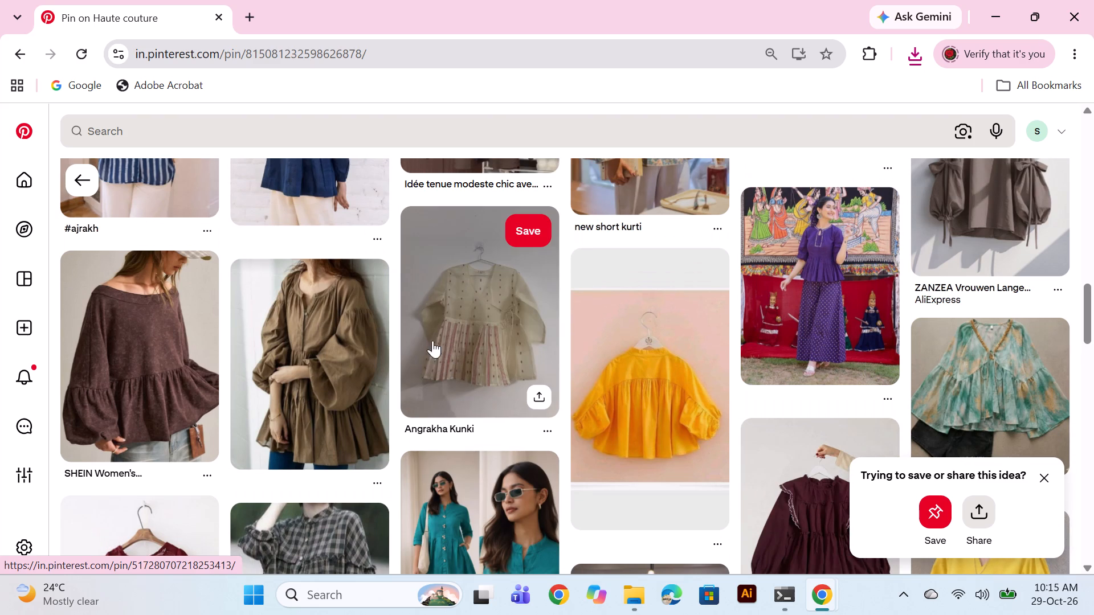
scroll(387, 334, "down", 3)
scroll(32, 241, "up", 1)
left_click(111, 235)
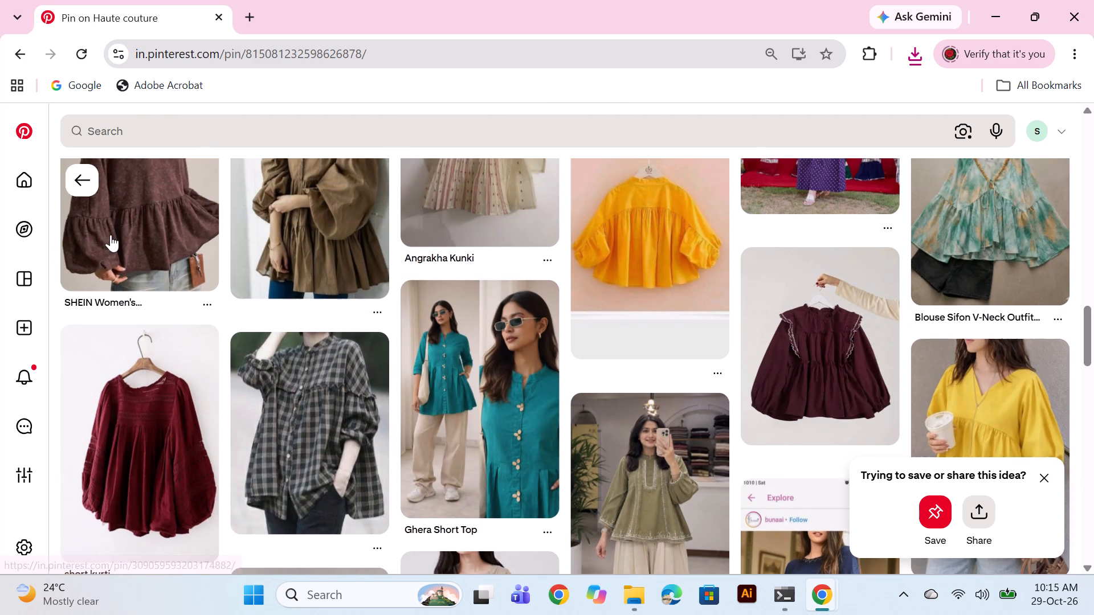
Look through the pins related to the SHEIN brown off-shoulder top for more loose gathered top silhouettes.
scroll(629, 326, "down", 5)
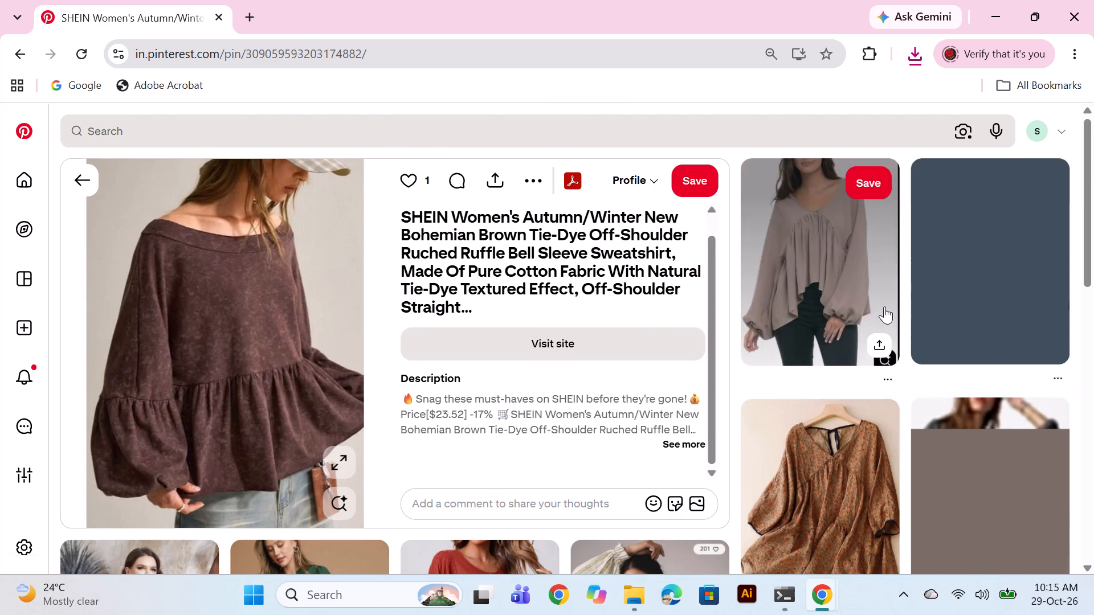
scroll(884, 306, "down", 2)
scroll(341, 358, "down", 1)
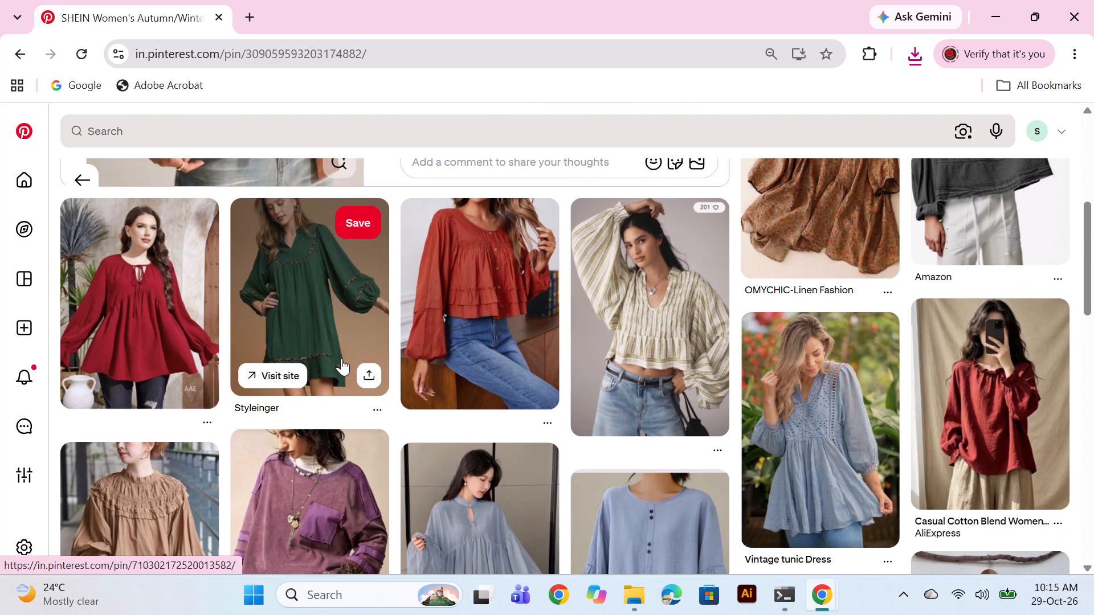
scroll(341, 358, "down", 2)
scroll(341, 358, "up", 2)
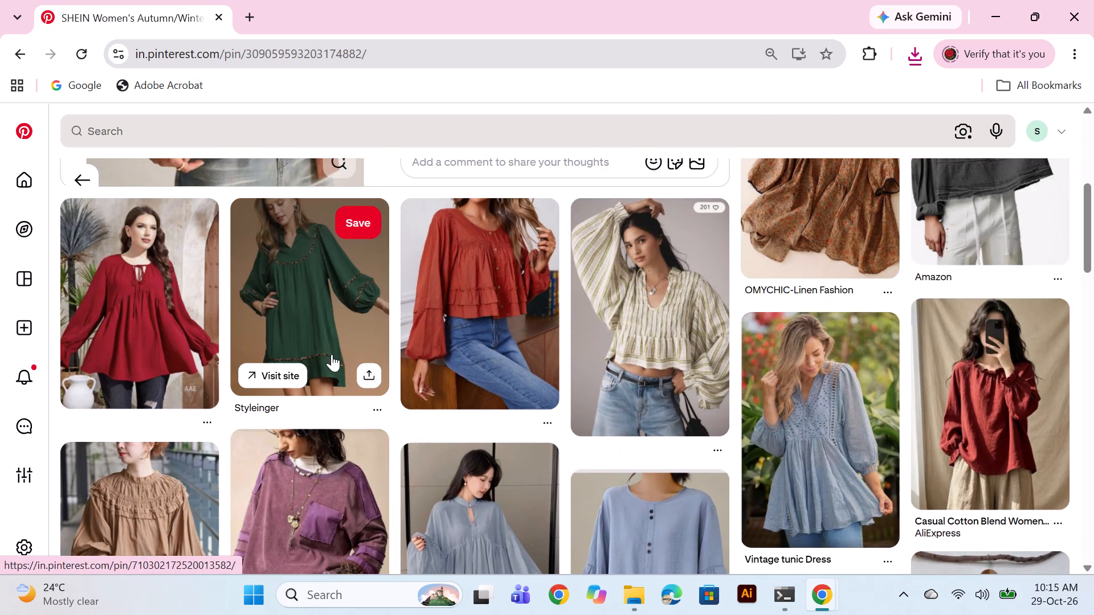
scroll(332, 354, "down", 2)
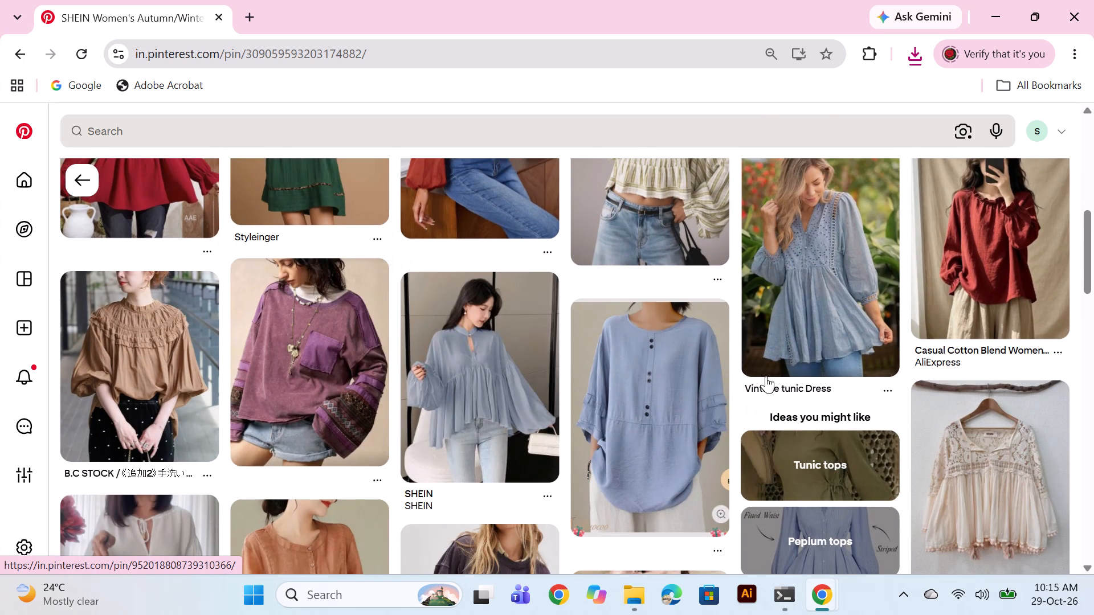
scroll(729, 376, "down", 3)
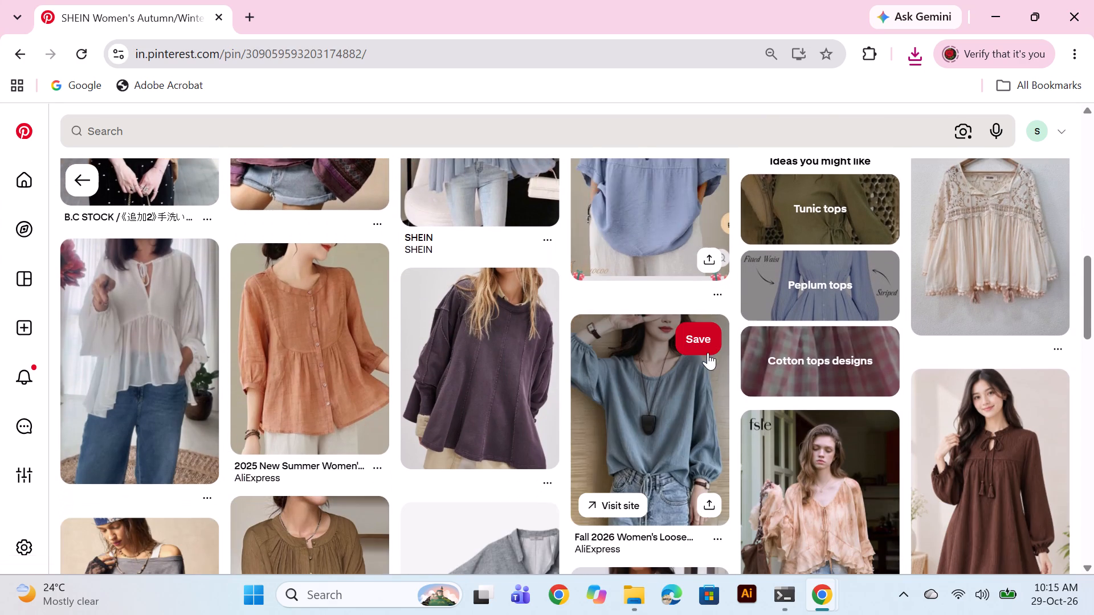
scroll(705, 347, "down", 1)
scroll(655, 339, "down", 2)
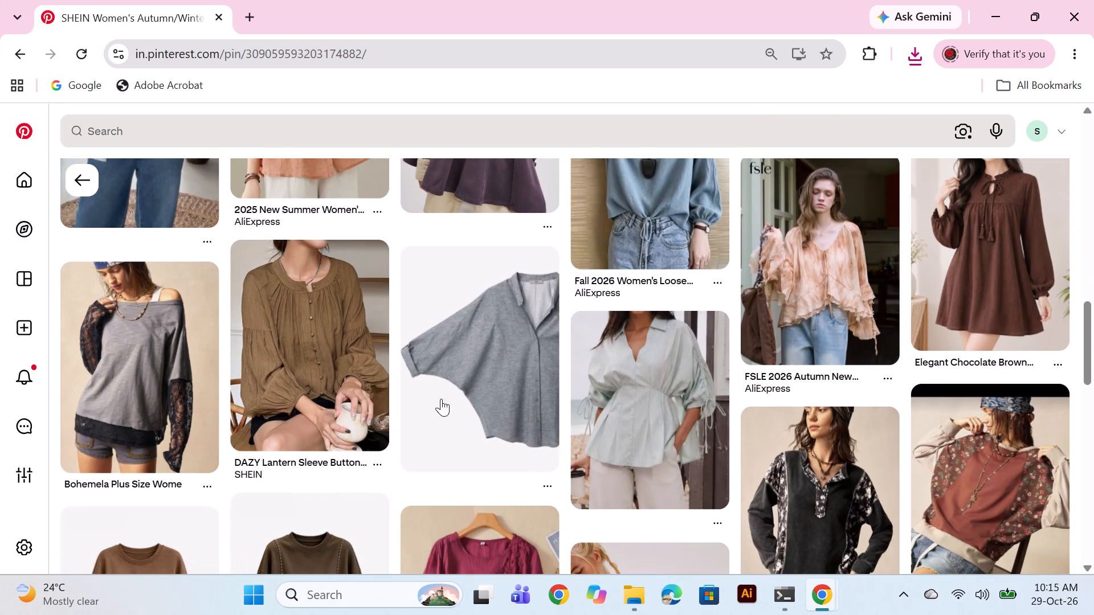
scroll(544, 356, "down", 3)
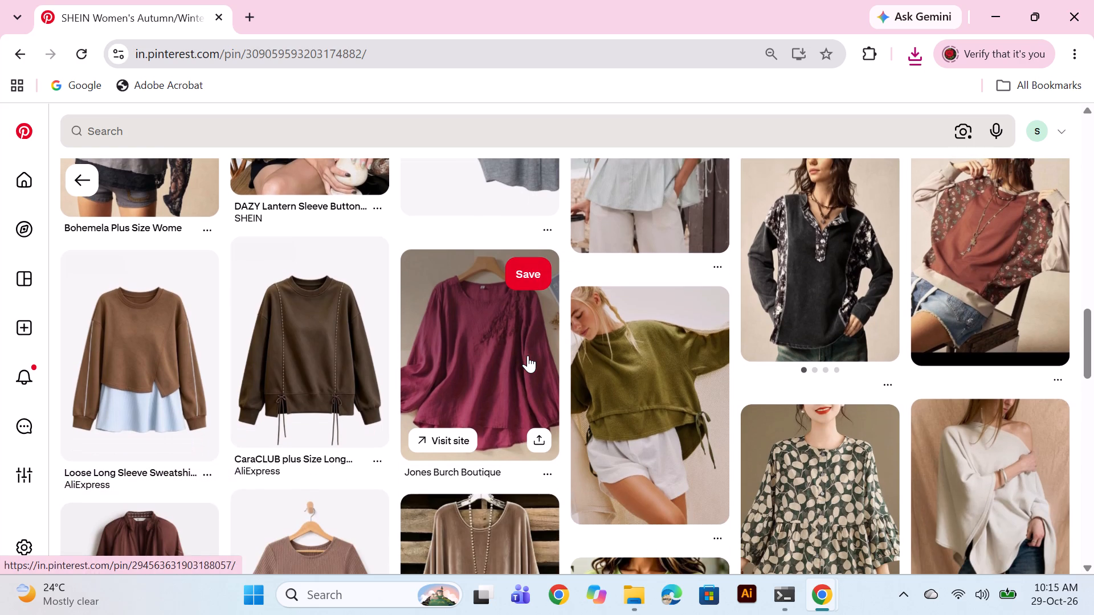
scroll(528, 355, "down", 3)
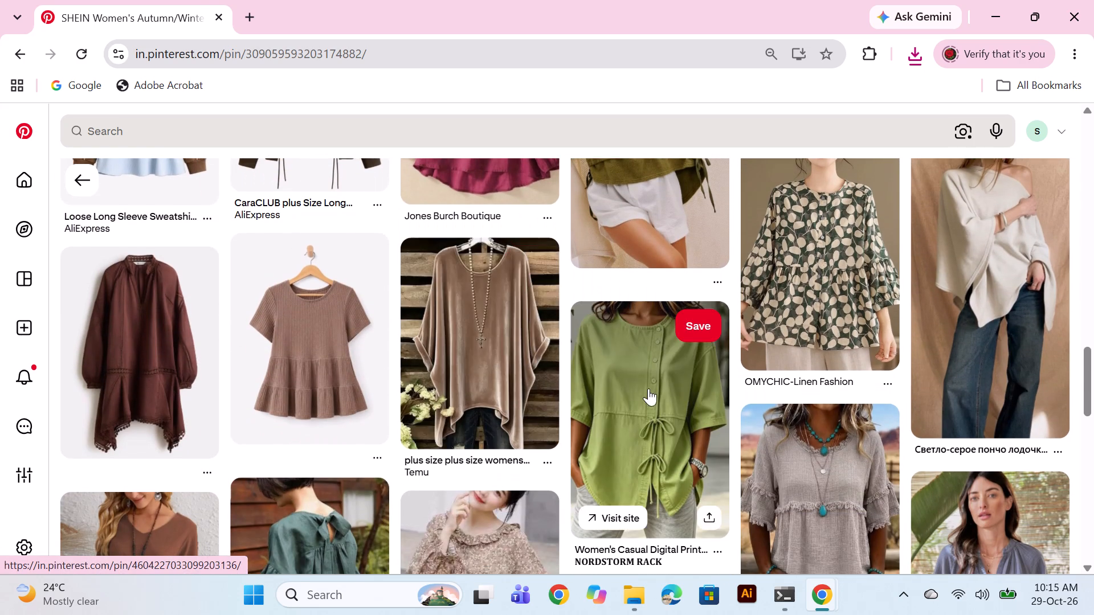
scroll(513, 383, "down", 2)
scroll(442, 473, "down", 2)
scroll(543, 314, "down", 2)
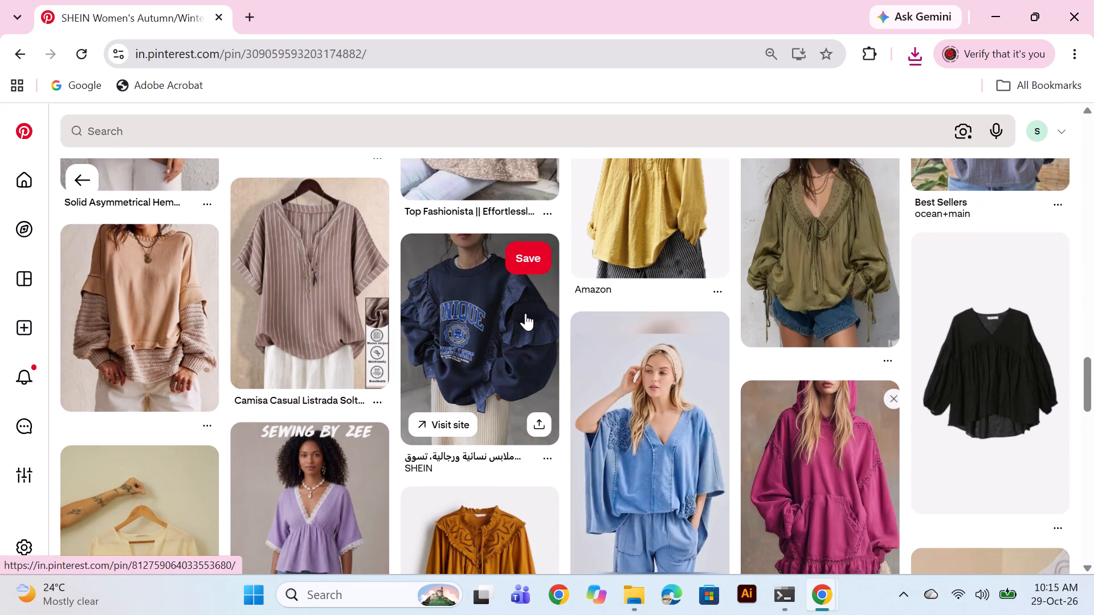
scroll(737, 371, "down", 2)
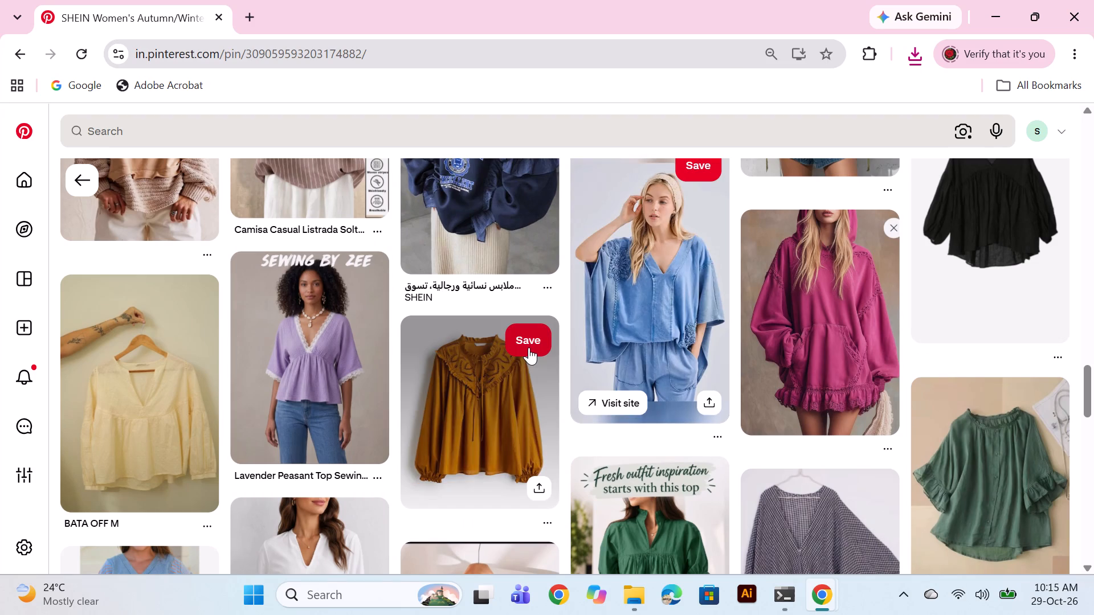
scroll(529, 347, "down", 2)
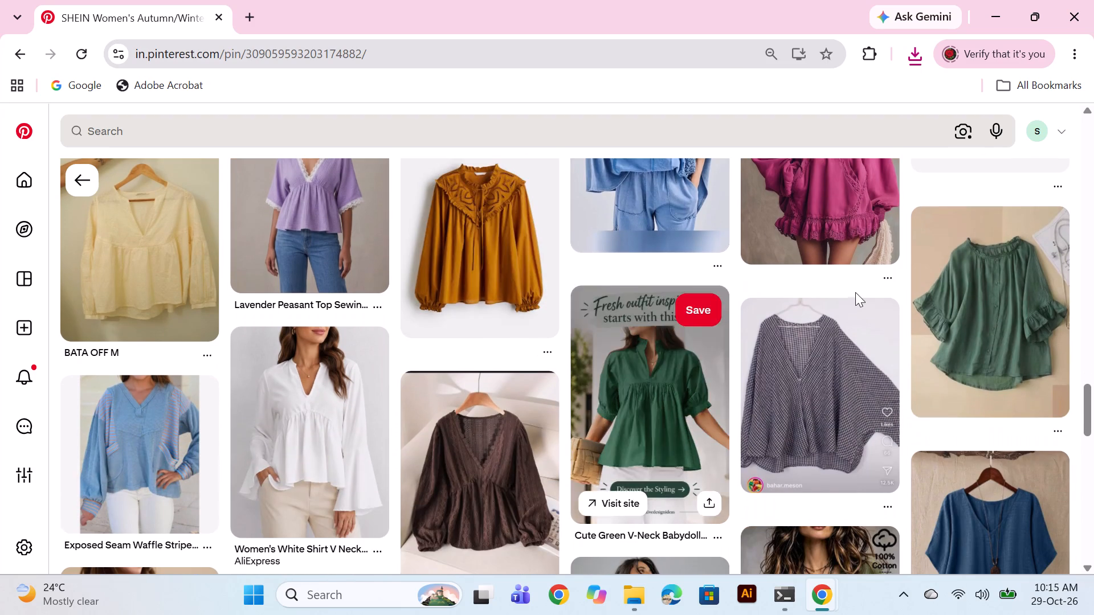
scroll(855, 292, "down", 4)
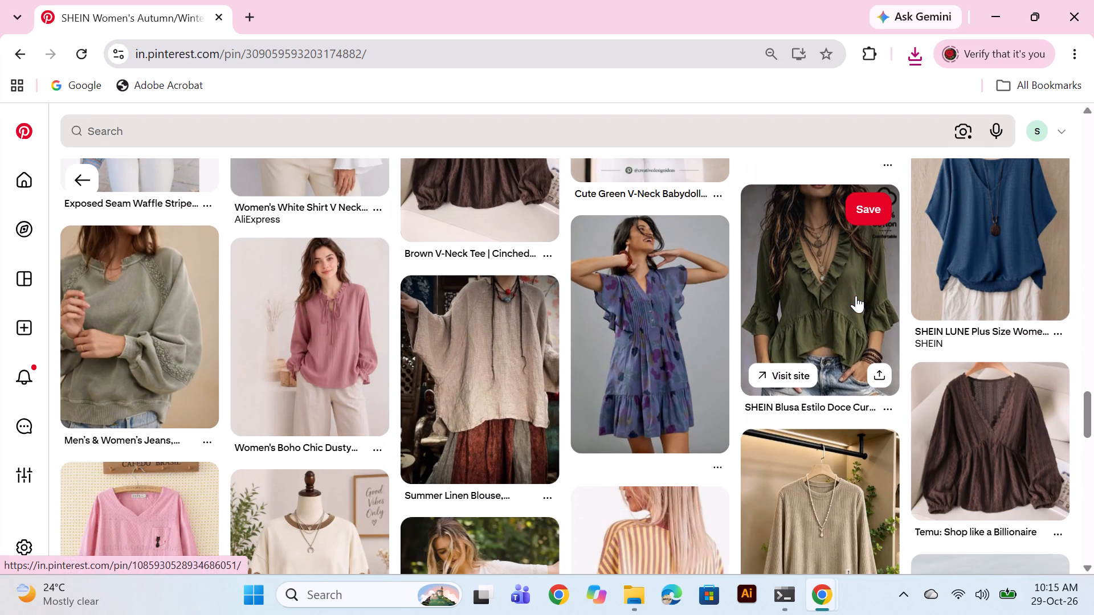
scroll(850, 315, "down", 2)
scroll(601, 356, "down", 2)
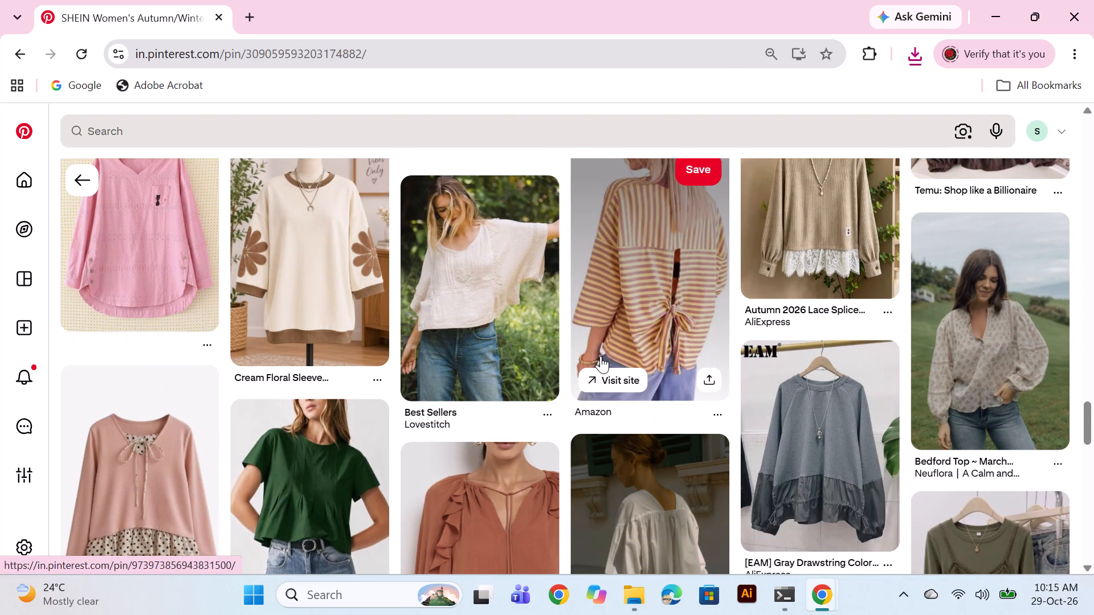
scroll(601, 356, "down", 3)
scroll(447, 410, "down", 4)
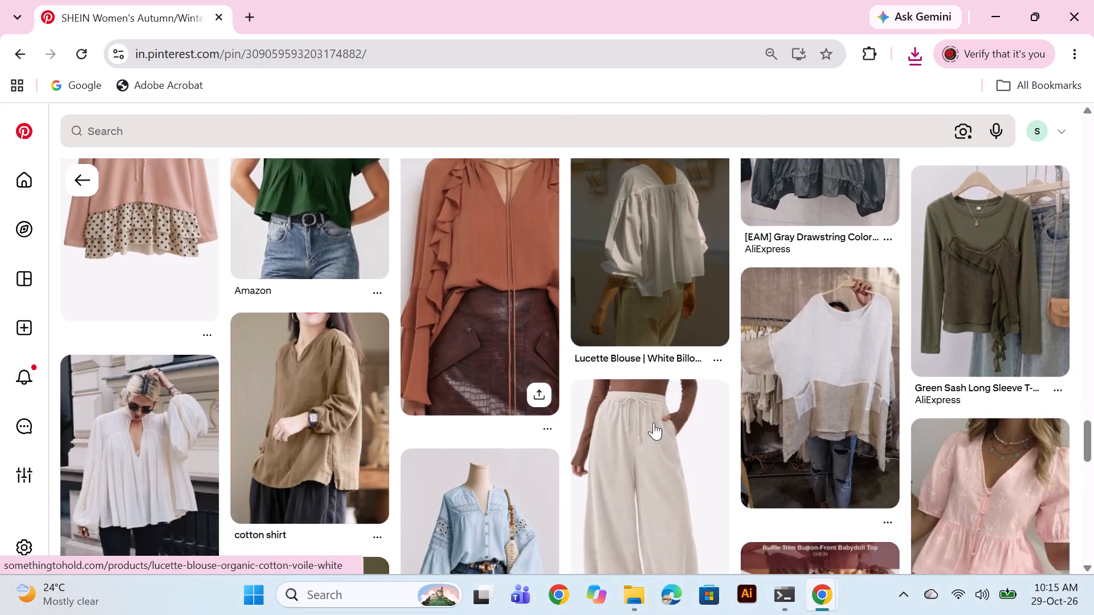
scroll(483, 404, "down", 1)
scroll(394, 293, "down", 2)
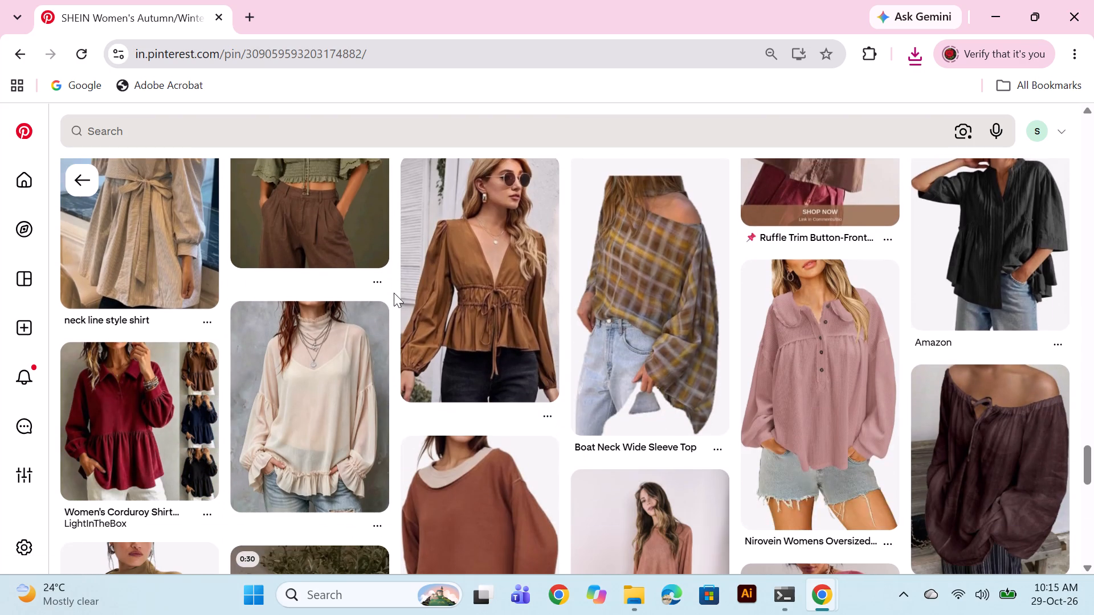
scroll(662, 372, "down", 7)
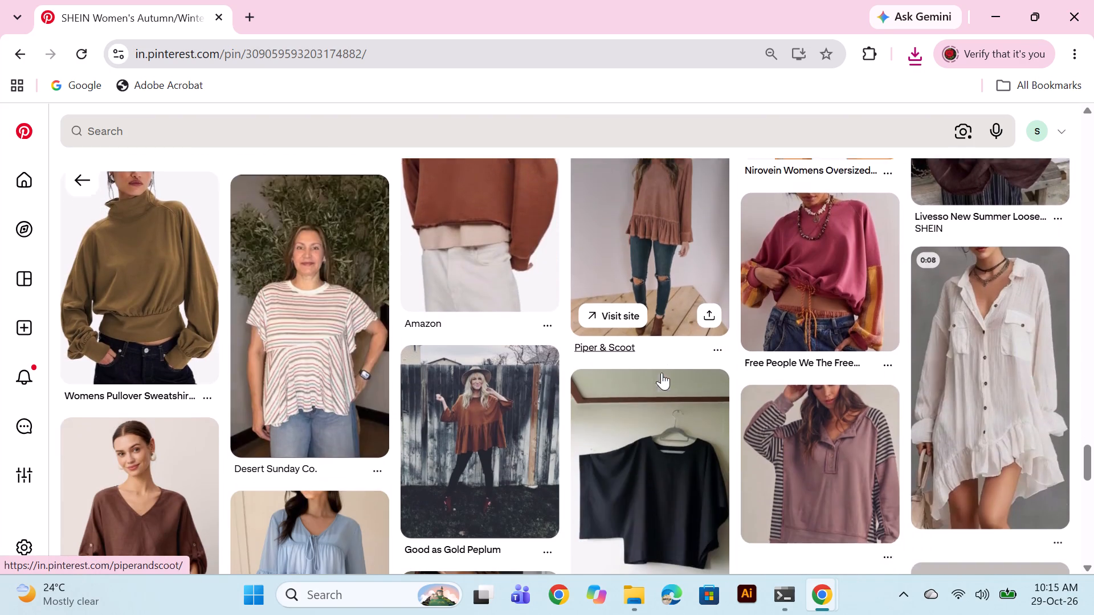
scroll(308, 331, "down", 4)
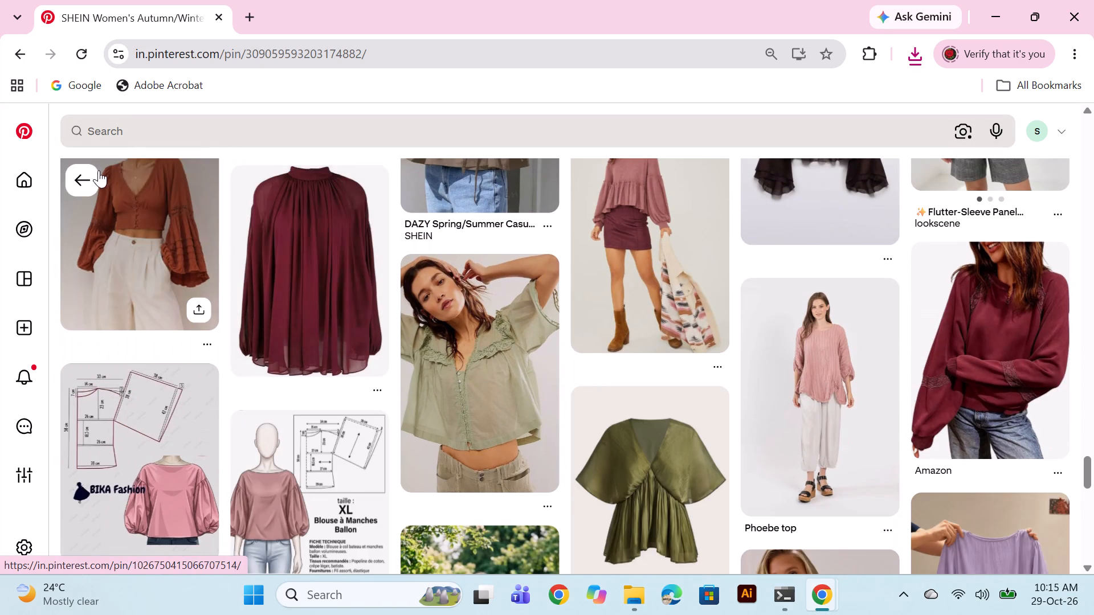
Return to the earlier pin on dresses, browse its related pins and open the lavender tiered ruffle top with balloon sleeves.
left_click(95, 170)
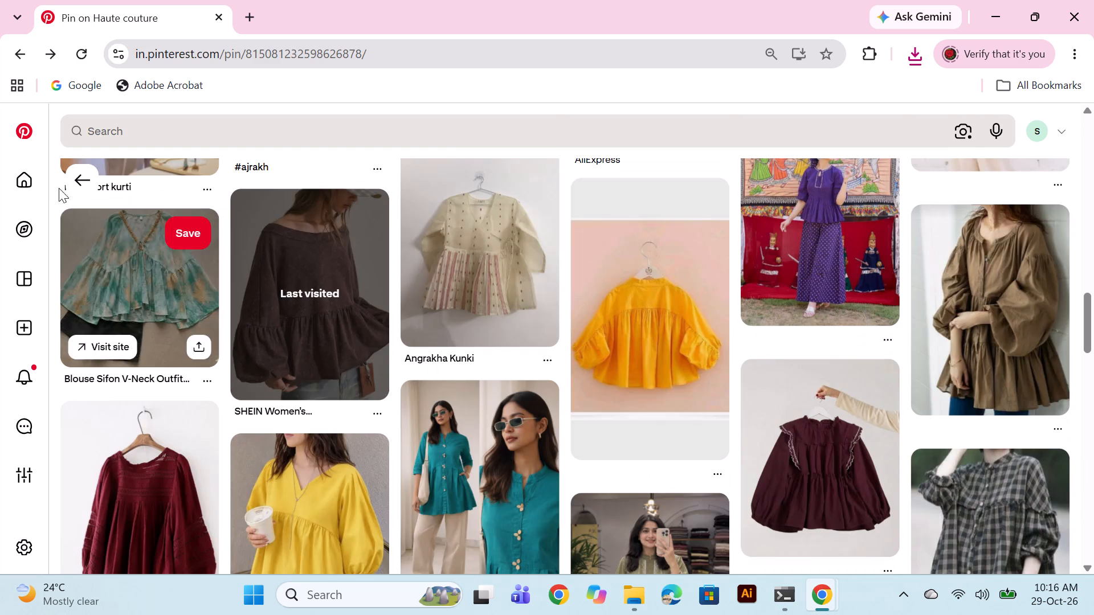
left_click(85, 178)
scroll(577, 370, "down", 4)
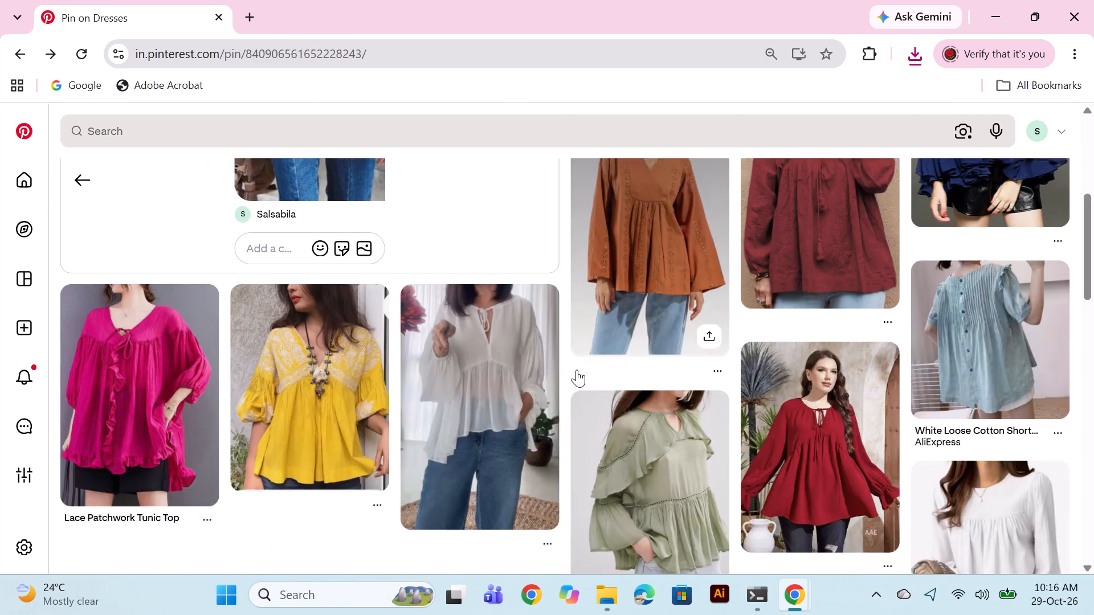
scroll(577, 370, "down", 5)
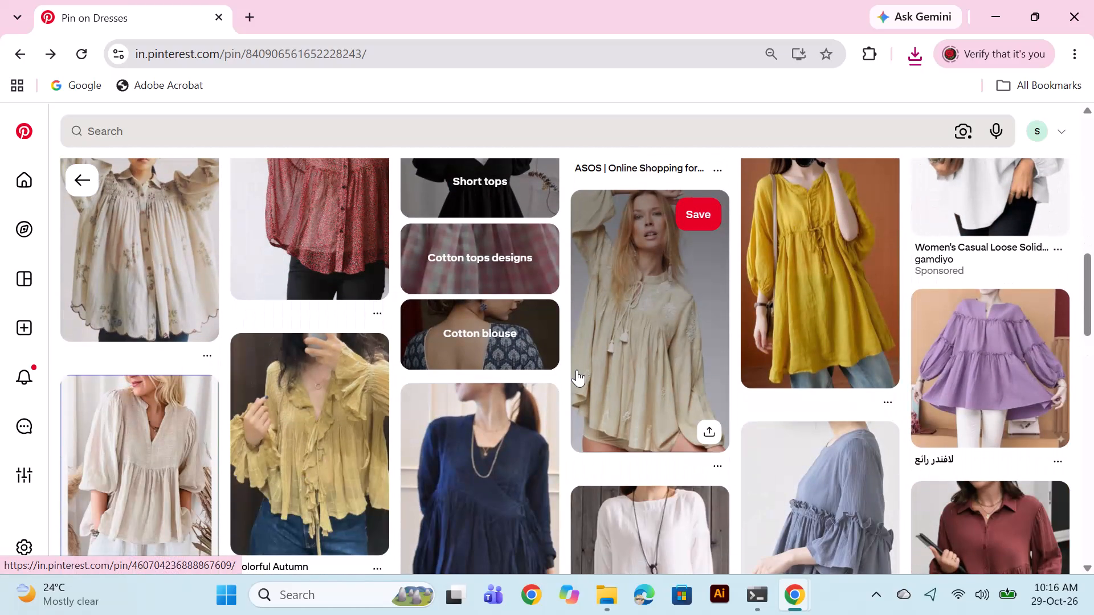
scroll(577, 370, "down", 2)
scroll(577, 370, "up", 2)
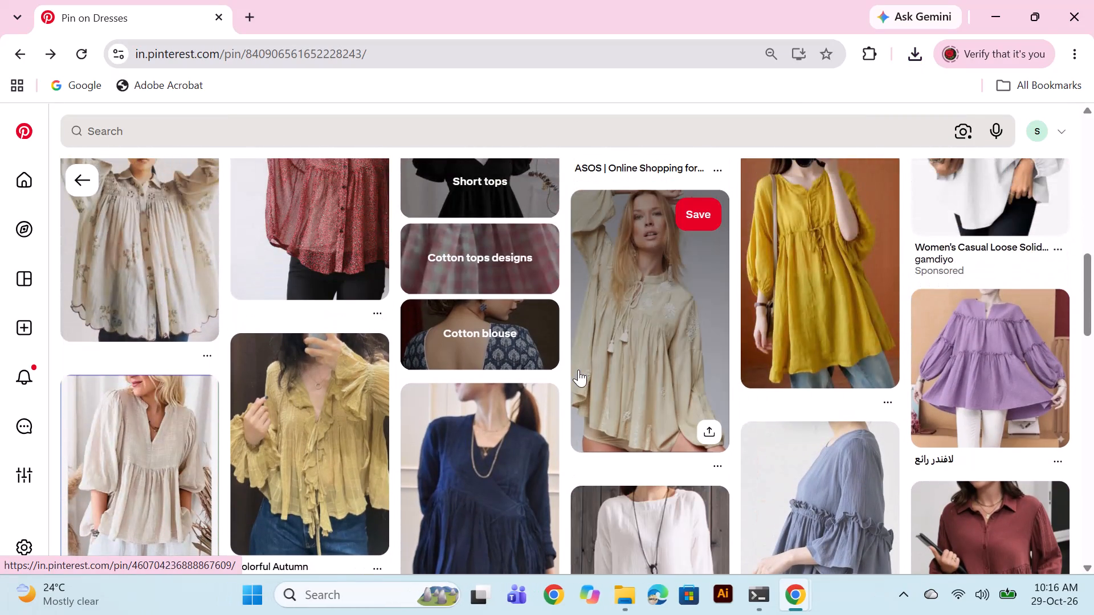
scroll(578, 370, "down", 5)
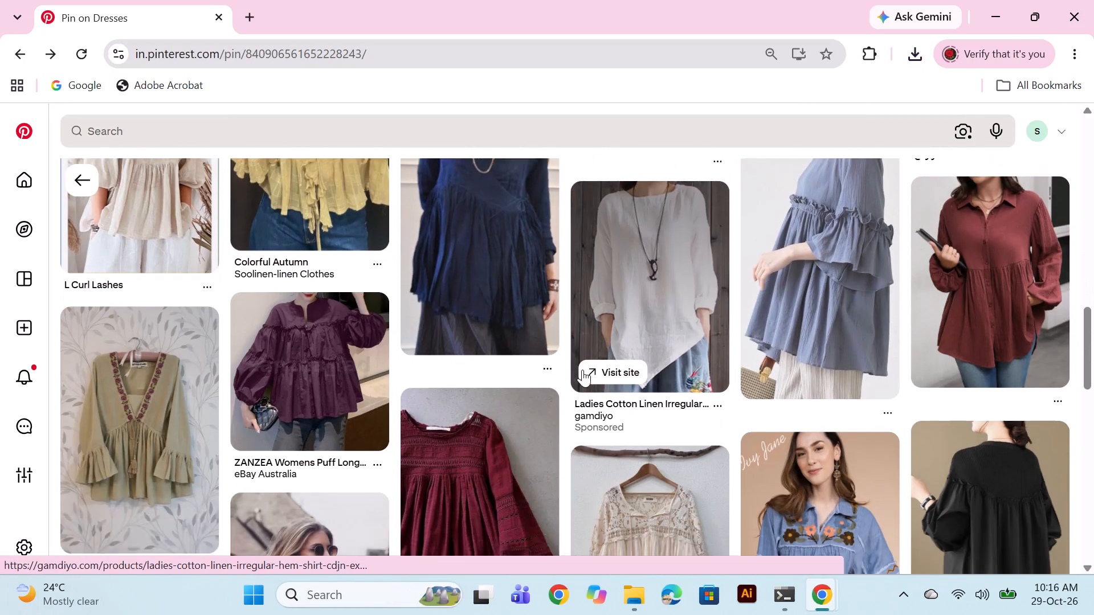
scroll(582, 370, "up", 5)
left_click(931, 370)
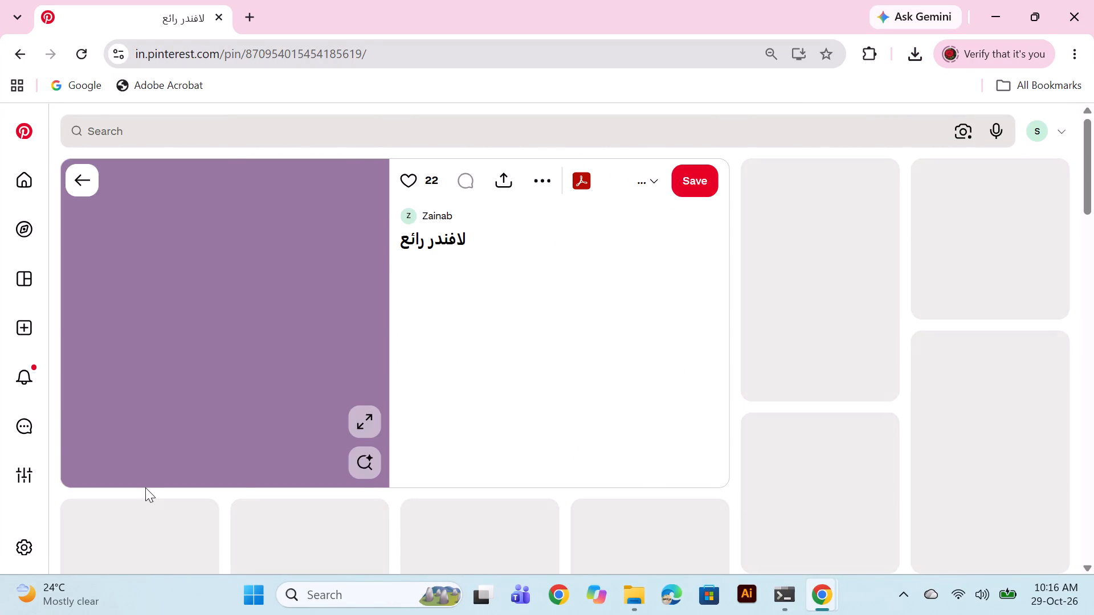
Save the lavender tiered top's photo to the Desktop as a JPEG image under its suggested file name.
scroll(611, 417, "down", 3)
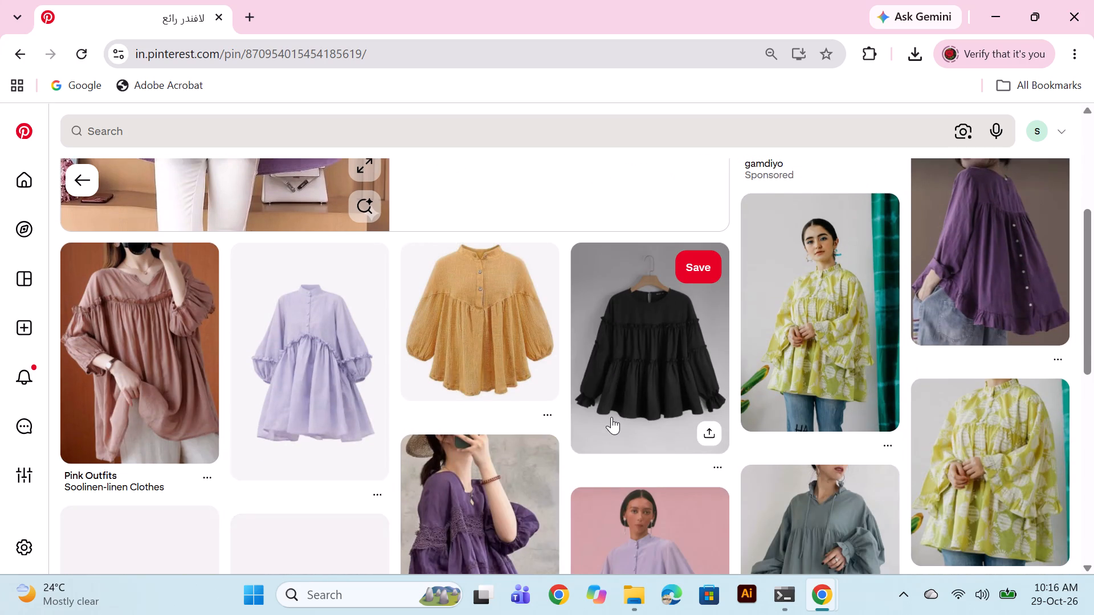
scroll(611, 417, "up", 3)
right_click(276, 312)
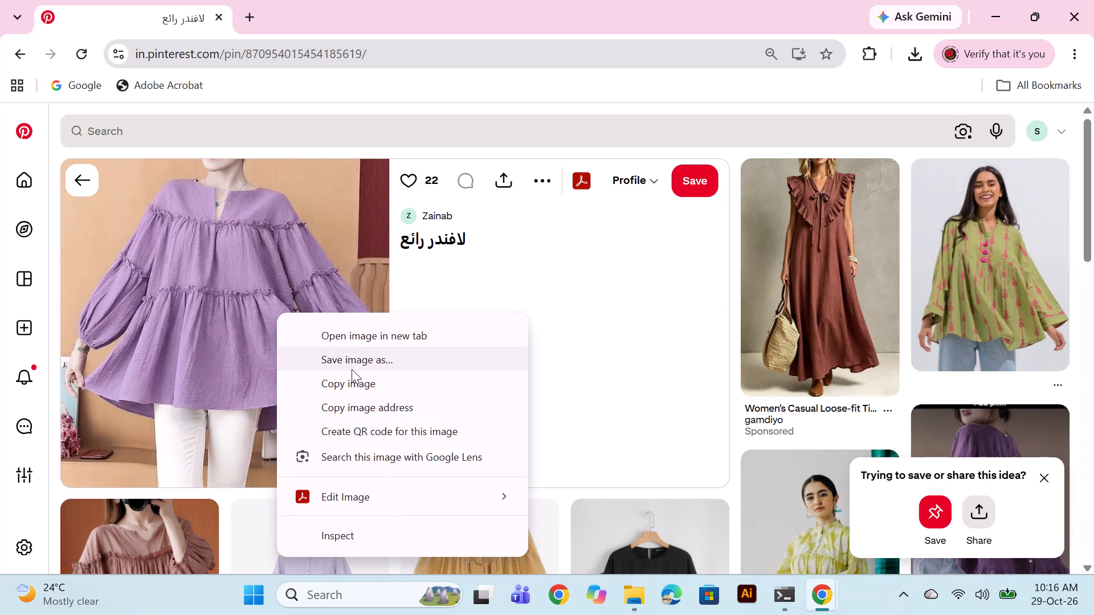
left_click(356, 359)
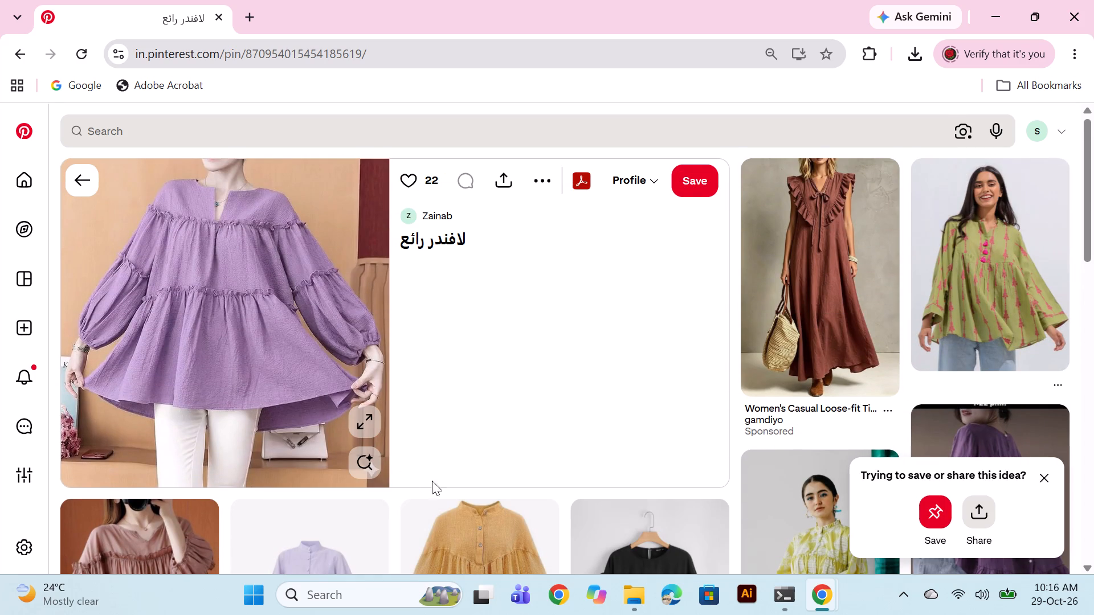
scroll(353, 390, "down", 3)
left_click(406, 374)
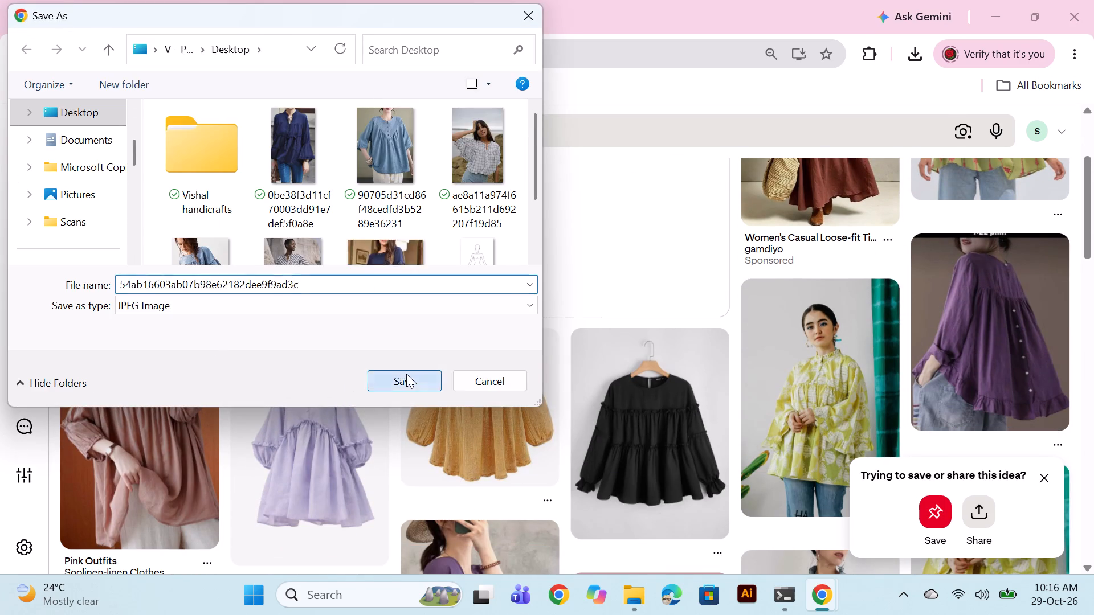
Look through the pins related to the lavender tiered top for more loose gathered and tiered top silhouettes.
scroll(512, 334, "down", 3)
scroll(512, 334, "up", 2)
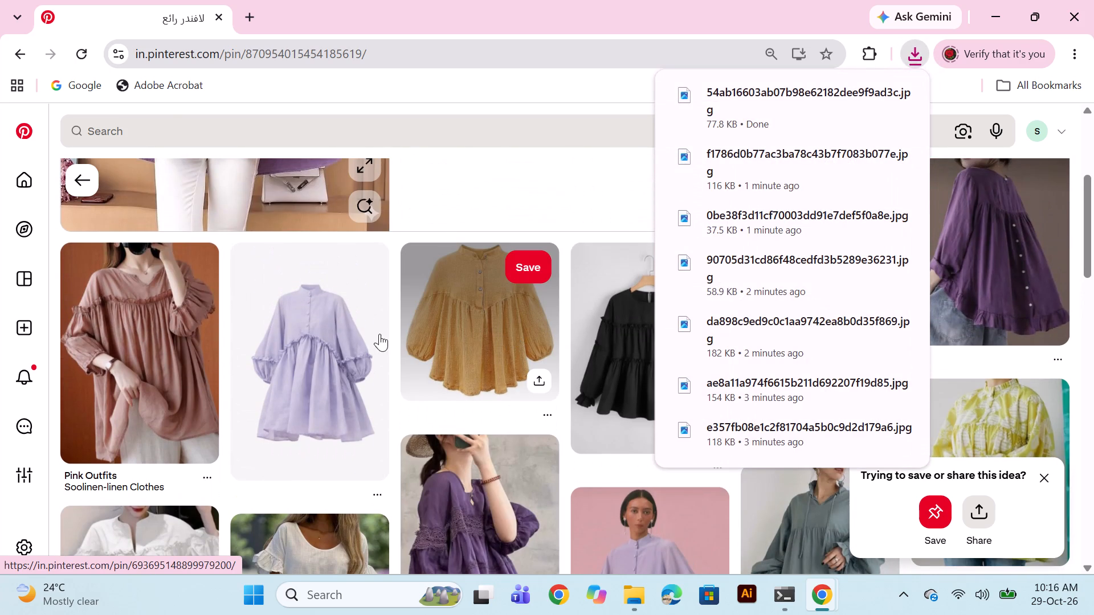
scroll(379, 334, "down", 2)
scroll(379, 334, "up", 2)
scroll(379, 334, "down", 2)
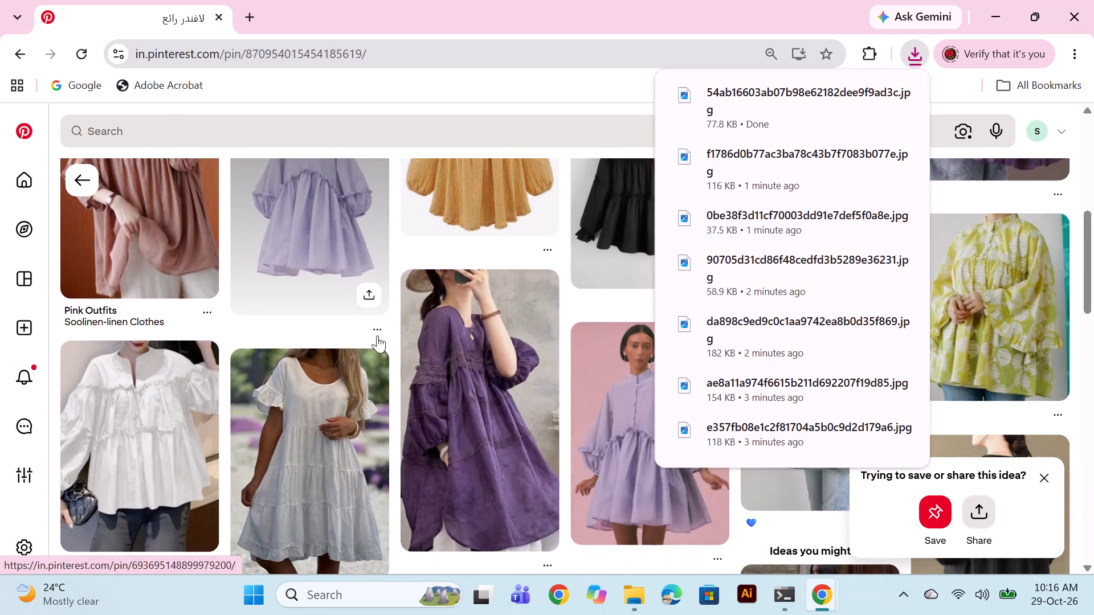
scroll(377, 335, "down", 2)
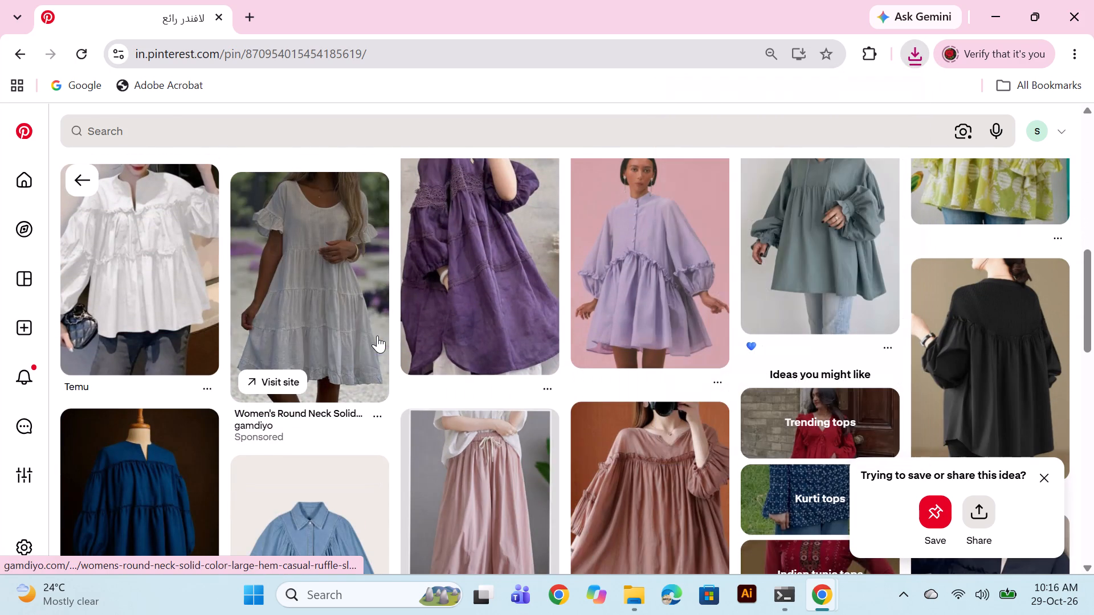
scroll(701, 273, "down", 3)
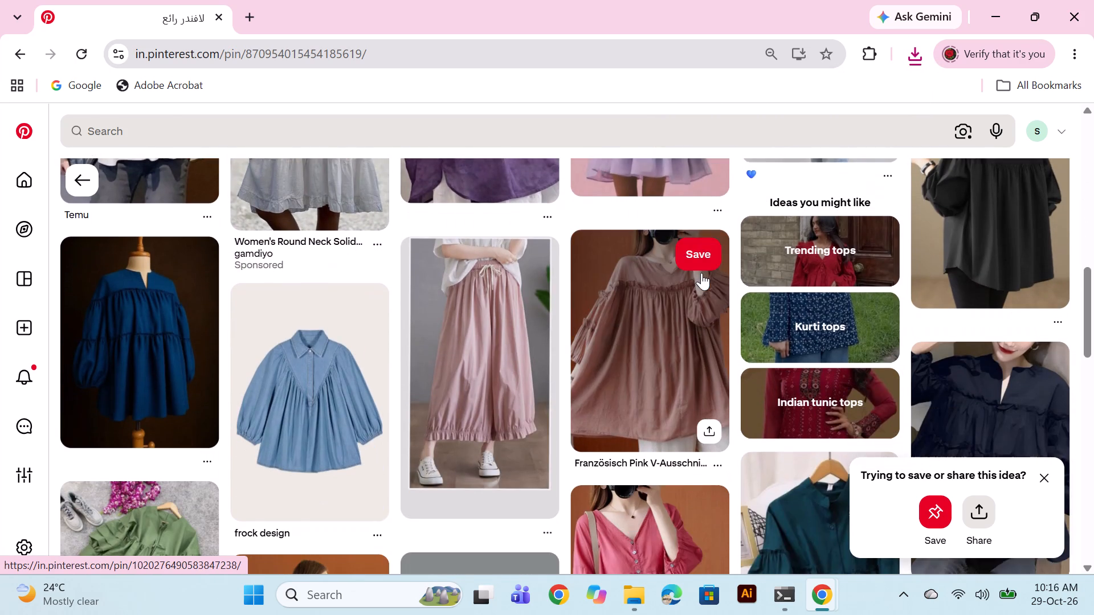
scroll(701, 273, "down", 1)
scroll(545, 309, "up", 1)
scroll(545, 309, "down", 3)
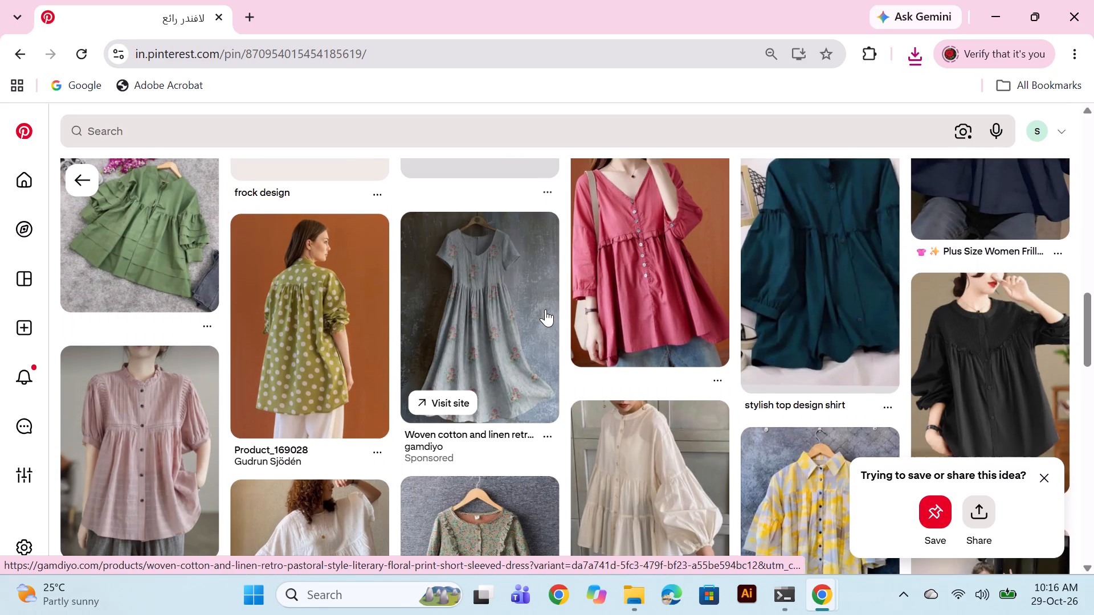
scroll(545, 309, "down", 6)
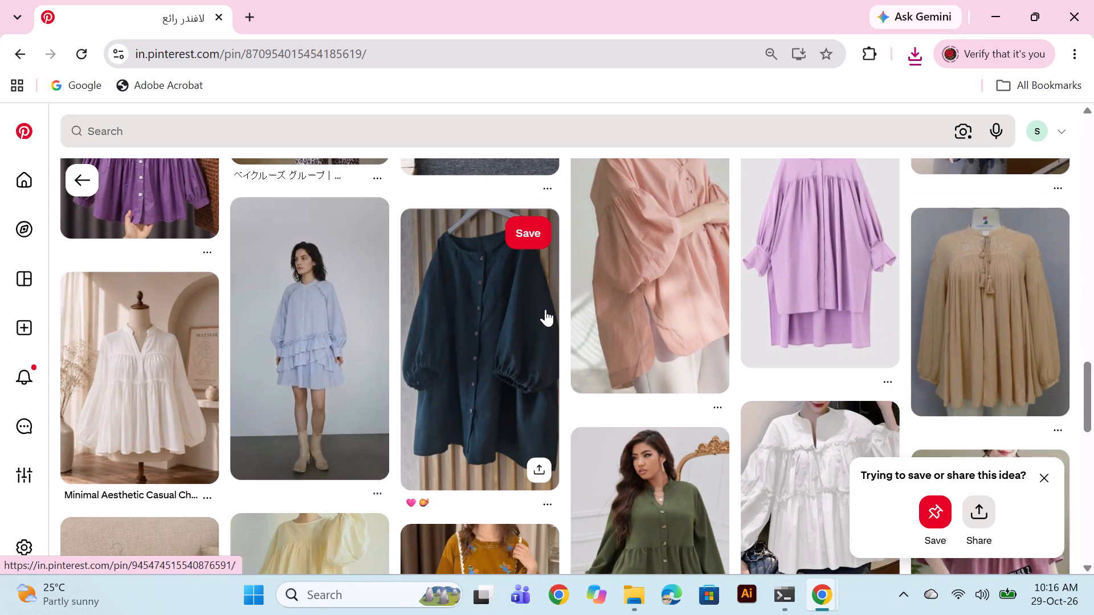
scroll(545, 309, "down", 3)
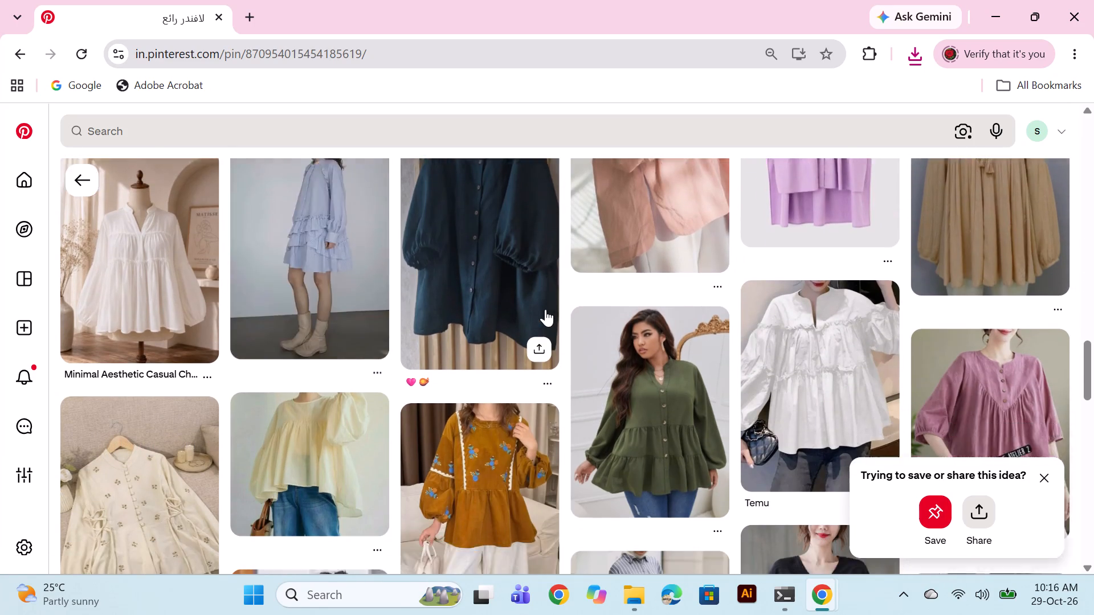
scroll(545, 309, "down", 5)
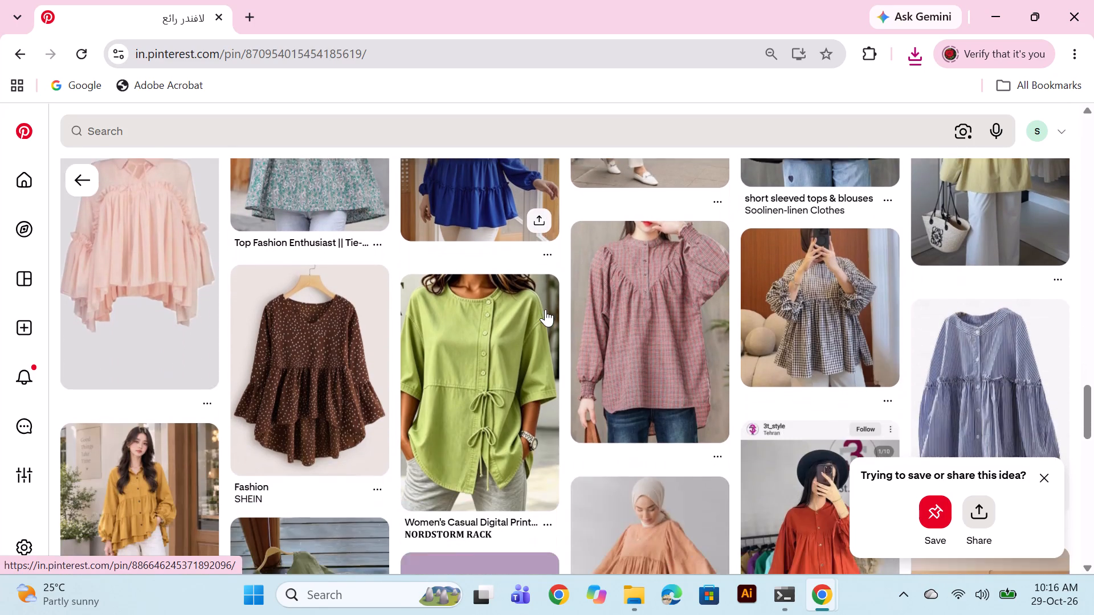
scroll(545, 309, "down", 3)
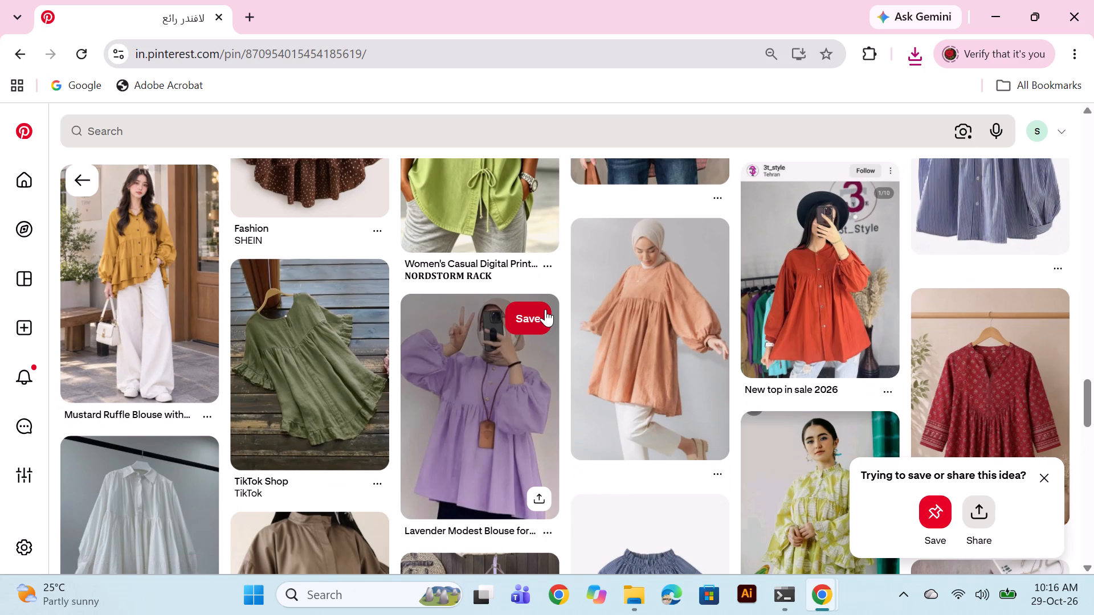
scroll(545, 309, "down", 3)
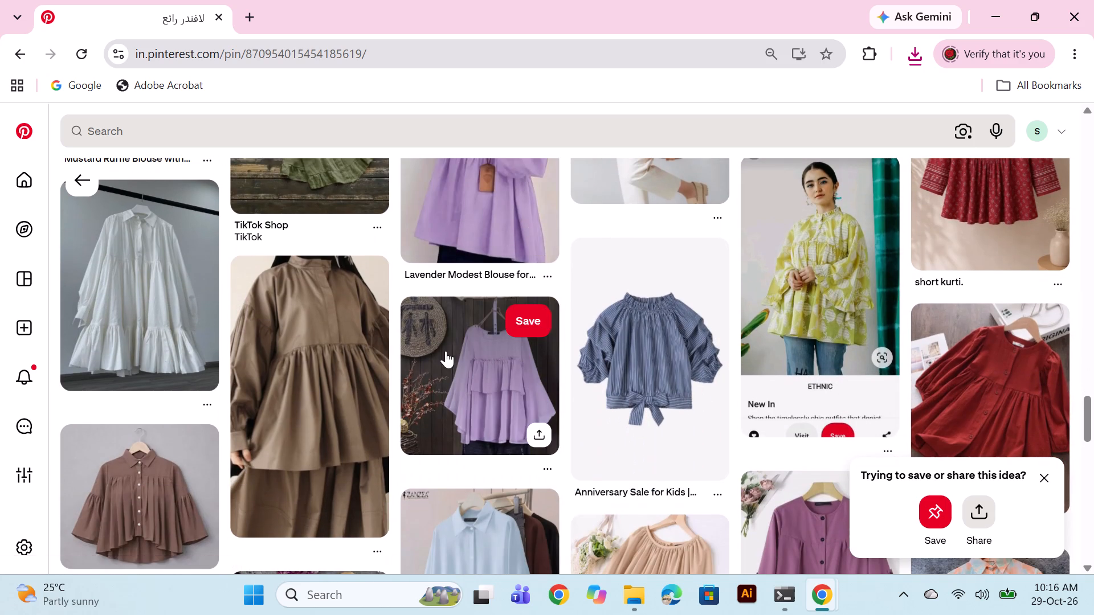
scroll(446, 351, "down", 4)
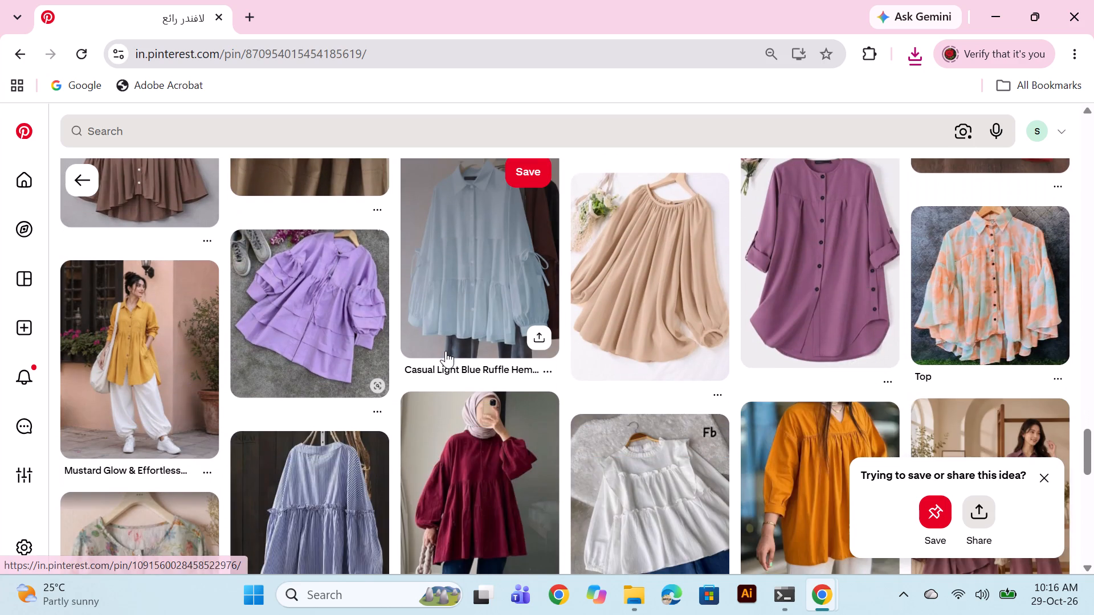
scroll(446, 351, "down", 8)
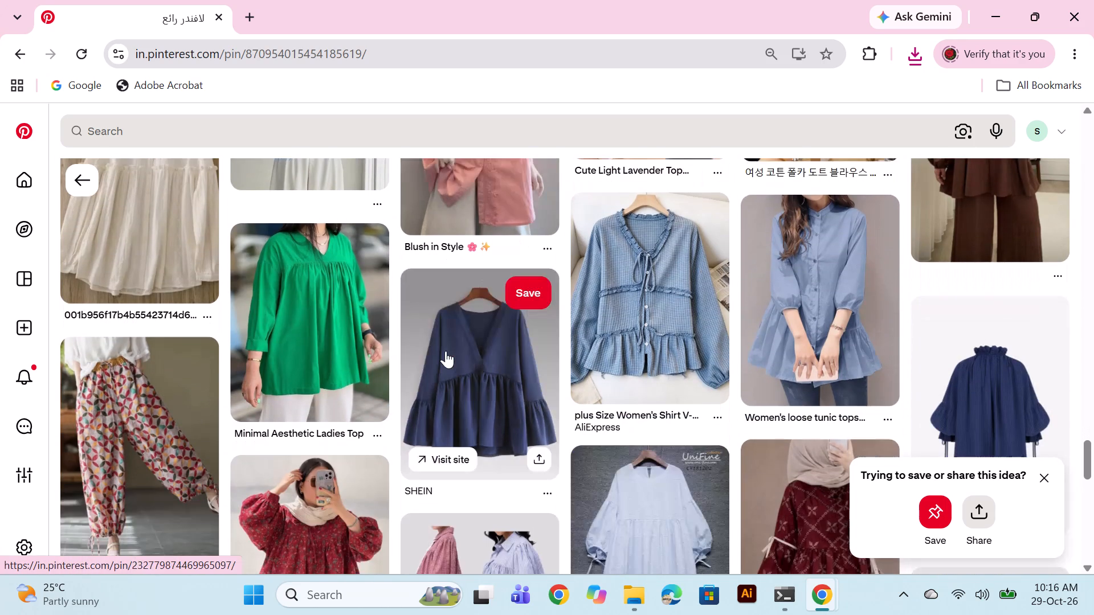
scroll(446, 351, "down", 4)
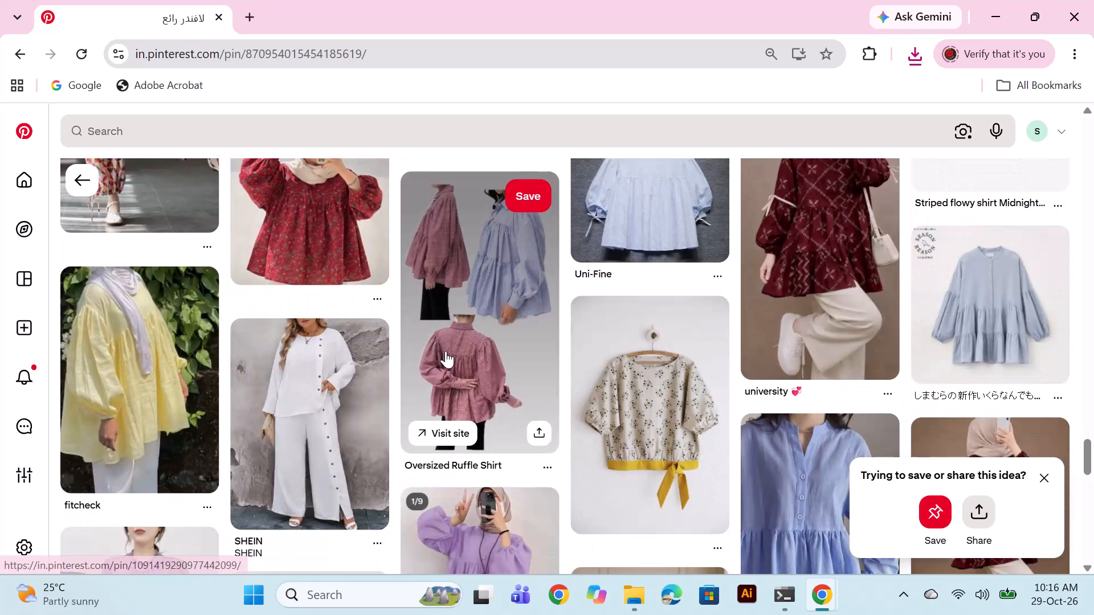
scroll(446, 351, "up", 2)
scroll(446, 351, "down", 5)
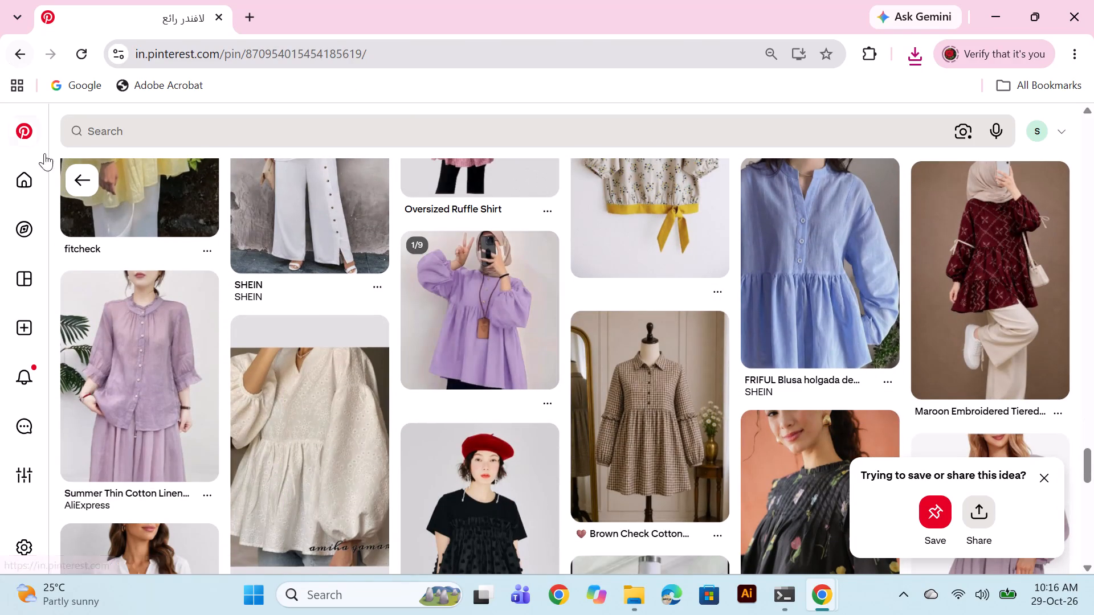
Return to the earlier pin whose related pins show loose cotton tops, and open the green floral blouse with ruffle-trimmed yoke.
left_click(81, 190)
left_click(80, 188)
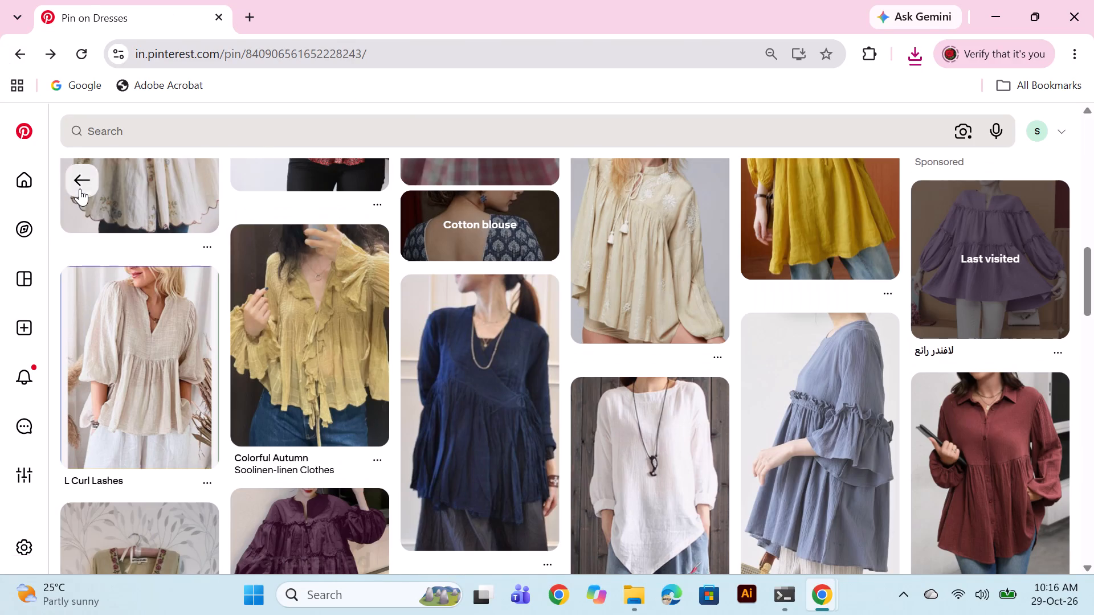
left_click(80, 185)
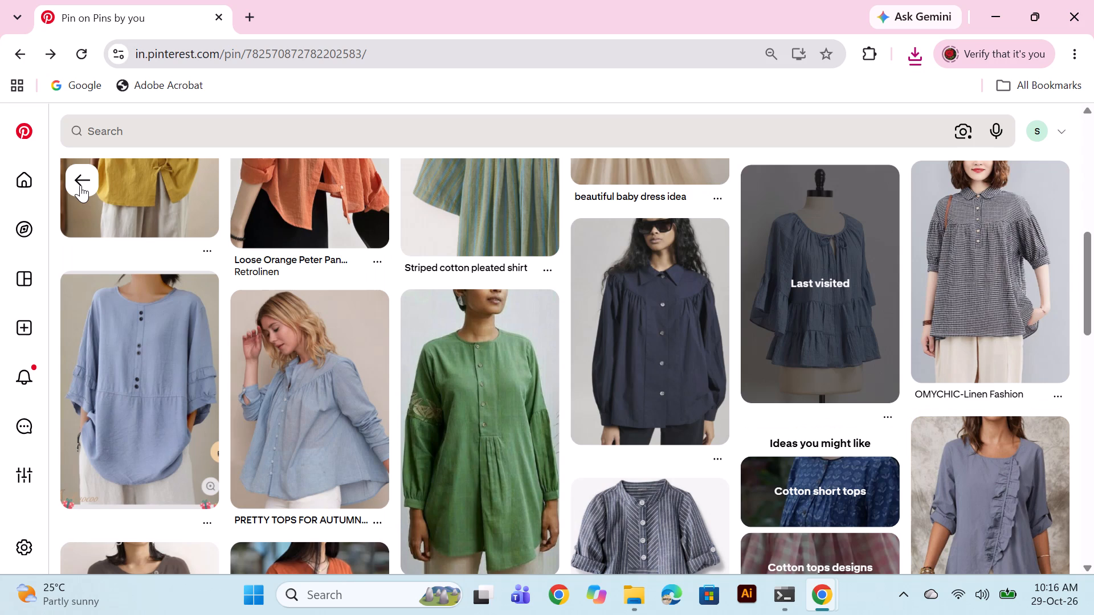
scroll(255, 253, "down", 3)
scroll(255, 253, "up", 2)
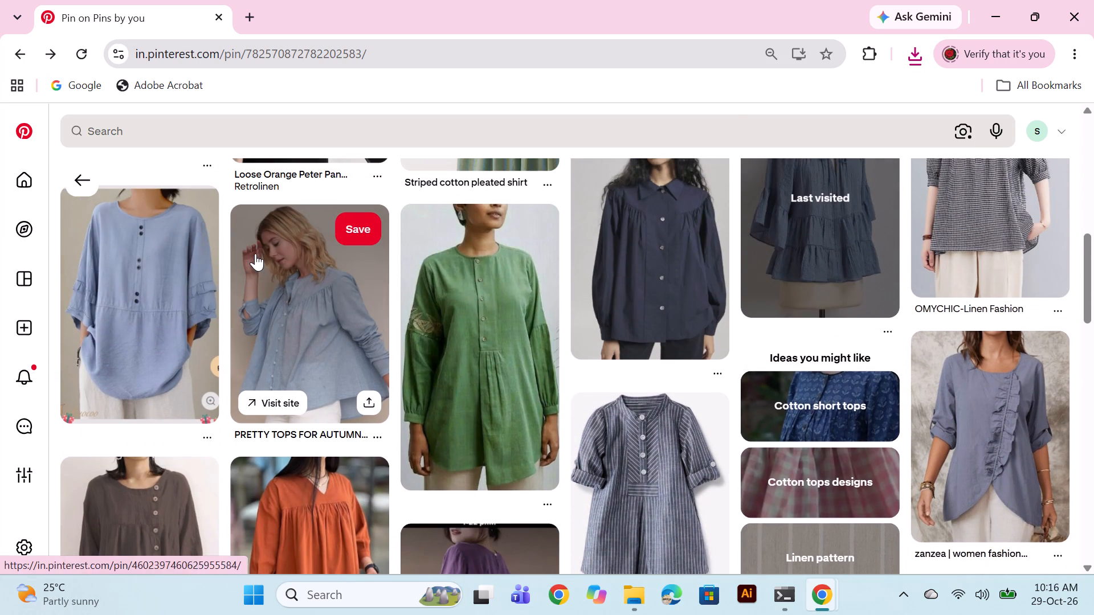
scroll(255, 253, "down", 3)
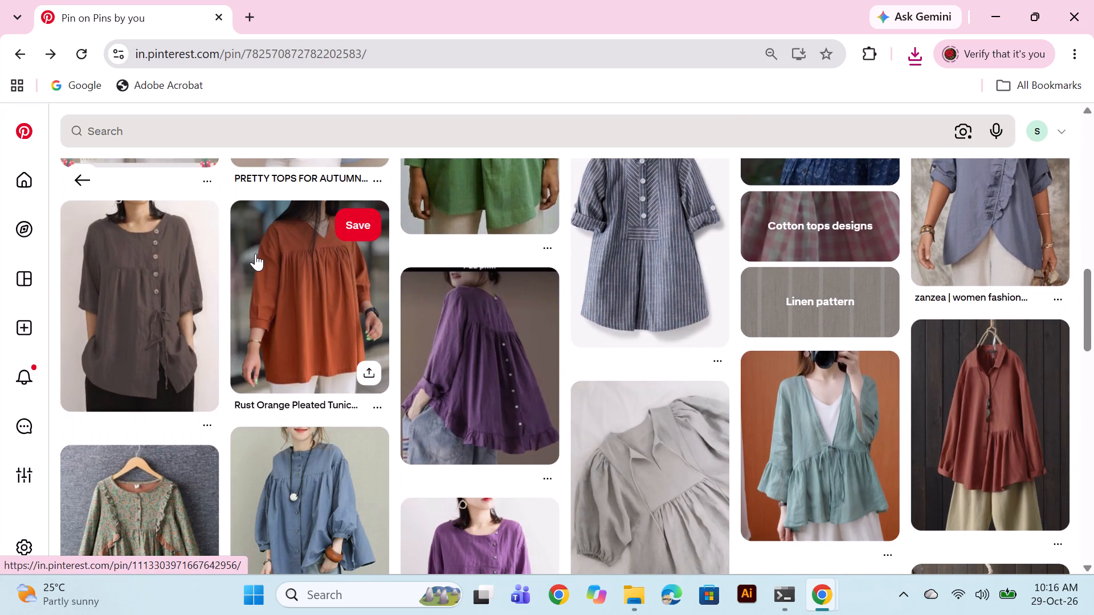
scroll(255, 253, "down", 3)
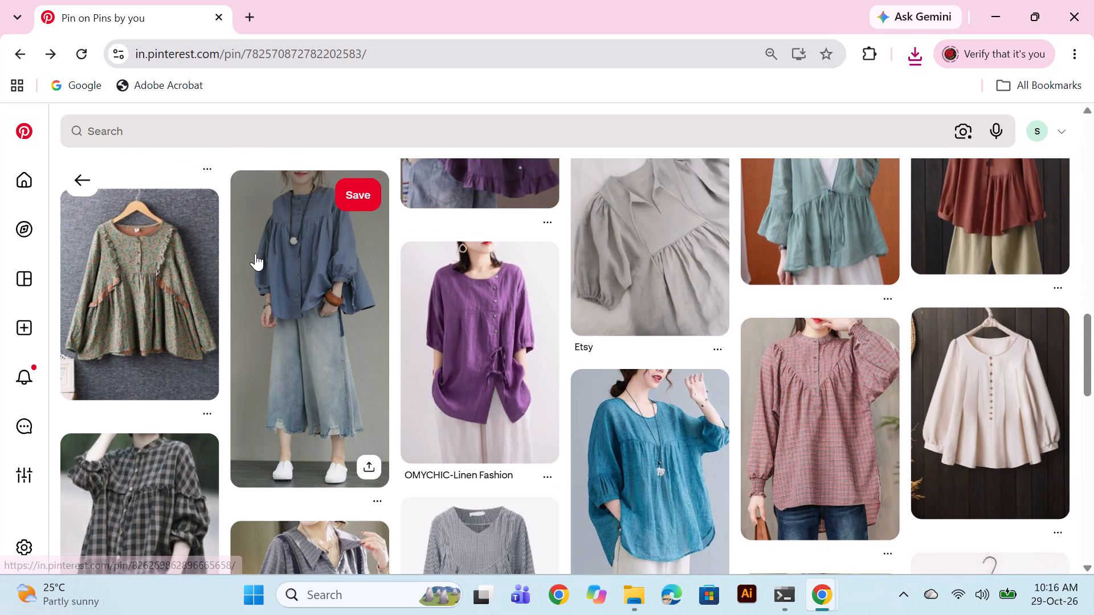
left_click(193, 263)
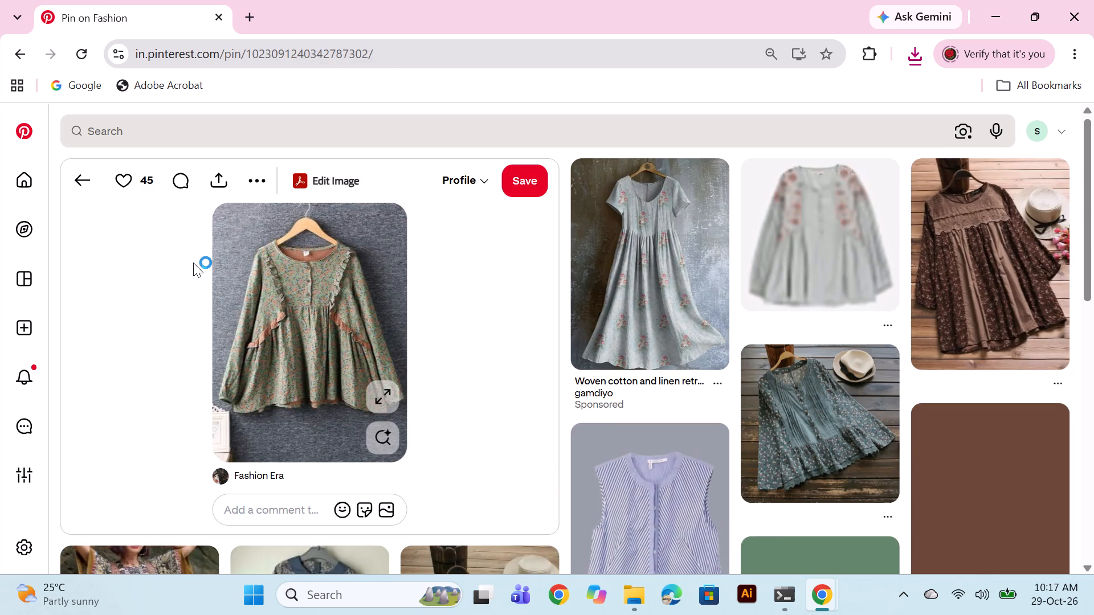
Look through the pins related to the green floral ruffle-trimmed blouse for more loose gathered cotton top silhouettes.
scroll(764, 282, "down", 2)
scroll(715, 281, "down", 2)
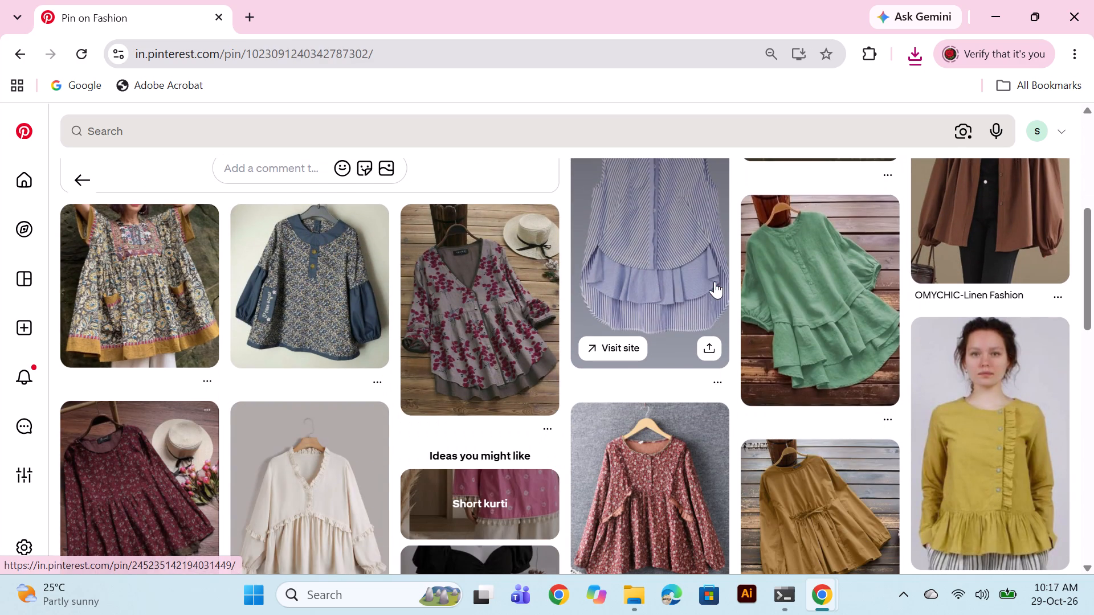
scroll(715, 281, "down", 3)
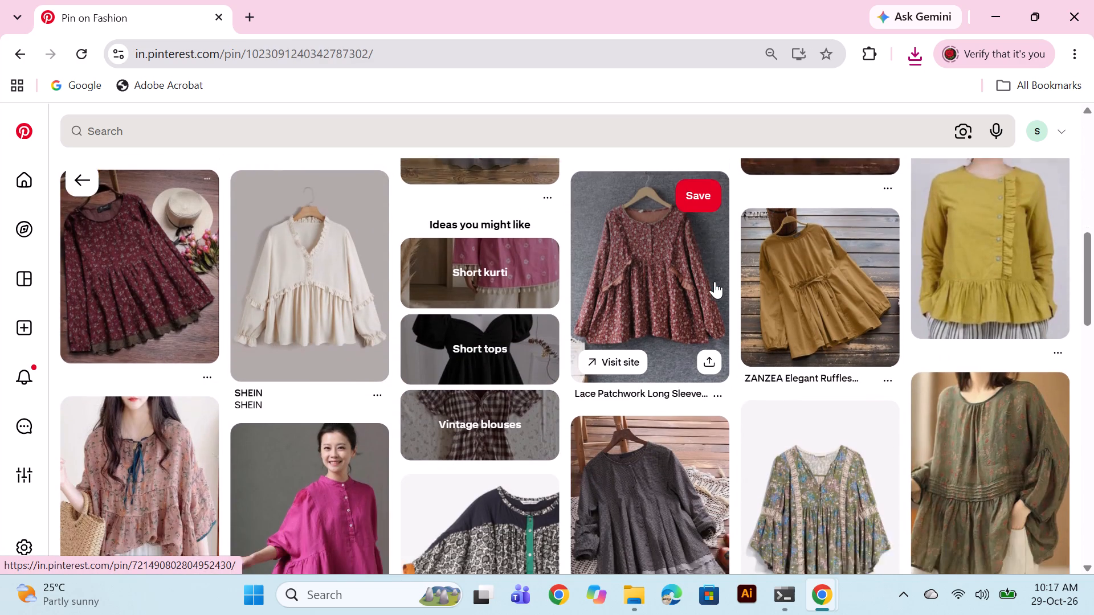
scroll(715, 281, "down", 4)
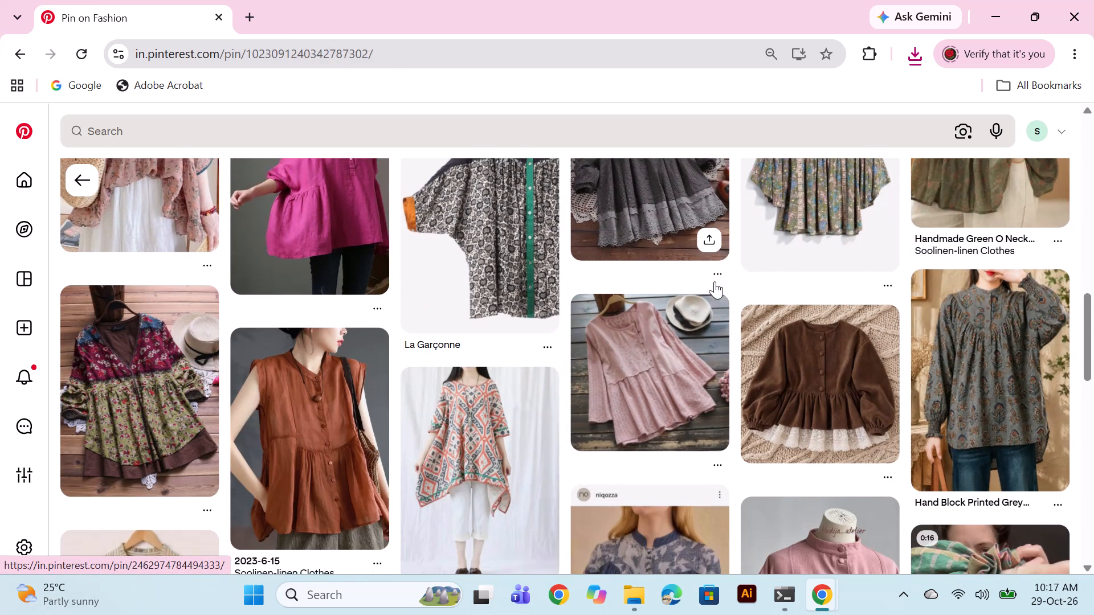
scroll(715, 281, "down", 6)
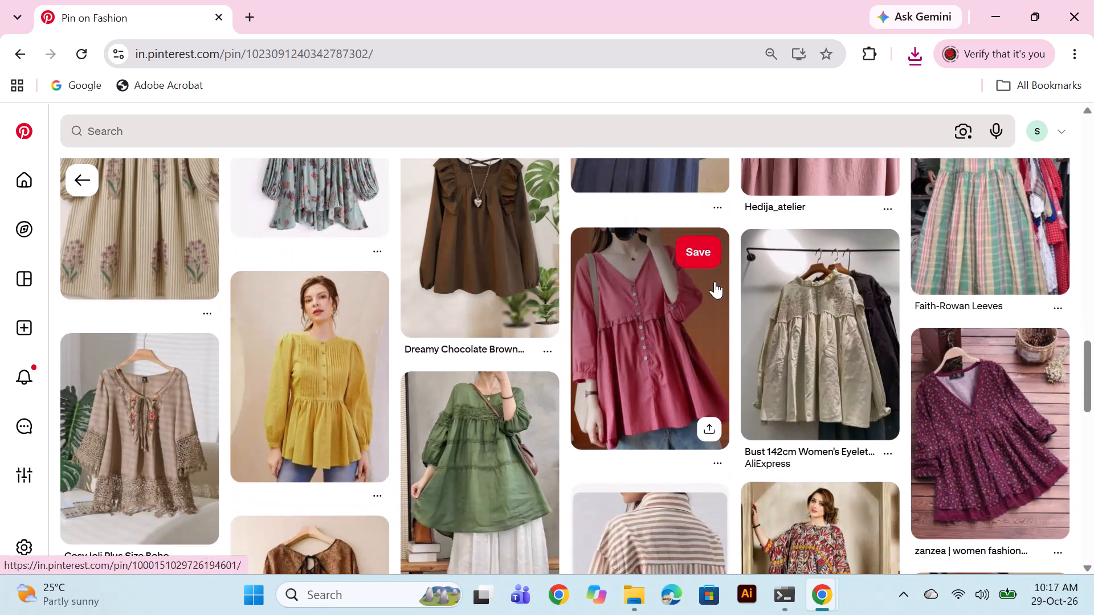
scroll(715, 281, "down", 2)
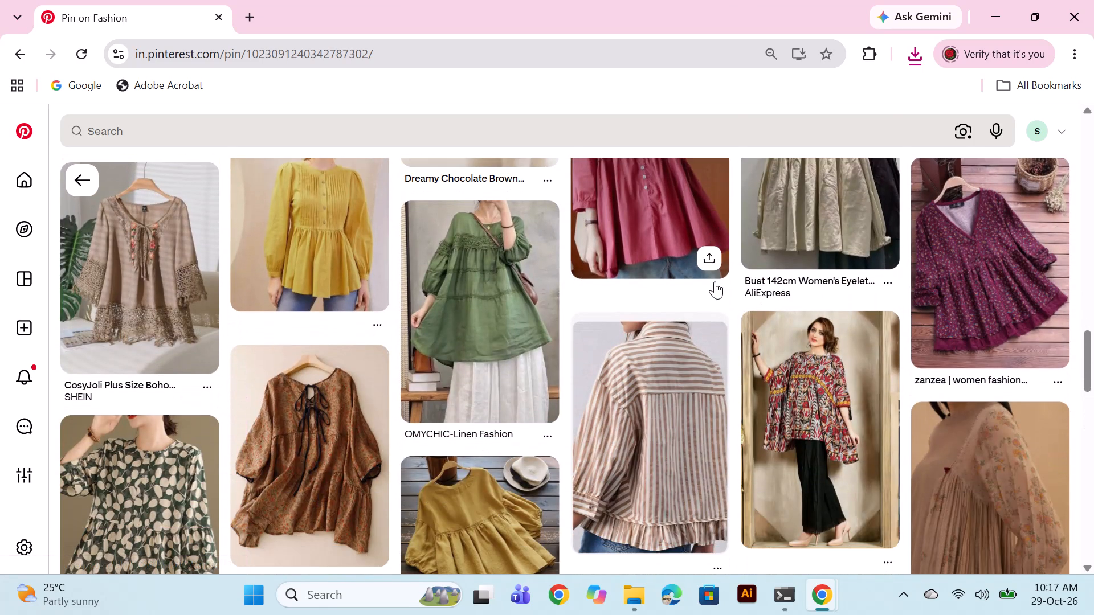
scroll(715, 281, "down", 2)
scroll(552, 323, "up", 3)
scroll(552, 323, "down", 4)
scroll(427, 321, "up", 4)
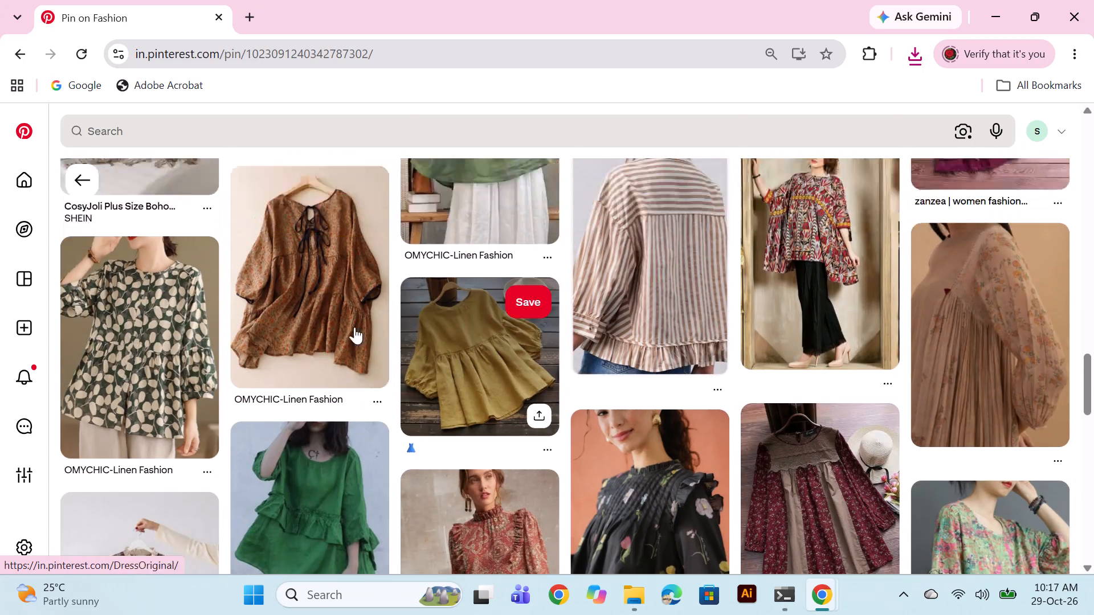
Return to the green floral ruffle-trimmed blouse and save its photo as a JPG image under its suggested file name.
scroll(354, 327, "up", 14)
scroll(335, 327, "down", 1)
scroll(335, 327, "up", 5)
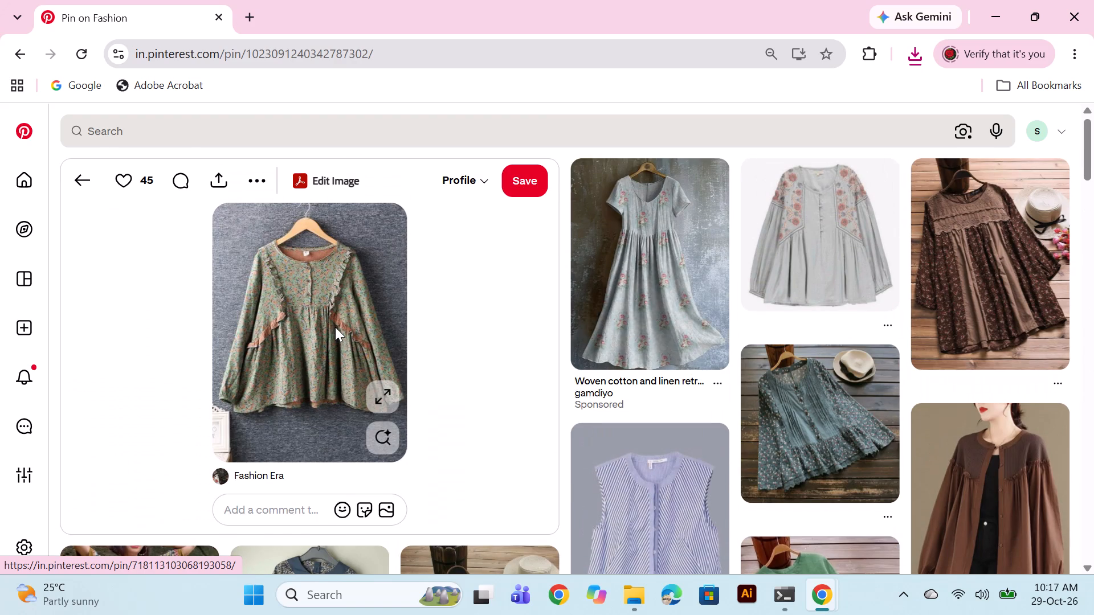
right_click(335, 327)
left_click(456, 368)
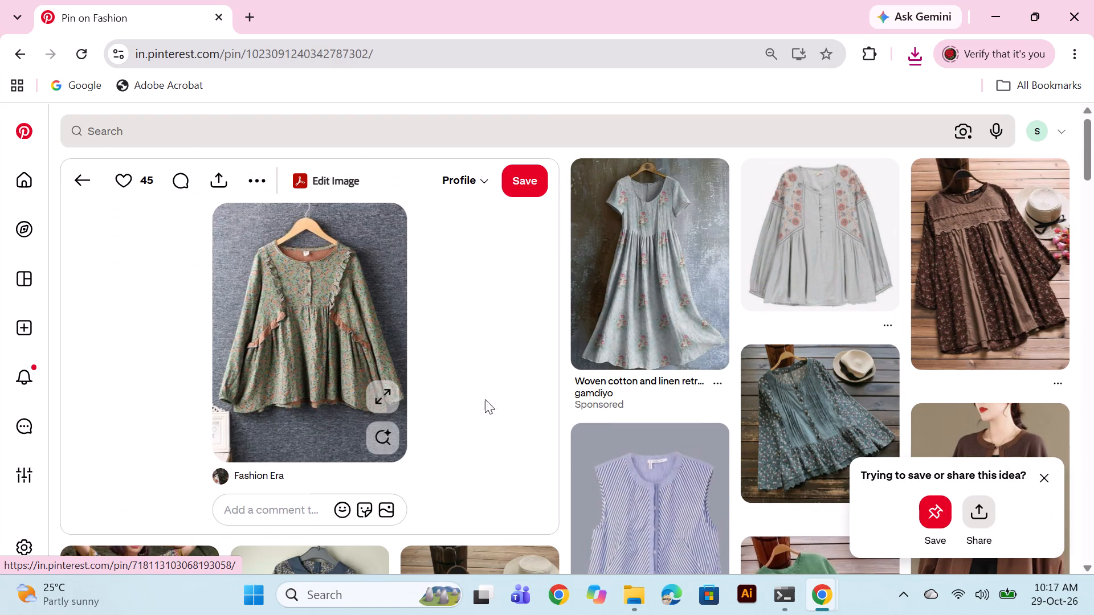
left_click(402, 382)
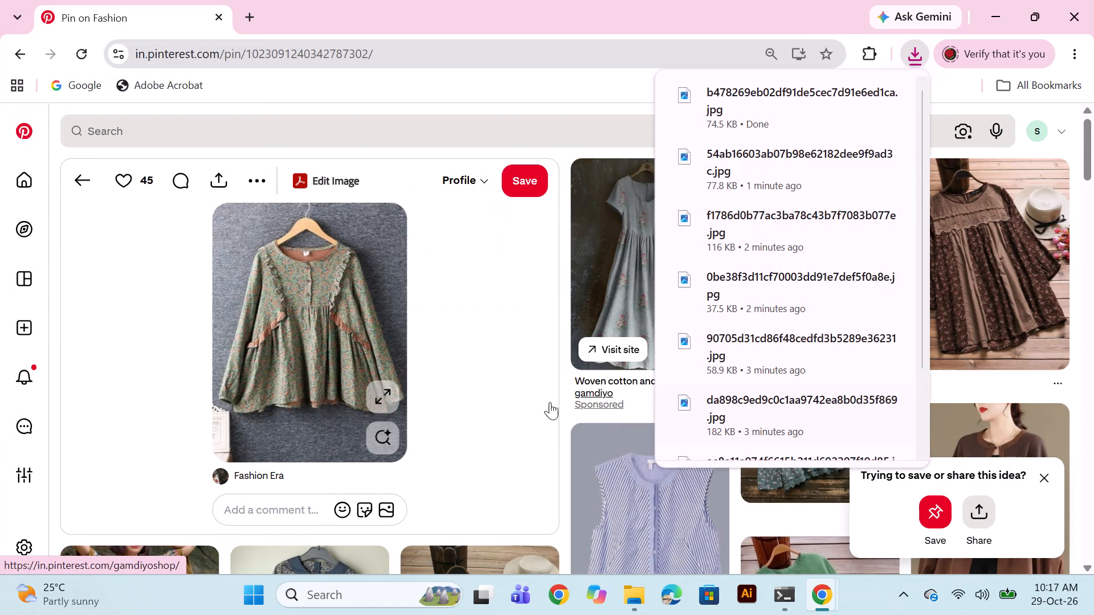
Browse the green floral blouse's related pins and open the maroon printed top with olive yoke and vertical panels.
scroll(539, 402, "down", 15)
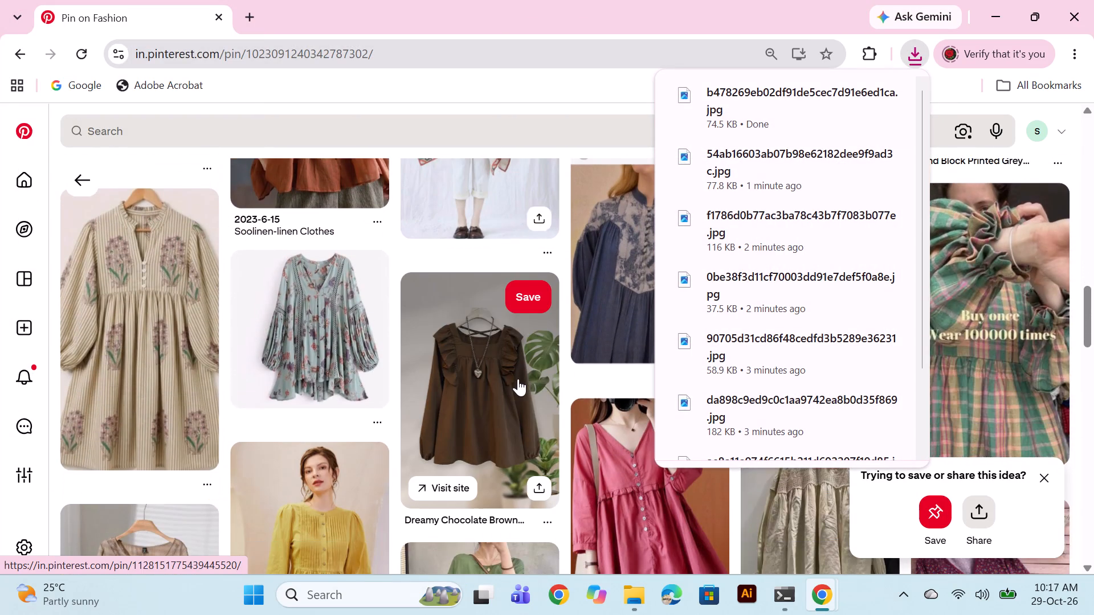
scroll(518, 379, "down", 6)
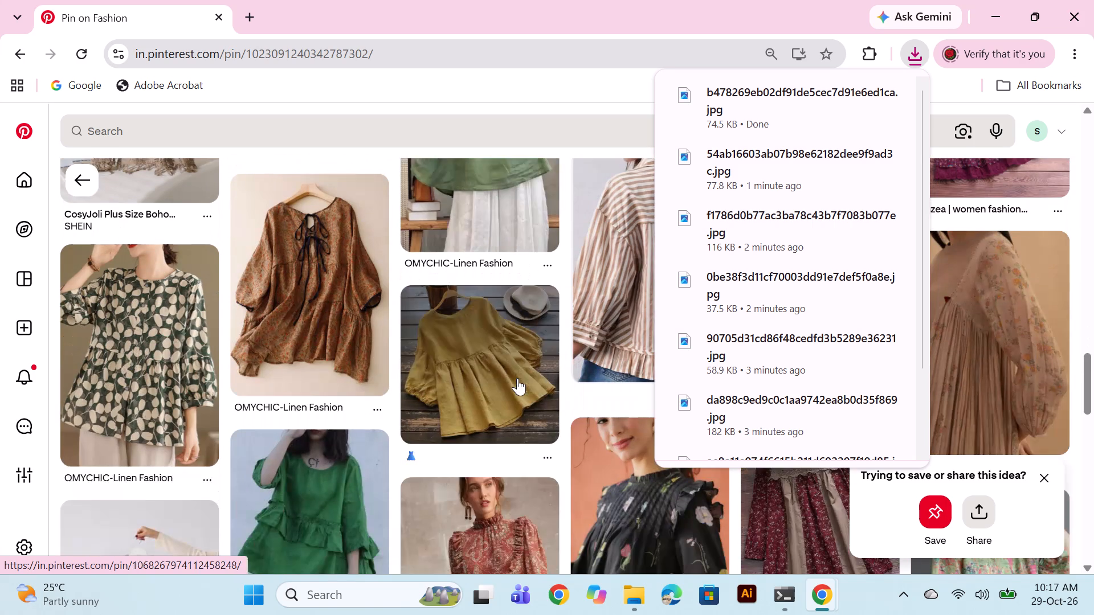
scroll(517, 378, "down", 7)
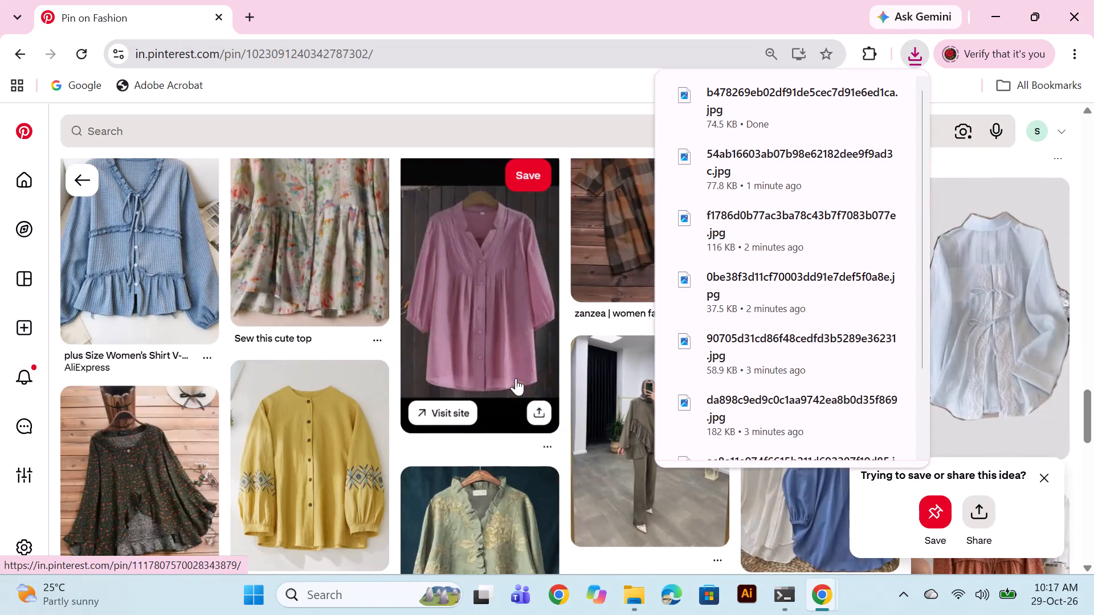
scroll(516, 378, "down", 7)
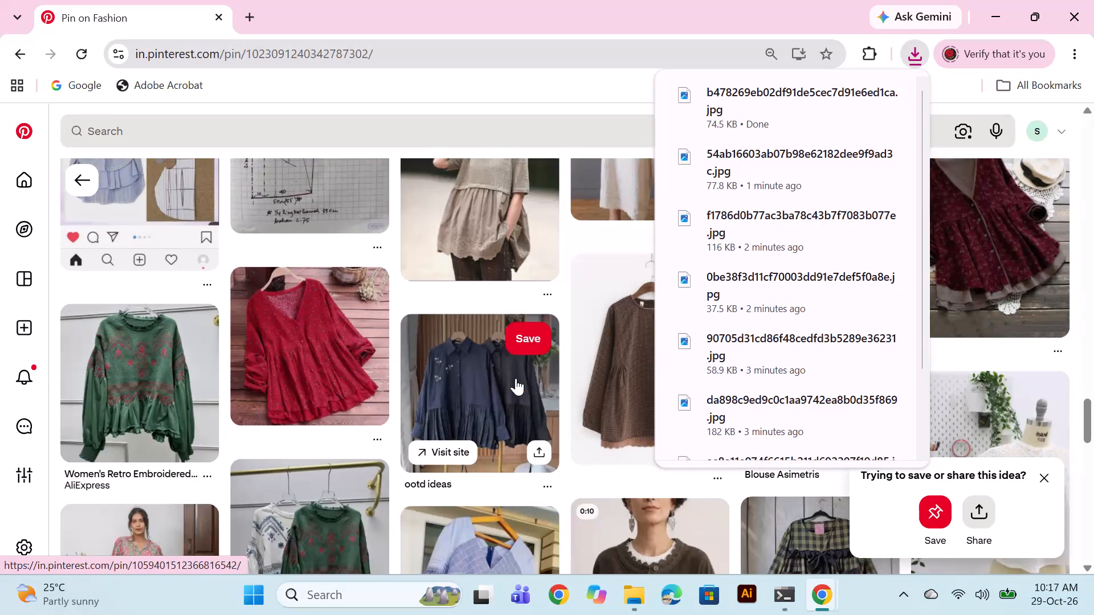
scroll(516, 378, "down", 5)
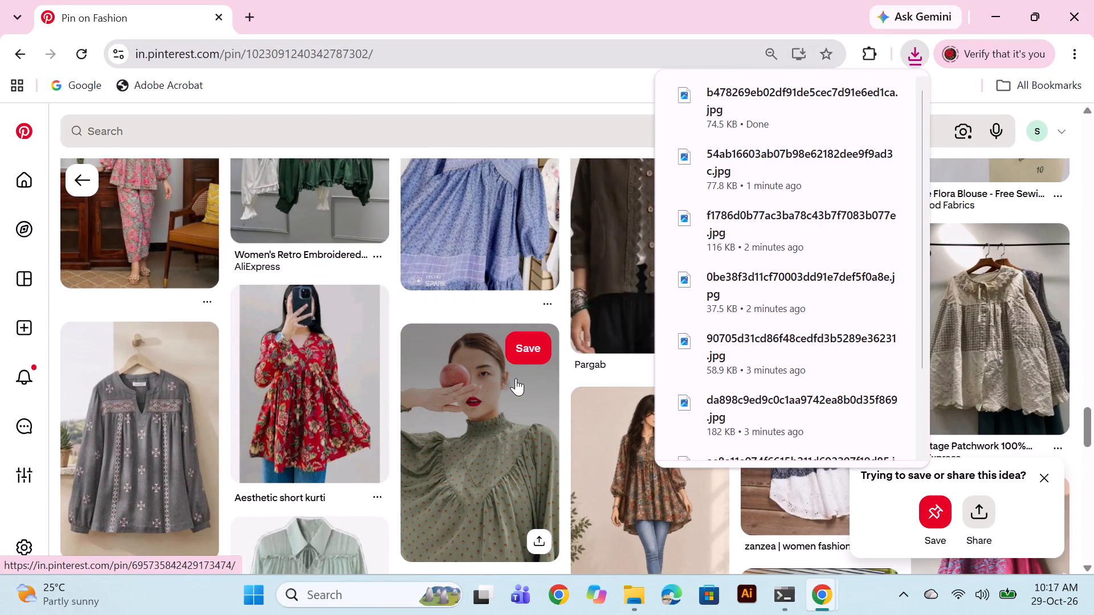
scroll(516, 378, "down", 4)
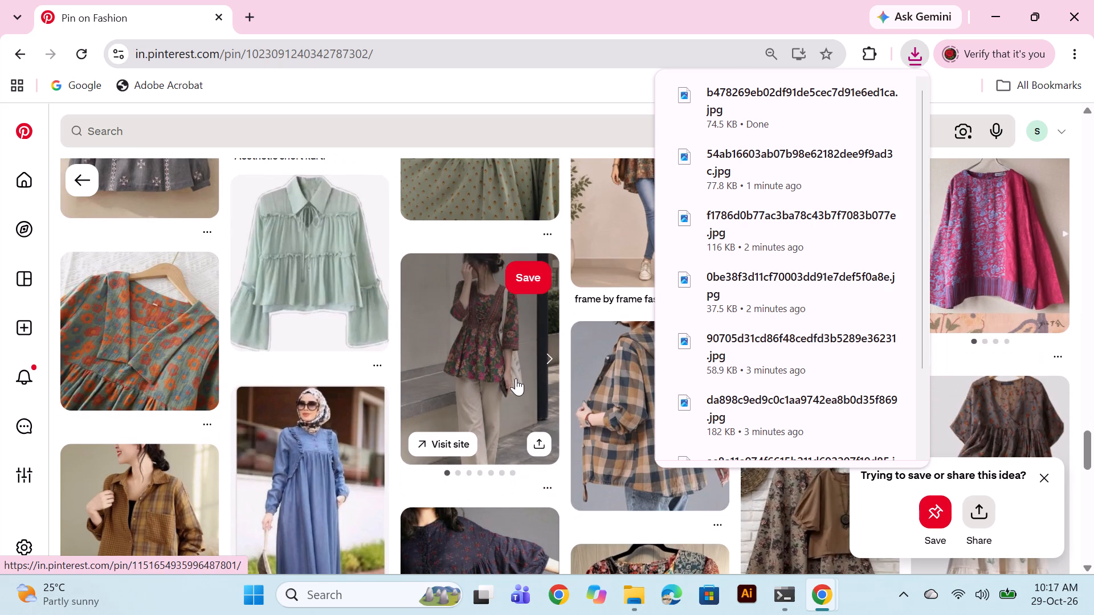
scroll(516, 378, "down", 2)
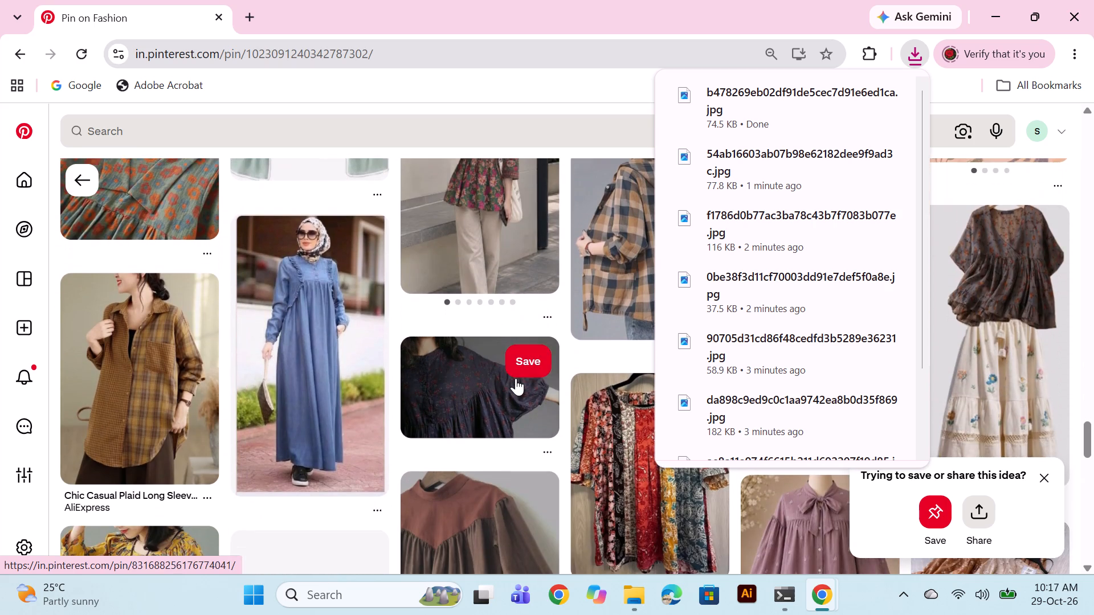
scroll(516, 378, "down", 8)
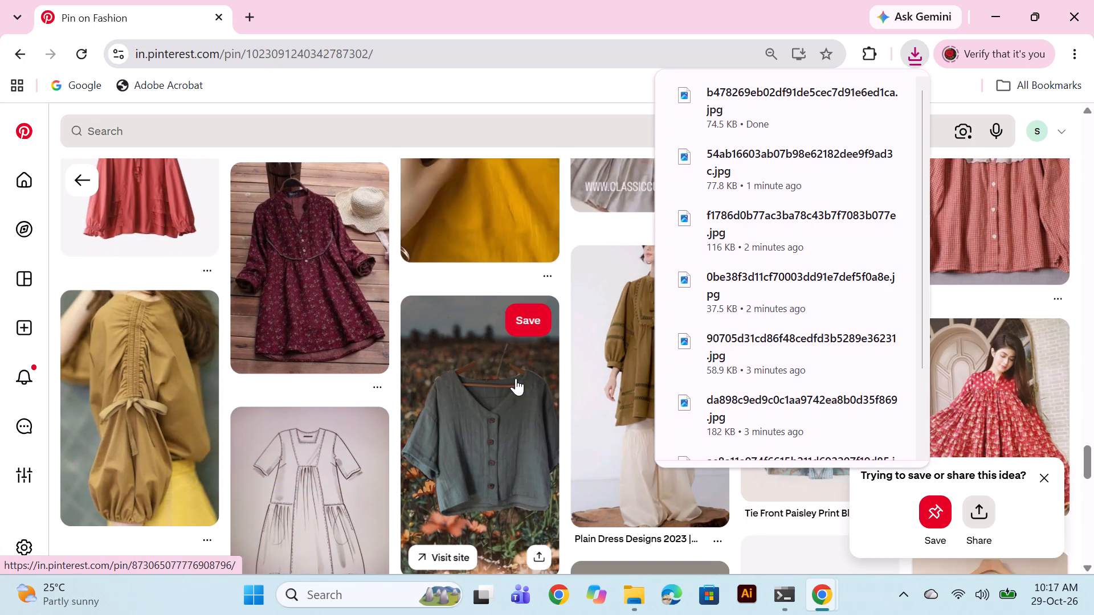
scroll(516, 378, "down", 5)
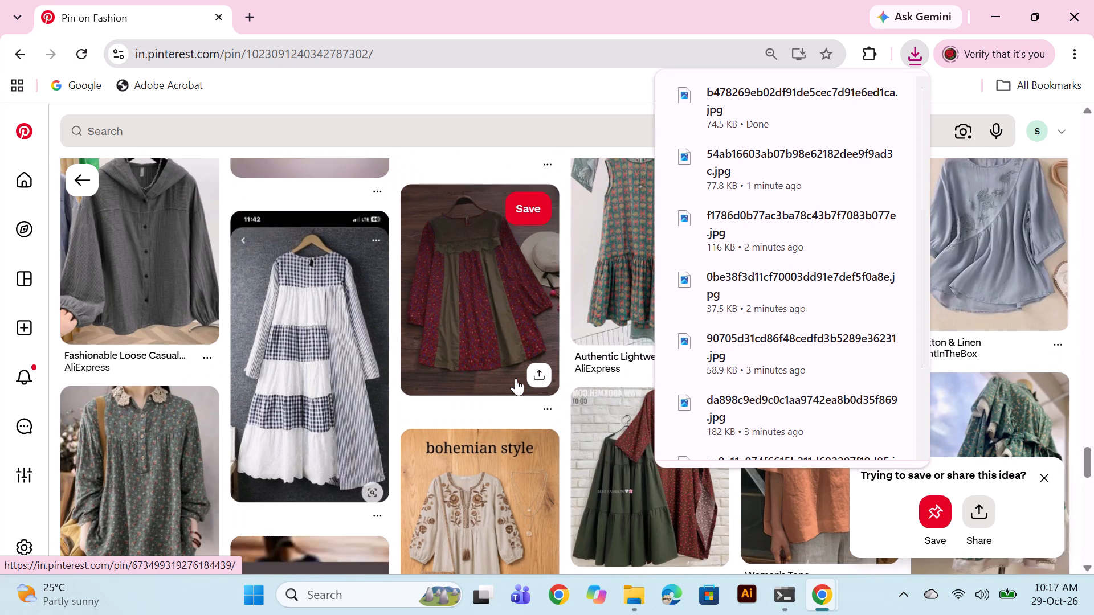
left_click(467, 300)
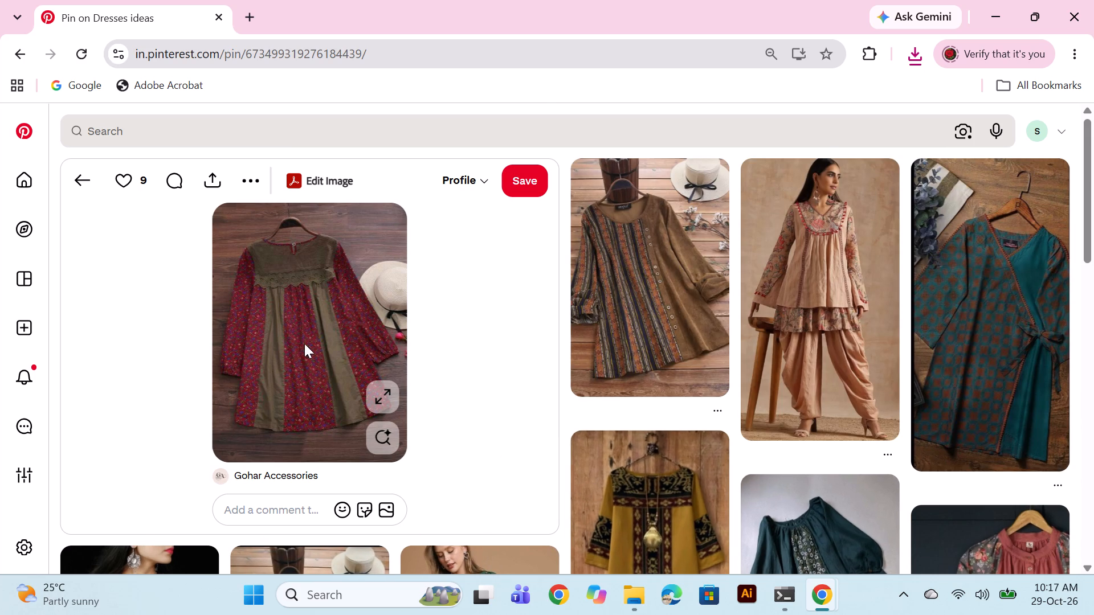
Save the maroon and olive panelled top's photo as a JPG image under its suggested file name.
right_click(292, 337)
left_click(397, 143)
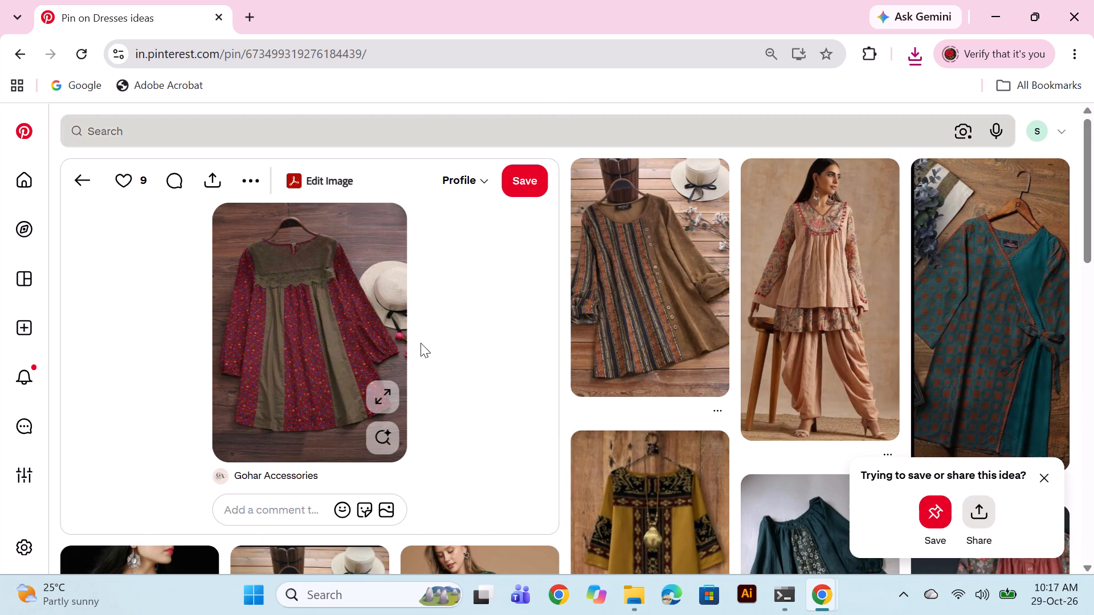
left_click(399, 382)
Browse the maroon and olive panelled top's related pins and open the cream tiered dress with pink floral print.
scroll(680, 393, "down", 3)
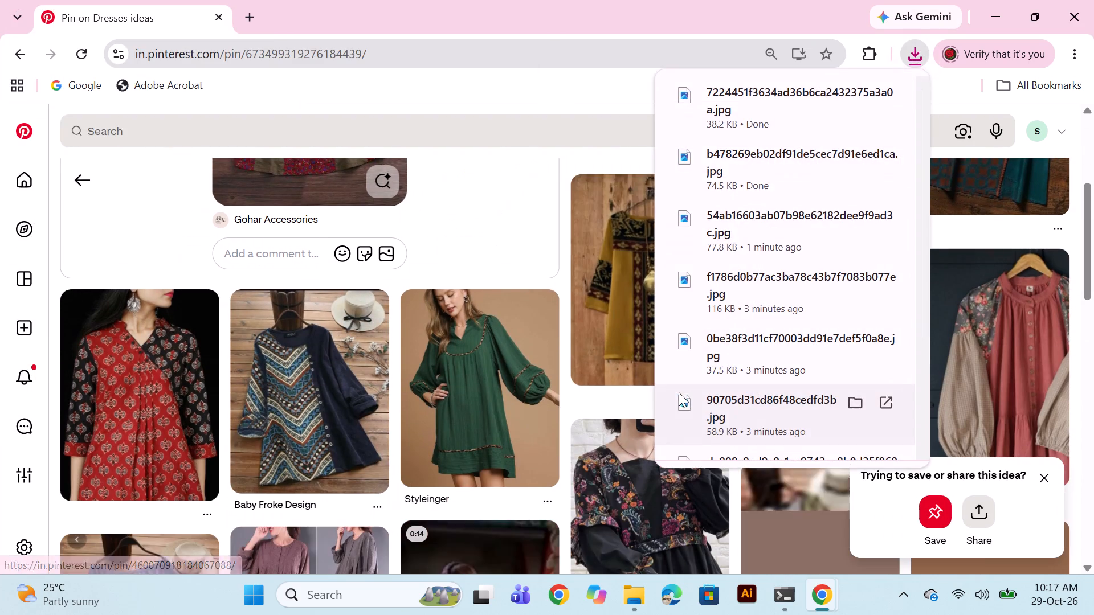
scroll(605, 387, "down", 2)
scroll(605, 387, "up", 1)
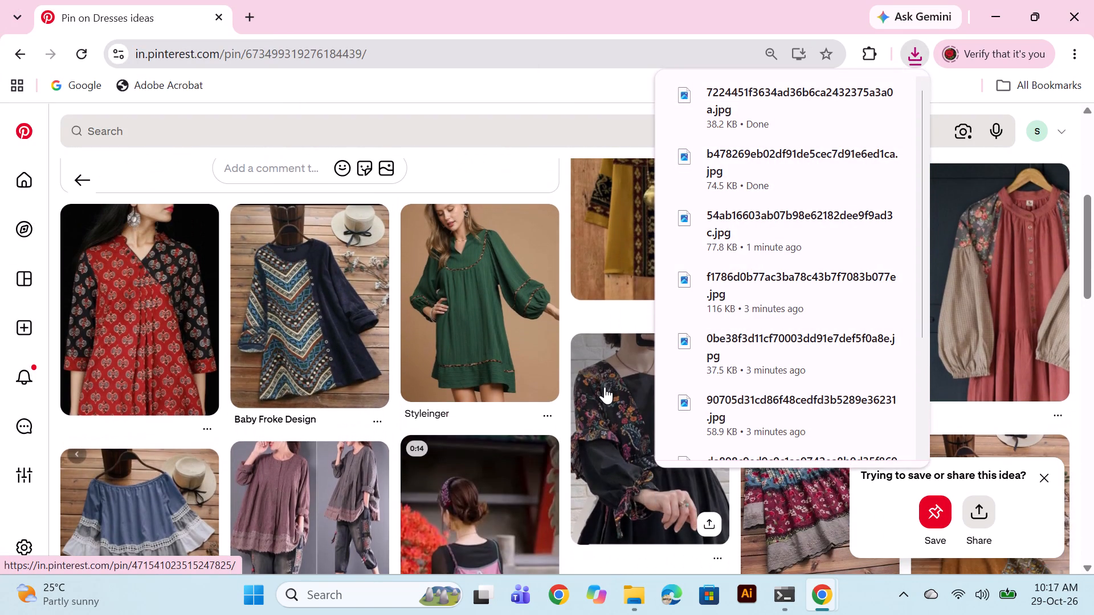
scroll(605, 387, "down", 6)
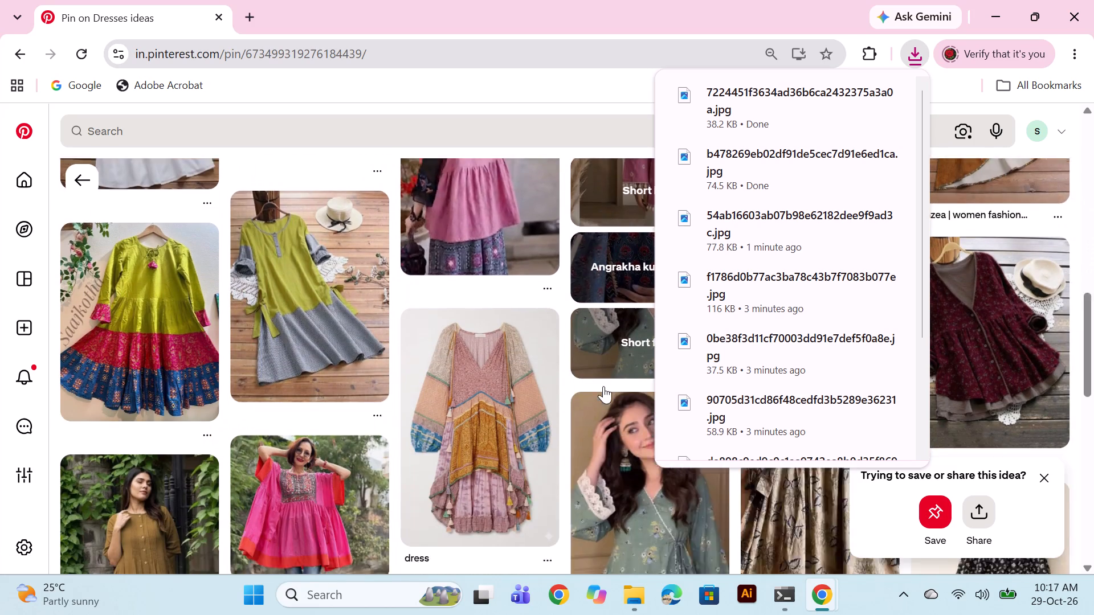
scroll(603, 386, "up", 2)
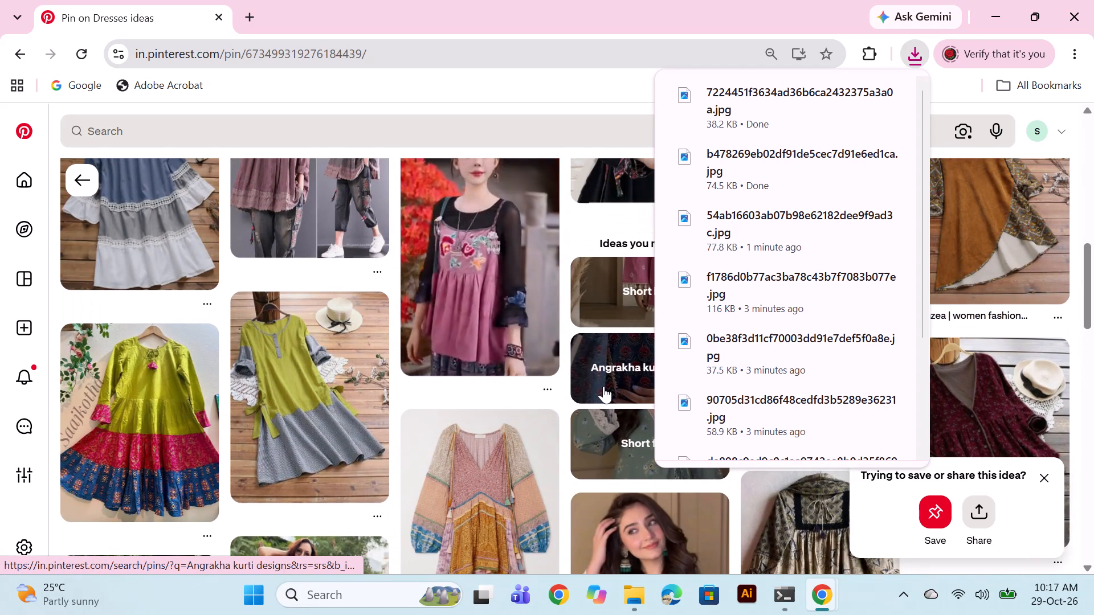
scroll(603, 386, "down", 6)
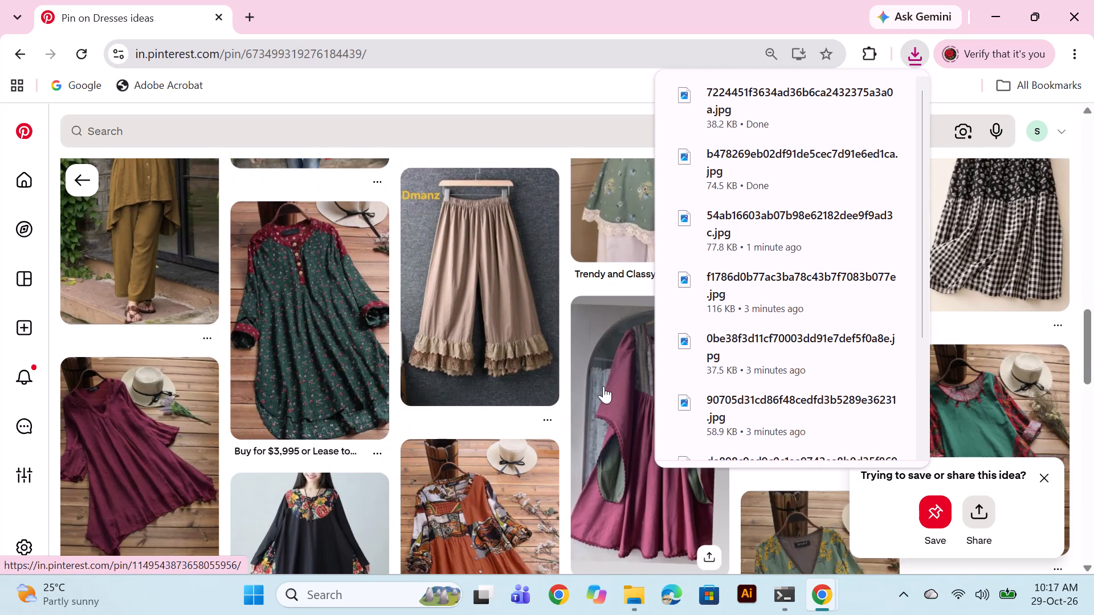
scroll(603, 386, "down", 2)
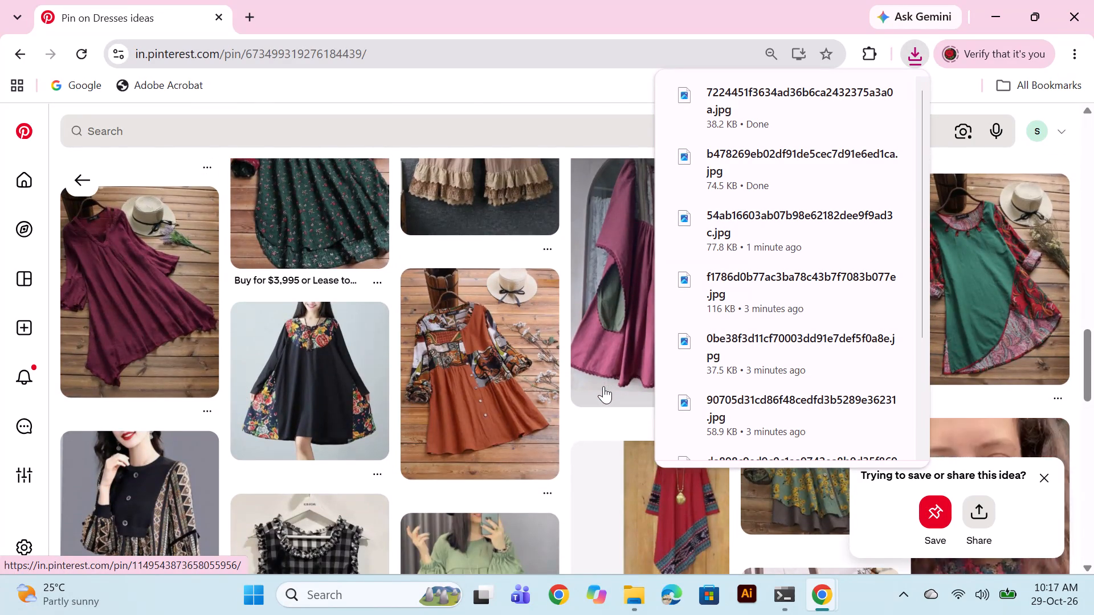
scroll(603, 386, "down", 5)
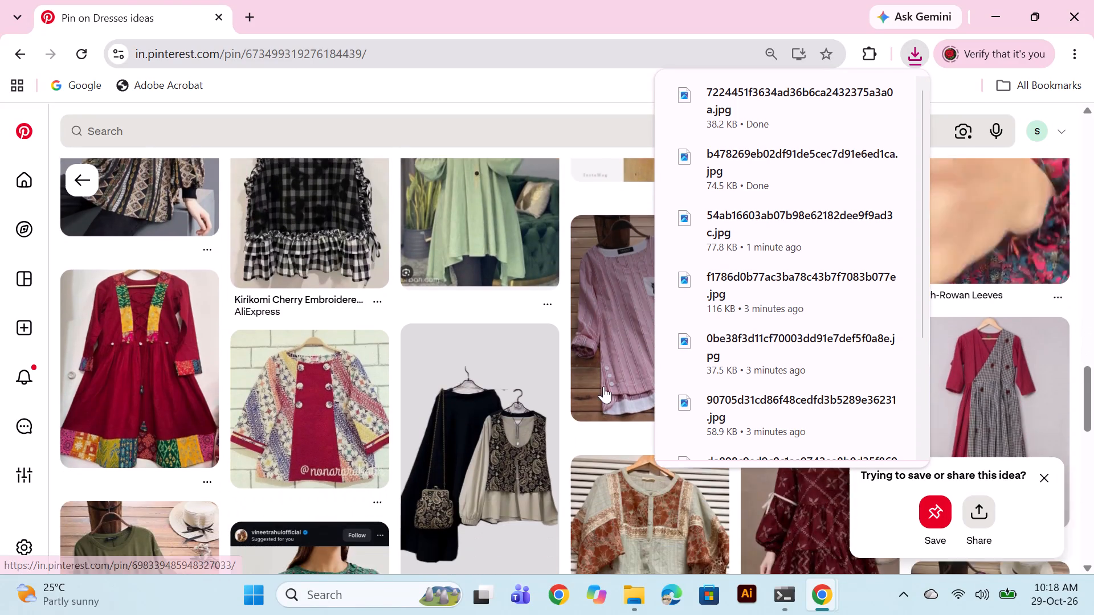
scroll(603, 386, "down", 1)
scroll(603, 386, "up", 3)
scroll(603, 386, "down", 3)
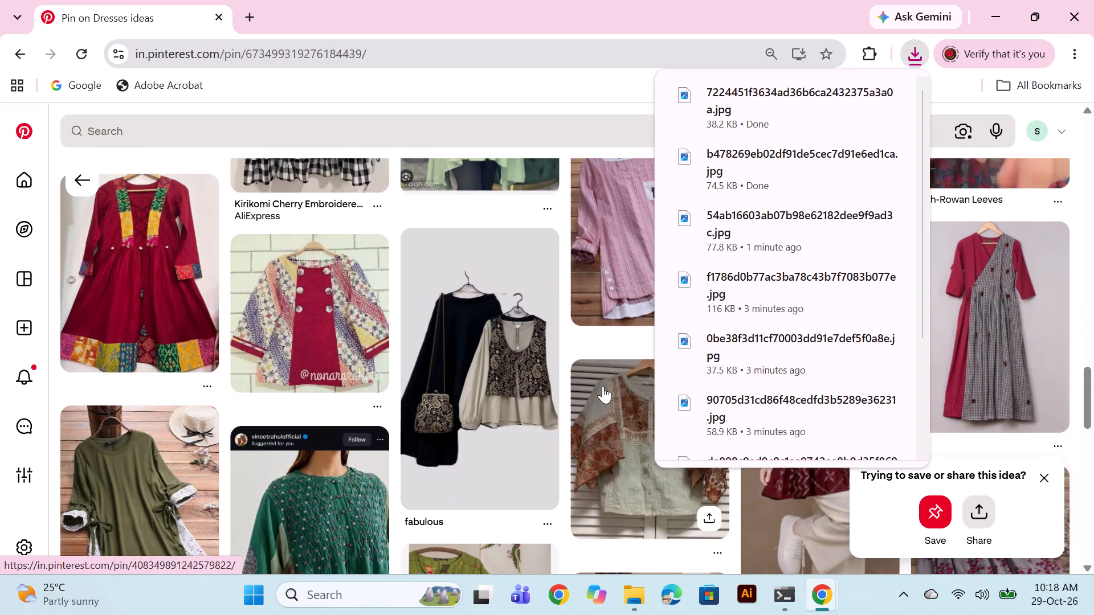
scroll(603, 386, "down", 2)
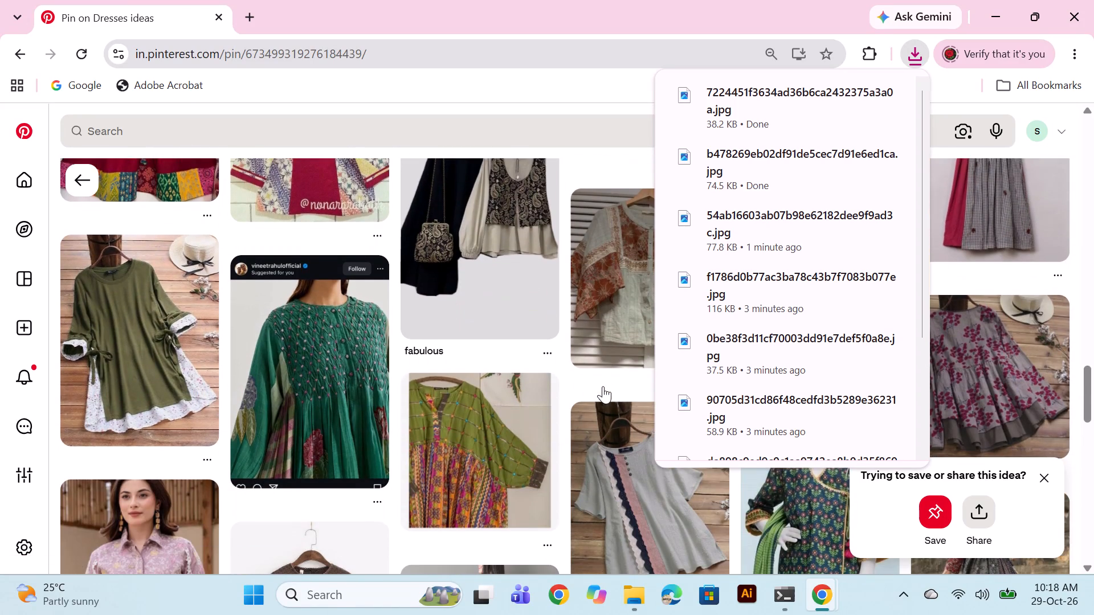
scroll(603, 386, "down", 6)
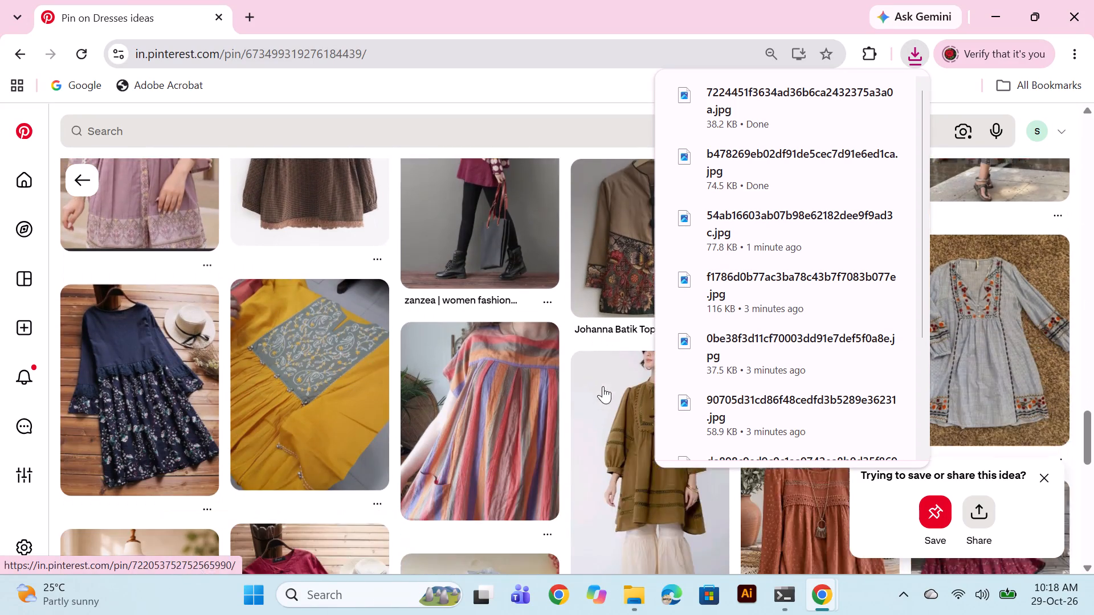
scroll(603, 386, "down", 5)
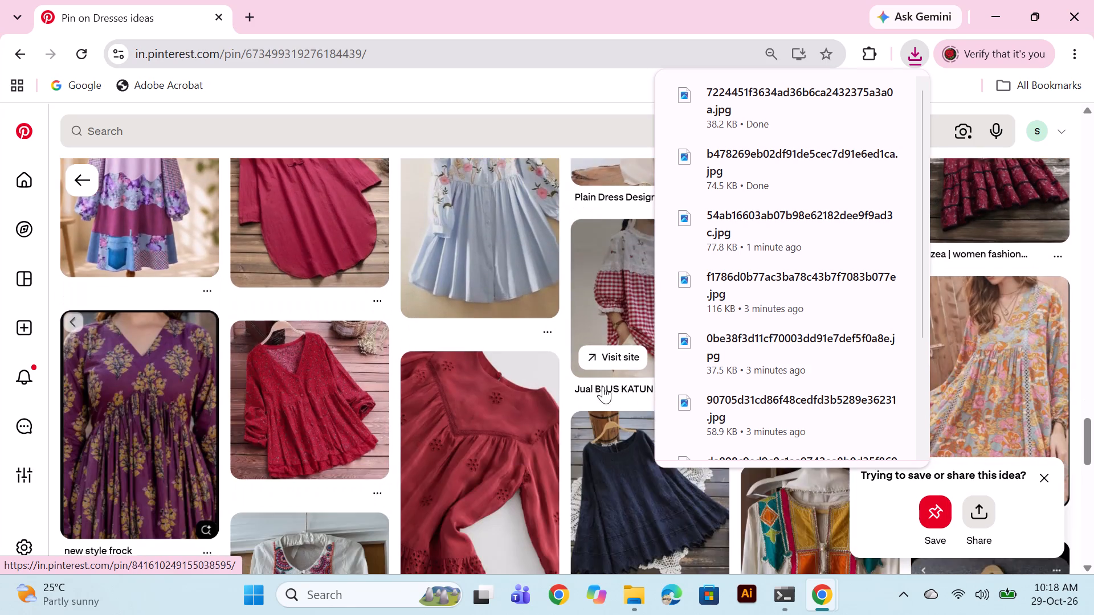
scroll(603, 386, "down", 7)
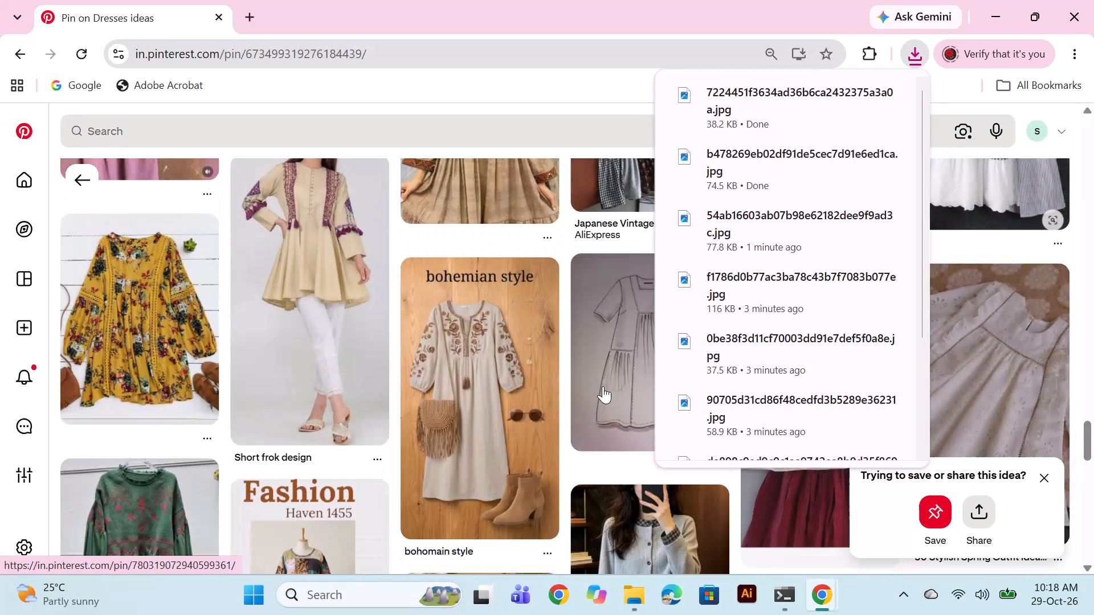
scroll(603, 386, "down", 6)
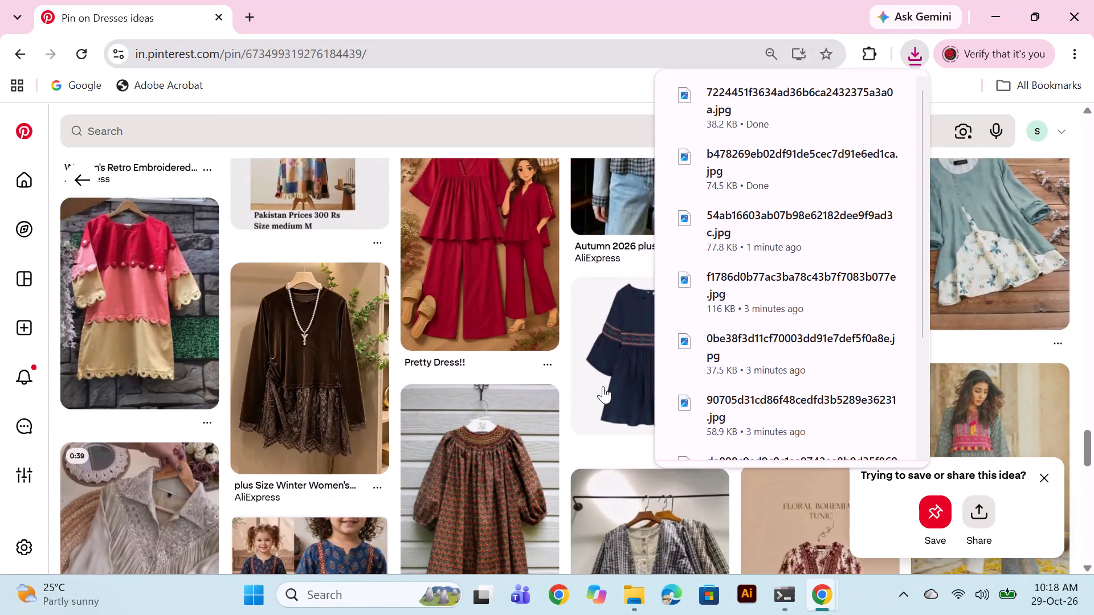
scroll(603, 386, "down", 1)
left_click(700, 0)
scroll(665, 282, "down", 2)
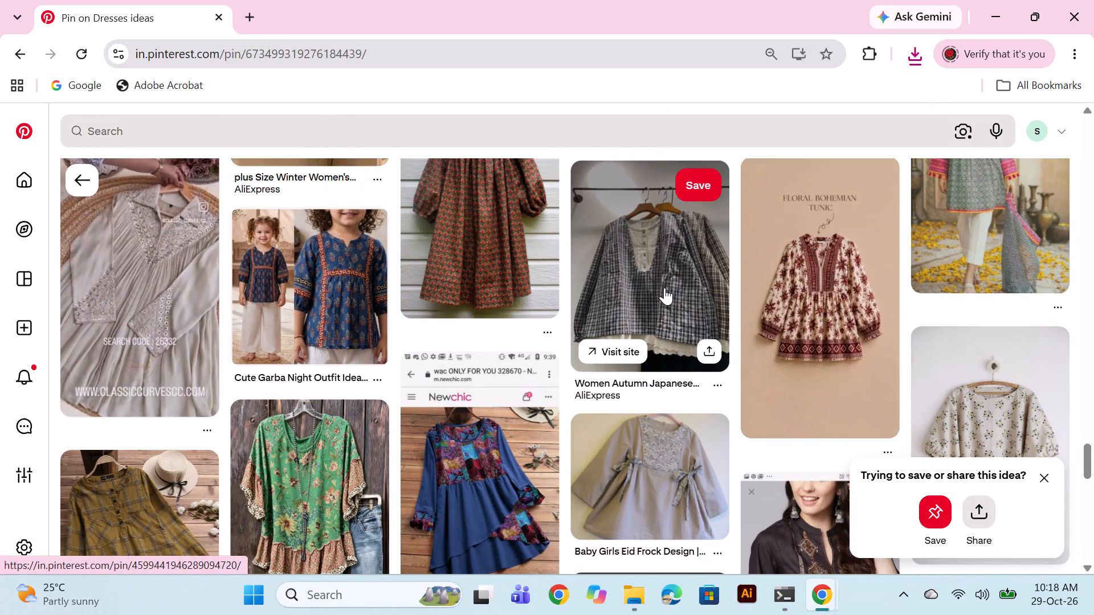
scroll(664, 288, "down", 5)
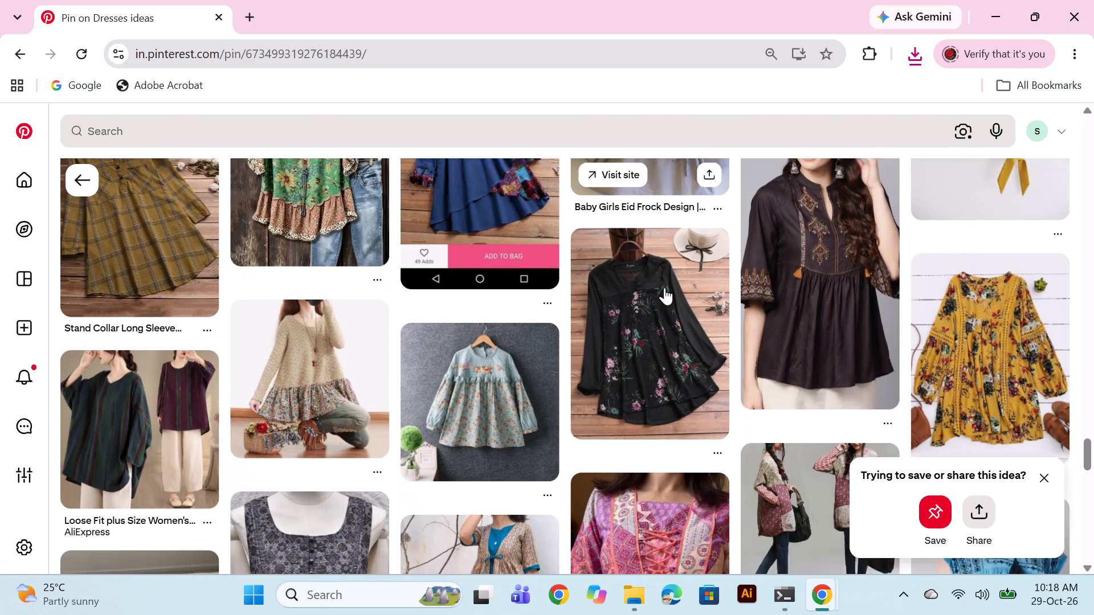
scroll(664, 288, "down", 3)
scroll(664, 288, "up", 1)
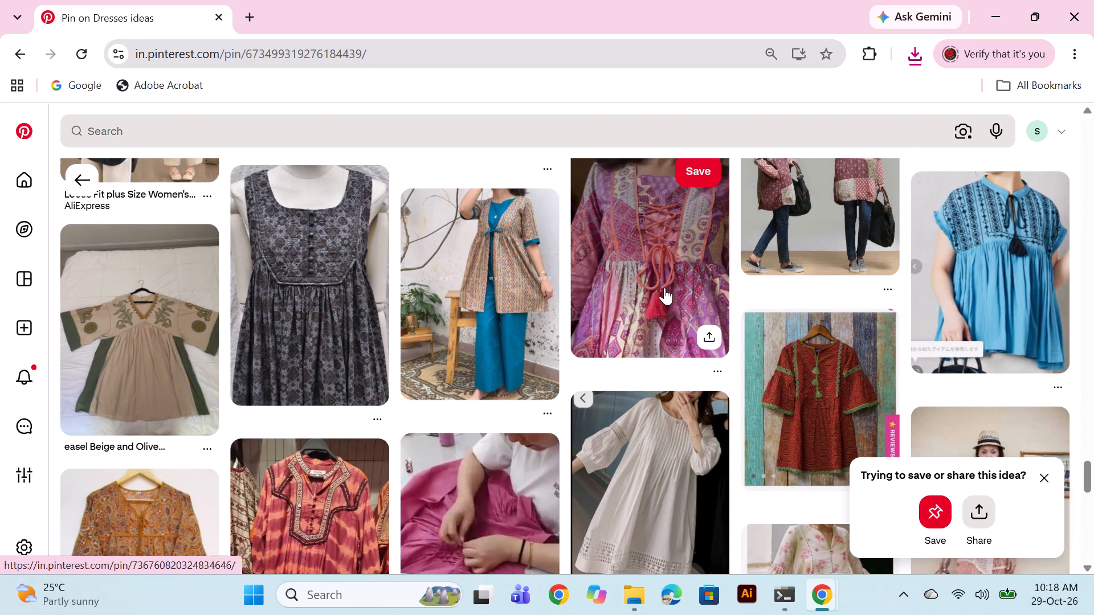
scroll(664, 288, "down", 4)
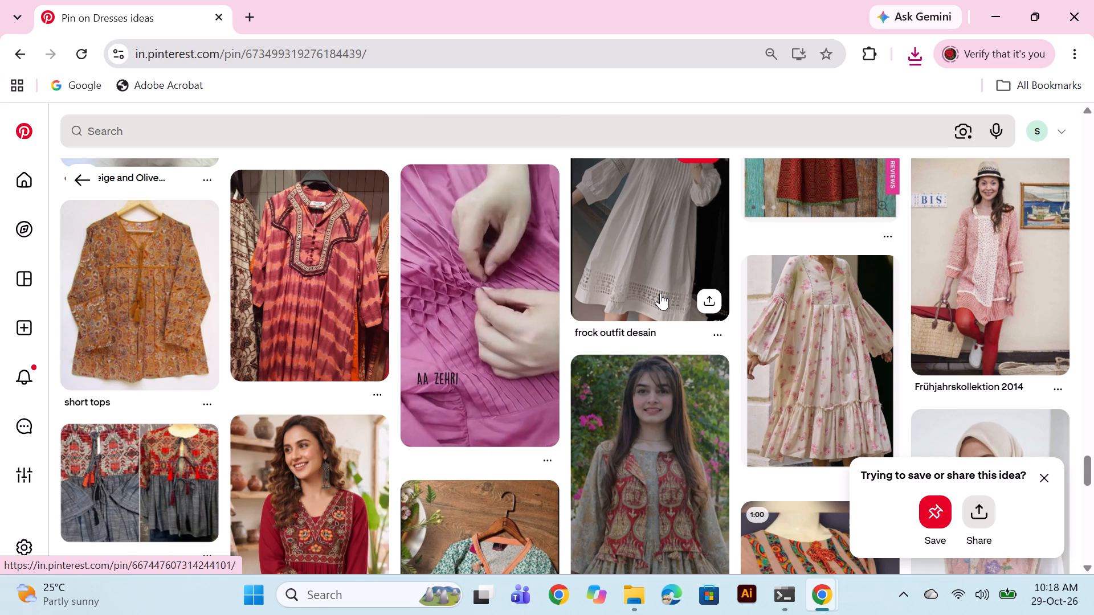
left_click(863, 362)
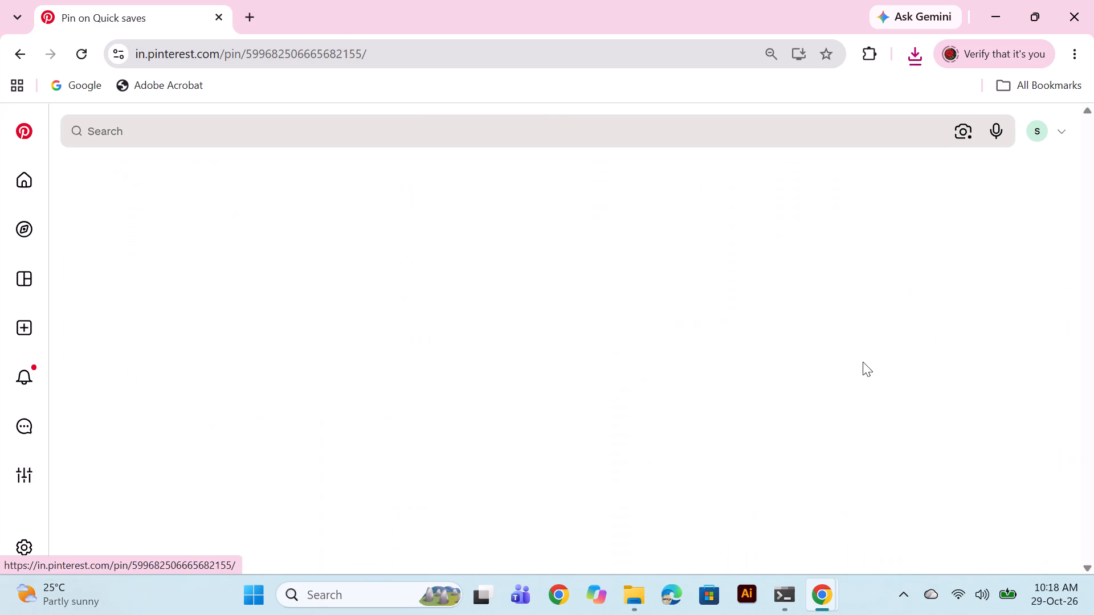
Browse the pink floral tiered dress's related pins for loose gathered silhouettes and open the cream floral dress with crossover V-neck.
scroll(550, 317, "down", 3)
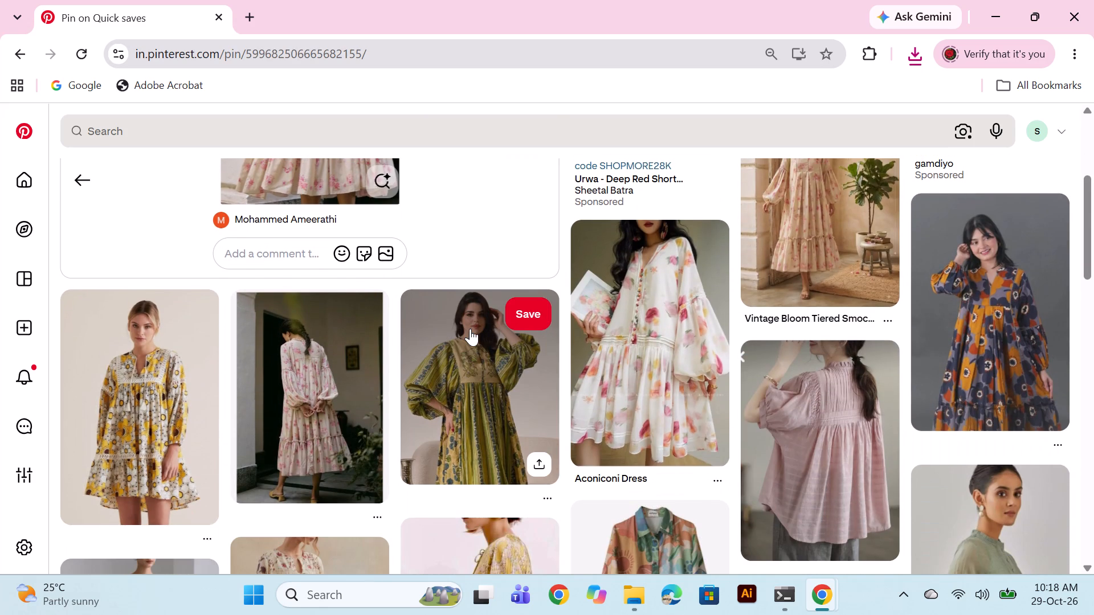
scroll(470, 329, "down", 1)
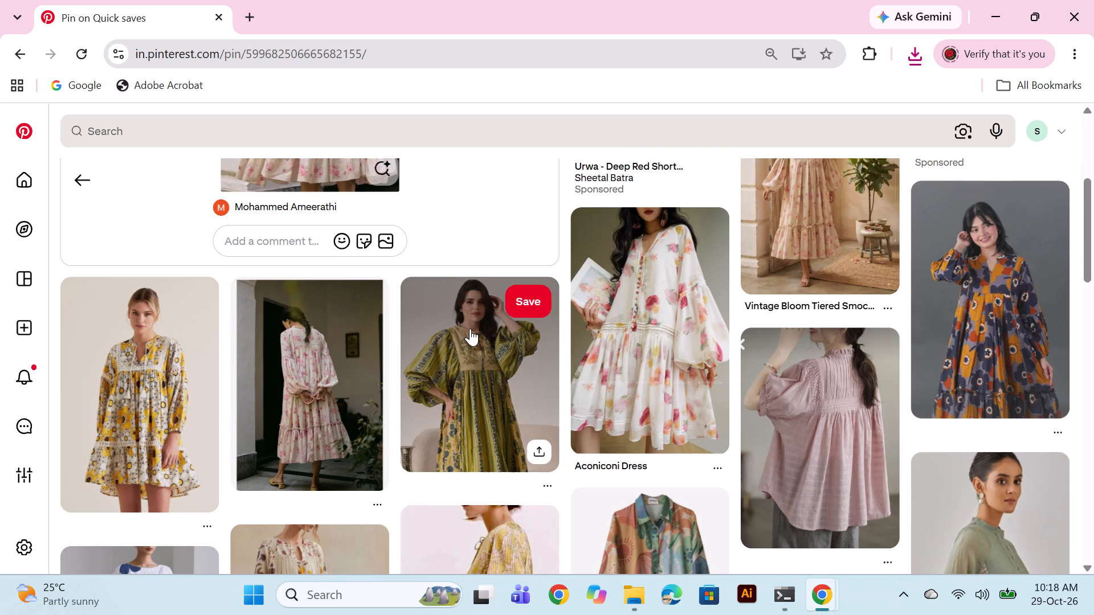
scroll(470, 329, "down", 3)
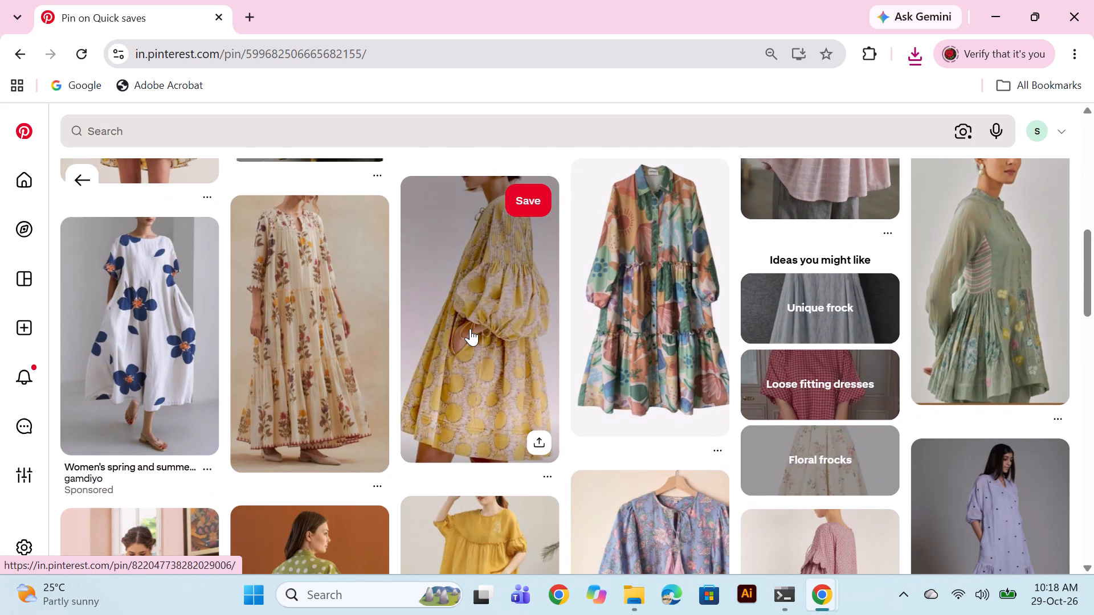
scroll(470, 329, "down", 1)
scroll(470, 329, "up", 1)
scroll(470, 329, "down", 3)
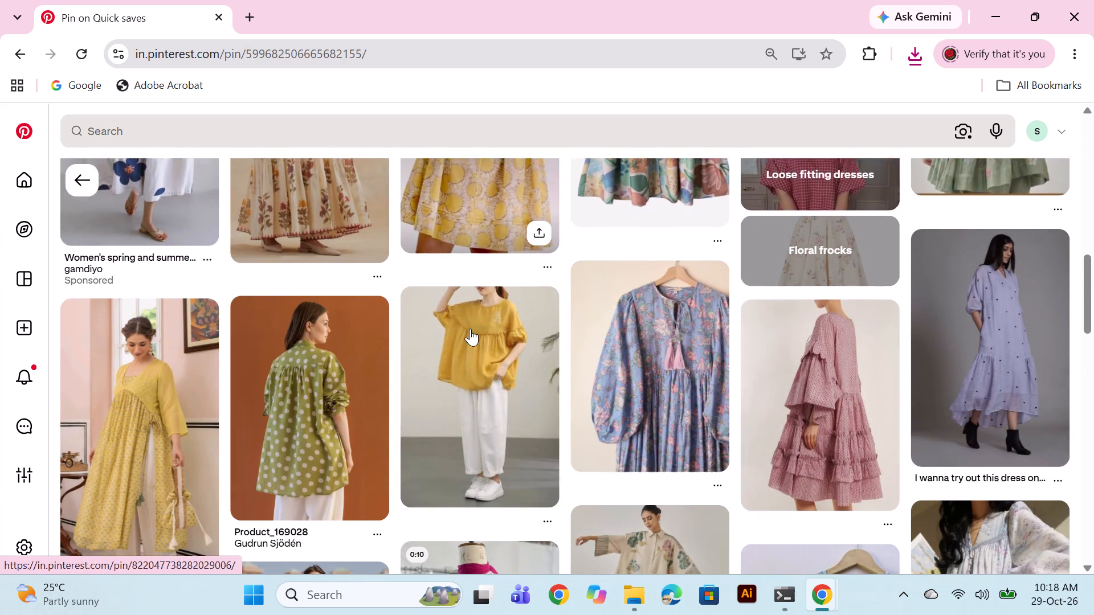
scroll(470, 329, "down", 3)
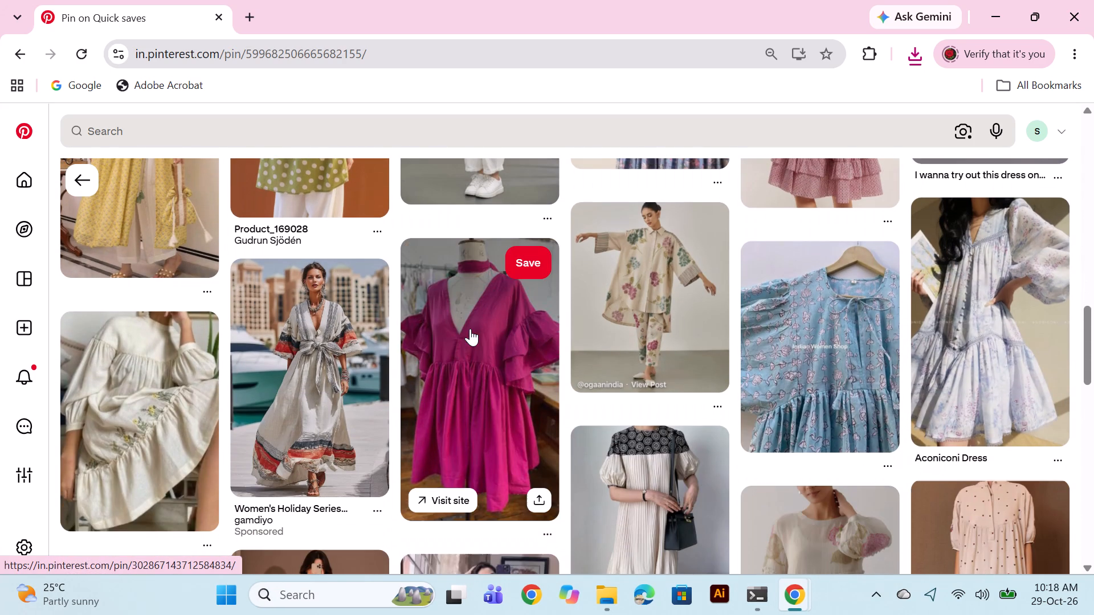
scroll(470, 329, "down", 5)
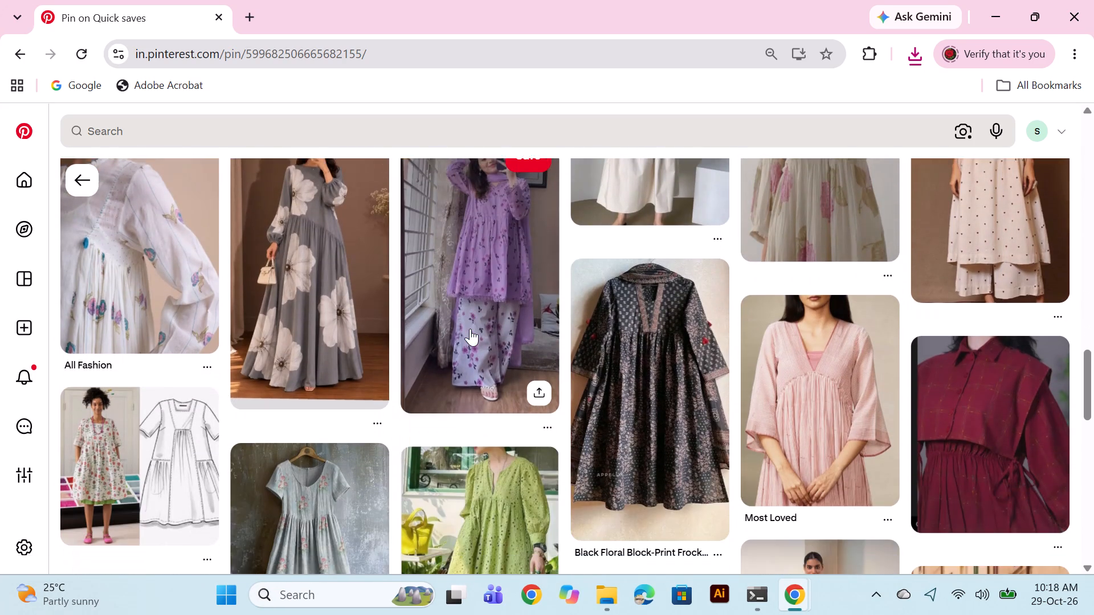
scroll(470, 329, "down", 5)
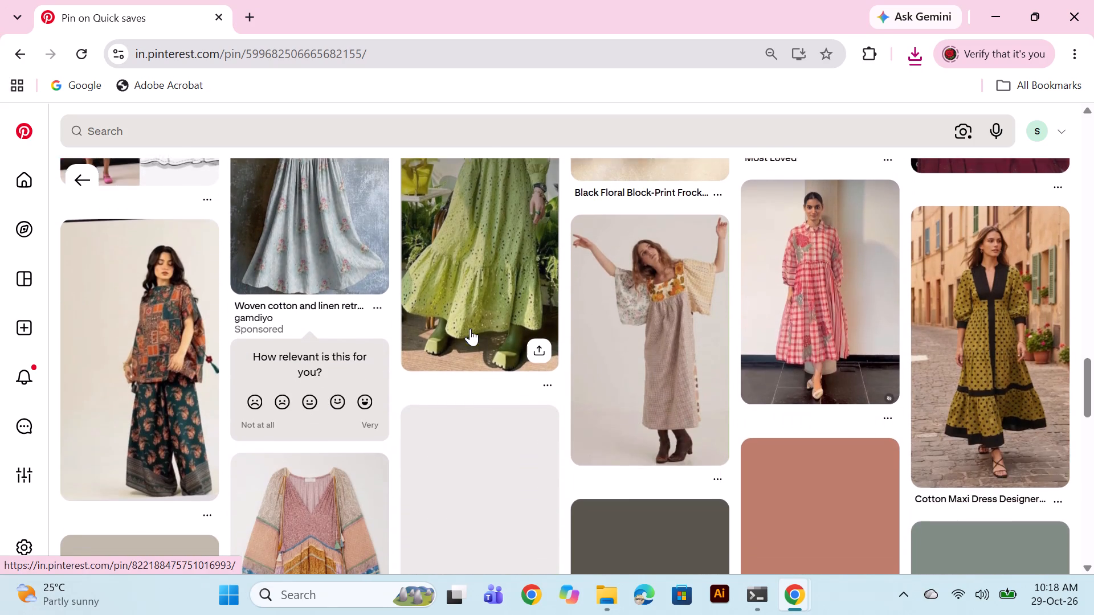
scroll(470, 329, "down", 4)
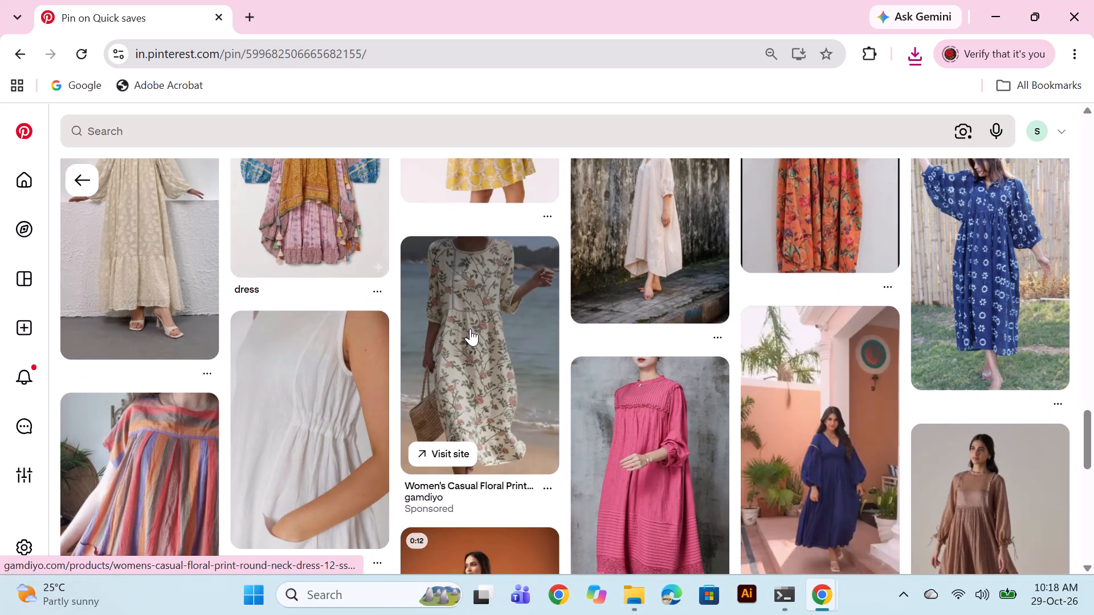
scroll(470, 329, "down", 2)
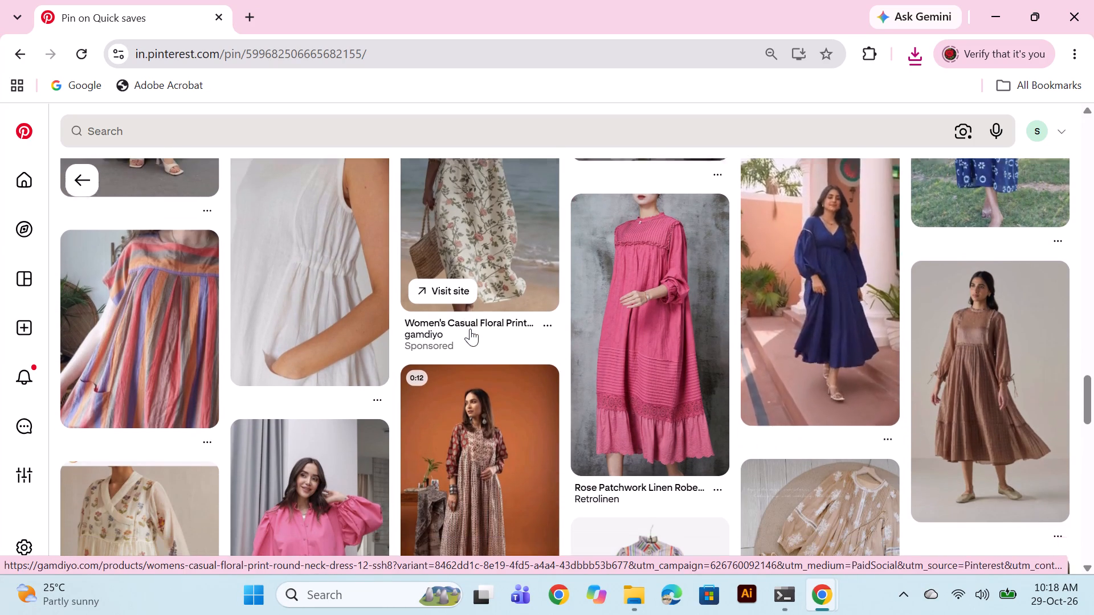
scroll(470, 329, "down", 1)
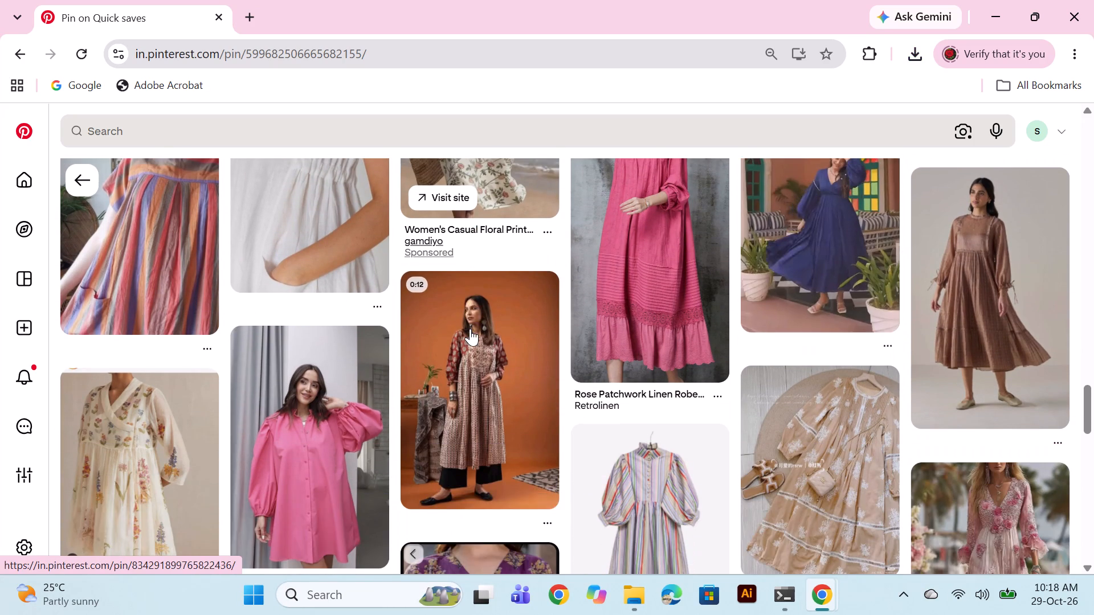
scroll(470, 329, "up", 2)
scroll(470, 329, "down", 3)
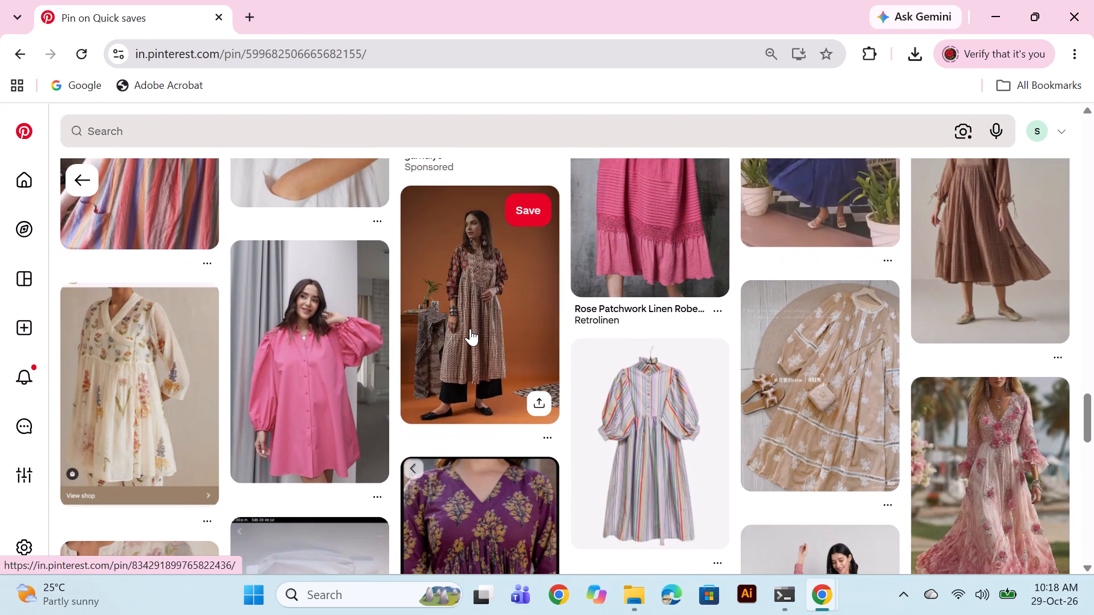
scroll(470, 329, "down", 2)
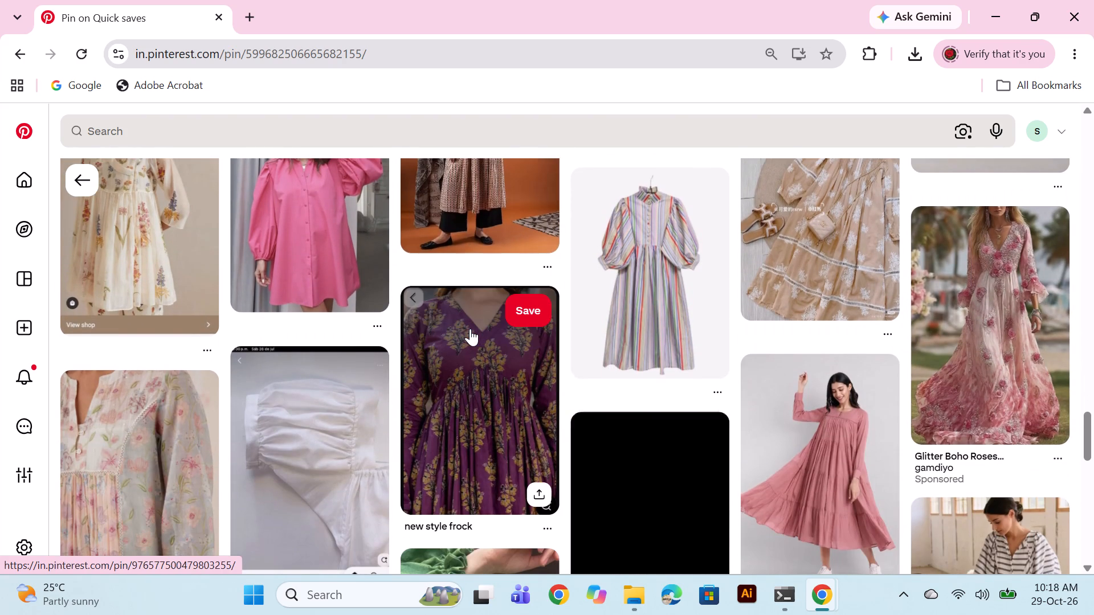
scroll(470, 329, "down", 2)
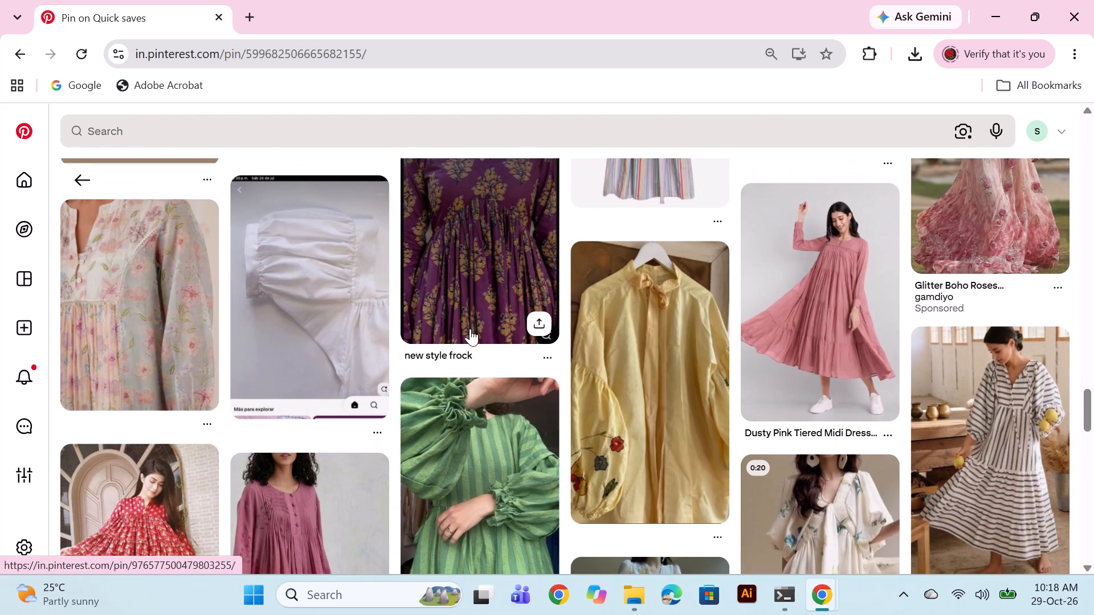
scroll(470, 329, "down", 2)
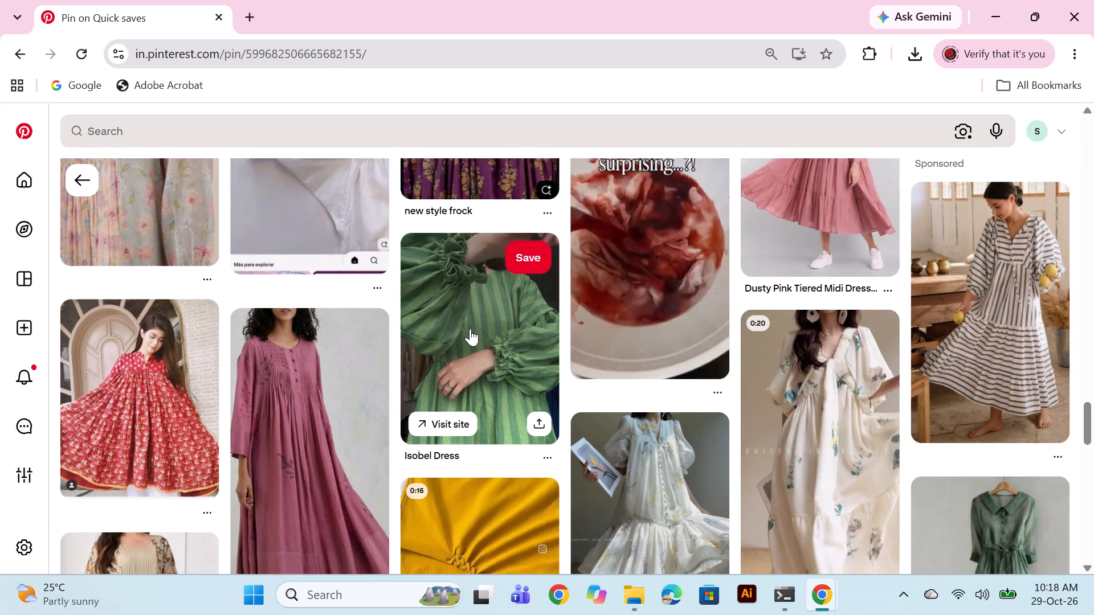
scroll(470, 329, "down", 4)
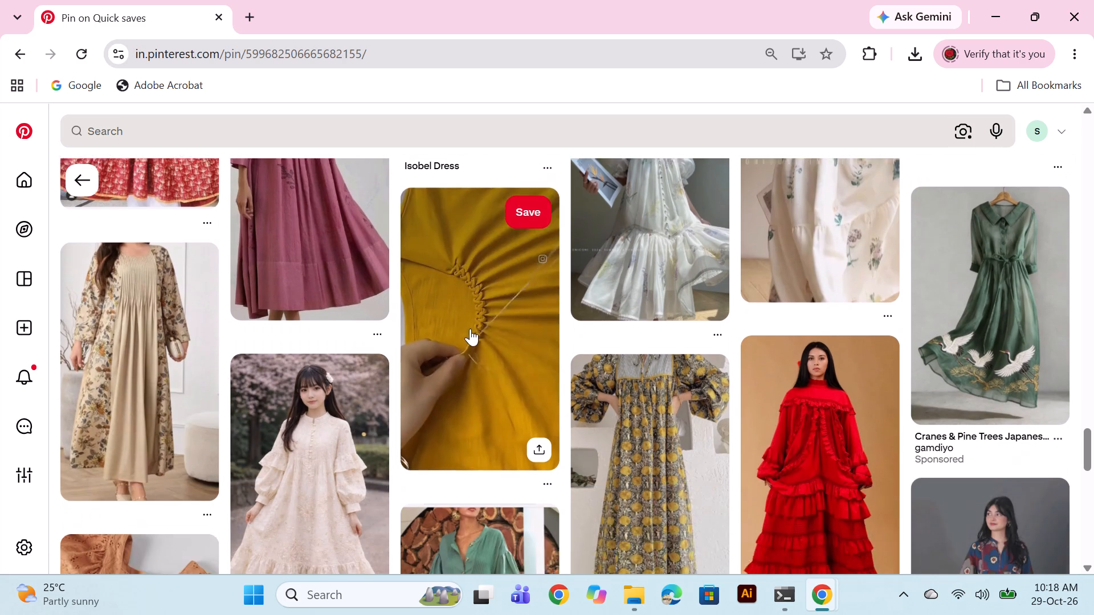
scroll(470, 329, "up", 10)
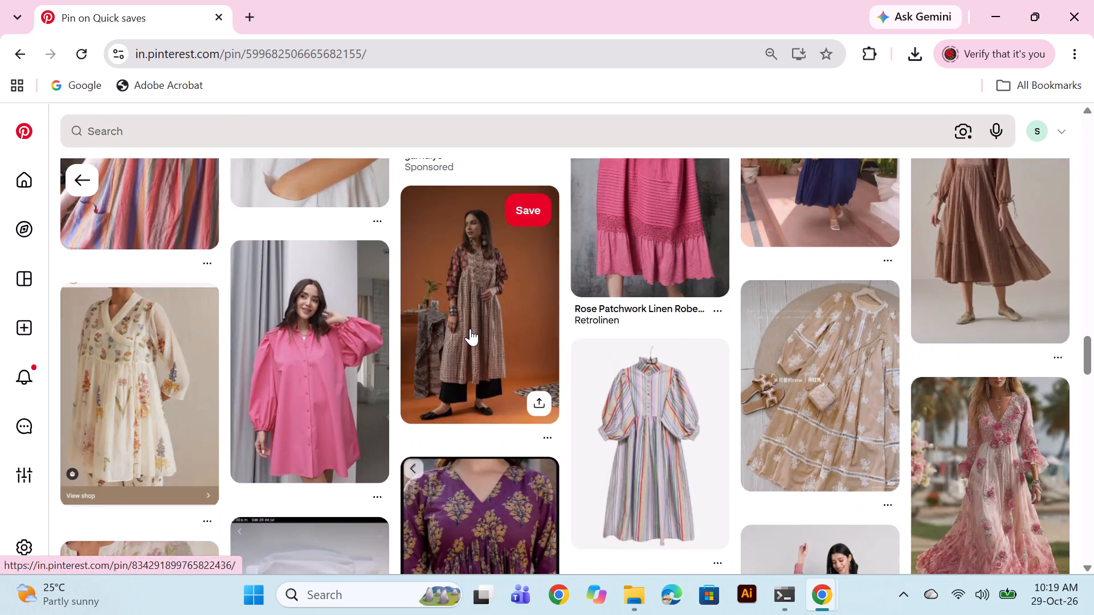
scroll(470, 329, "up", 3)
scroll(470, 329, "down", 2)
left_click(174, 411)
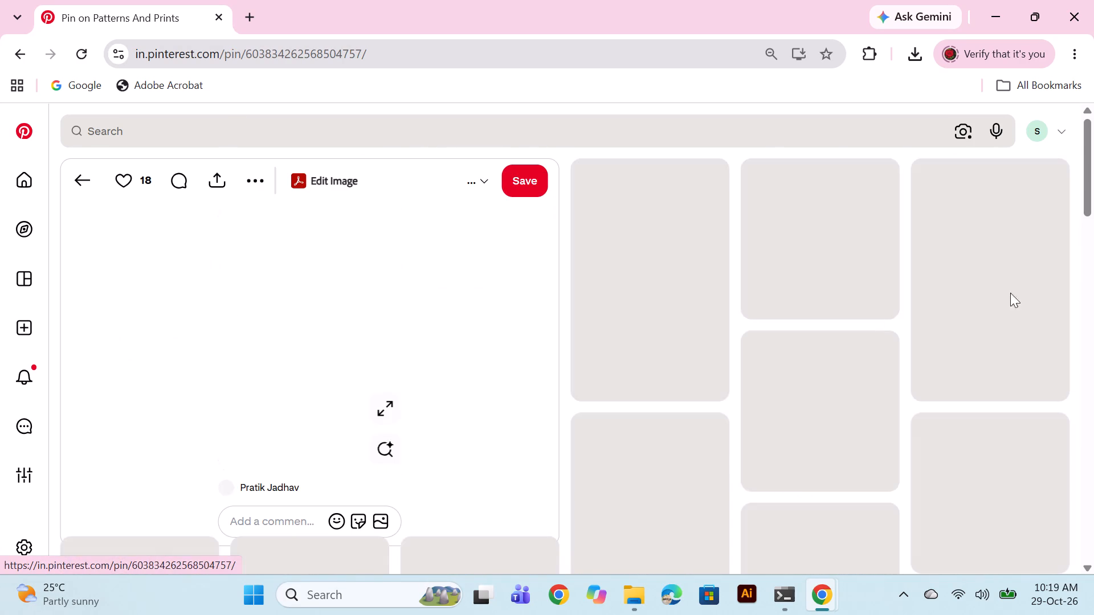
Browse the crossover V-neck dress's related pins and open the pale yellow striped shirt with floral embroidery and gathered side panel.
scroll(684, 334, "down", 2)
scroll(679, 338, "up", 2)
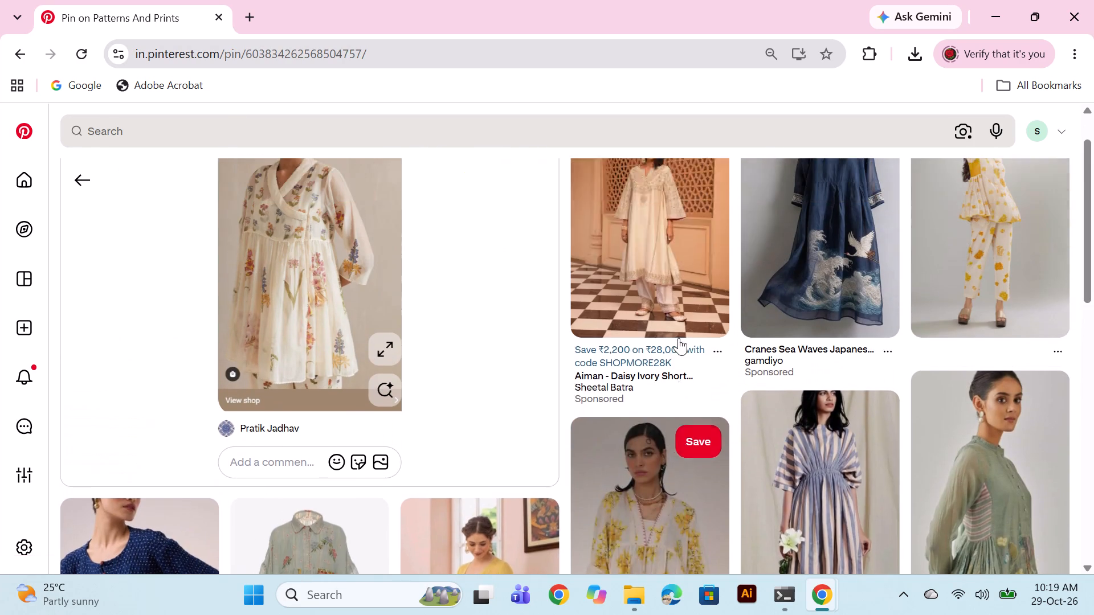
scroll(679, 338, "down", 4)
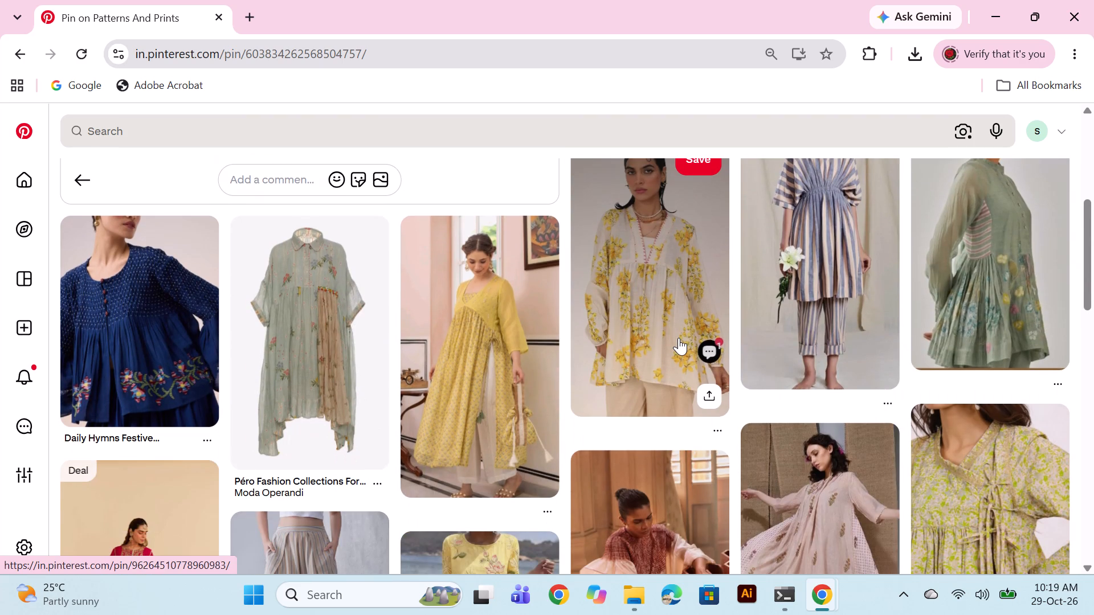
scroll(679, 338, "down", 4)
scroll(677, 338, "up", 2)
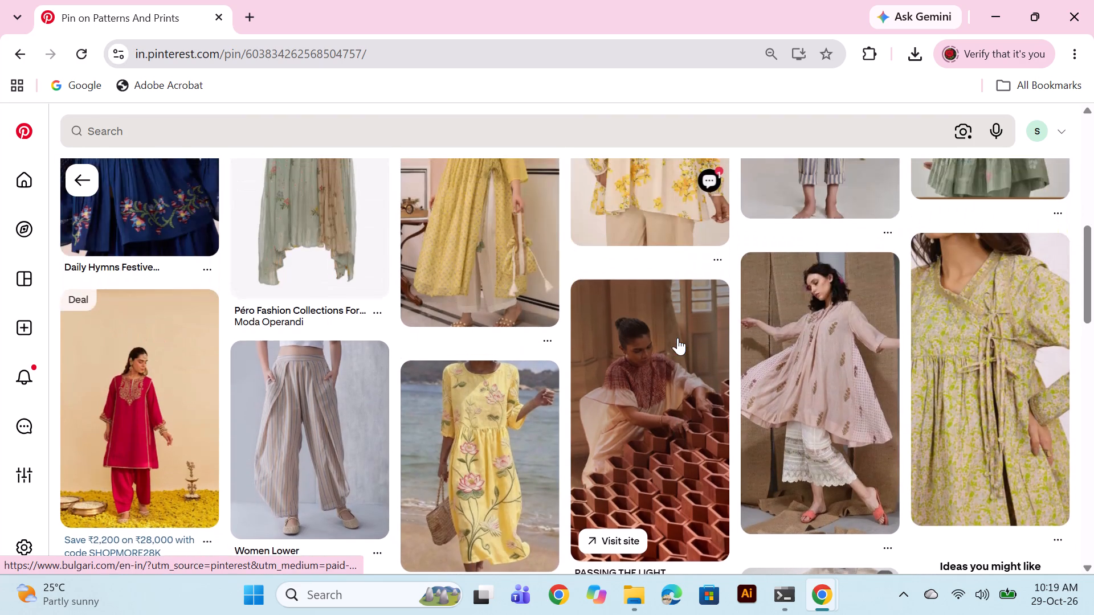
scroll(677, 338, "down", 5)
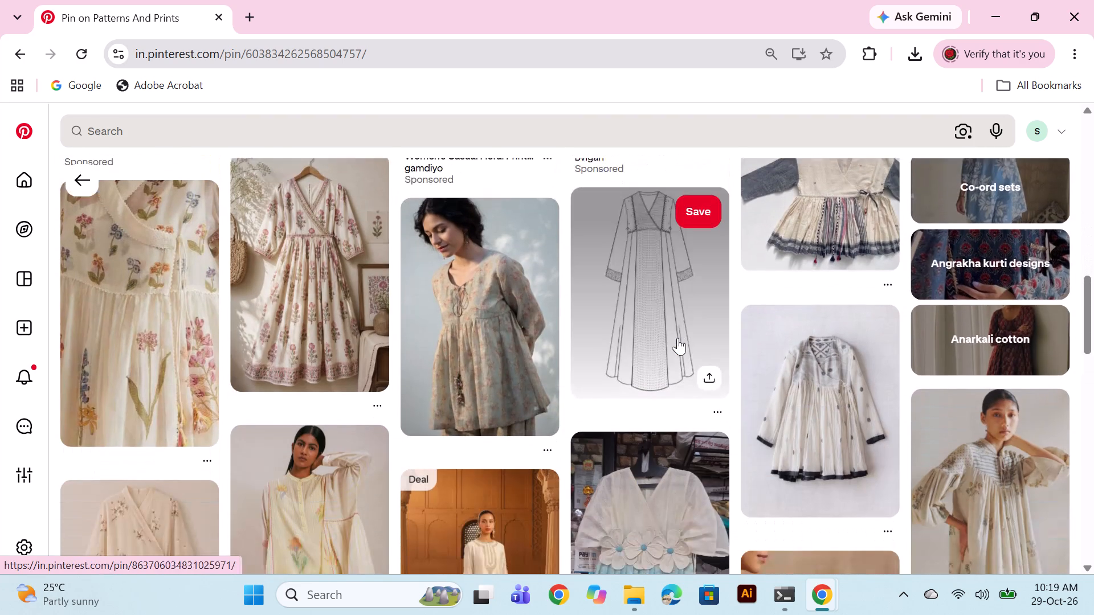
scroll(677, 338, "down", 4)
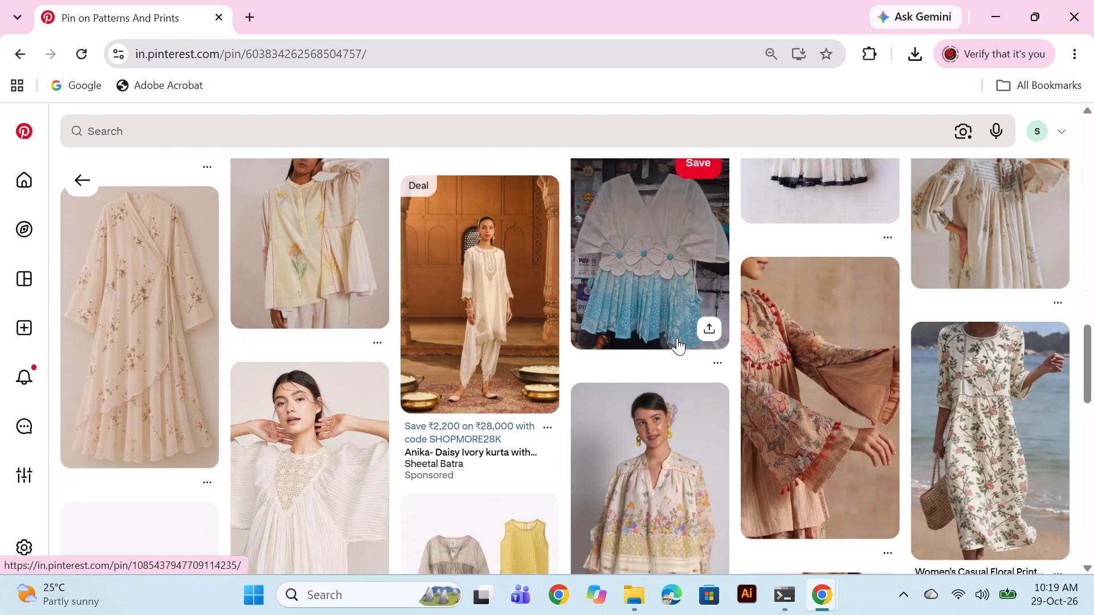
scroll(677, 338, "up", 2)
scroll(677, 338, "down", 3)
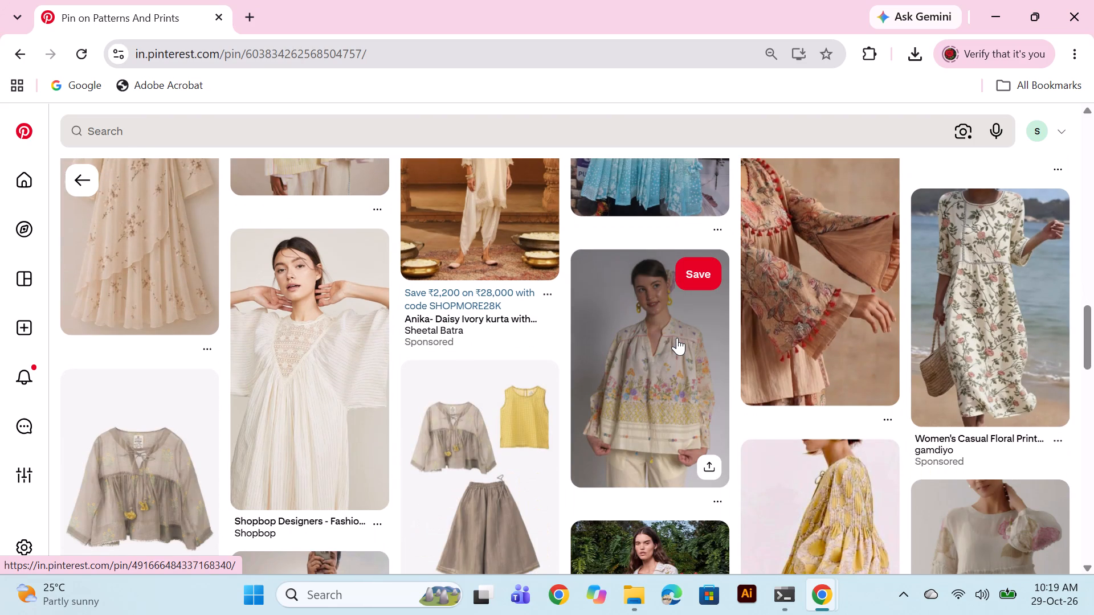
scroll(677, 338, "down", 5)
scroll(677, 338, "up", 6)
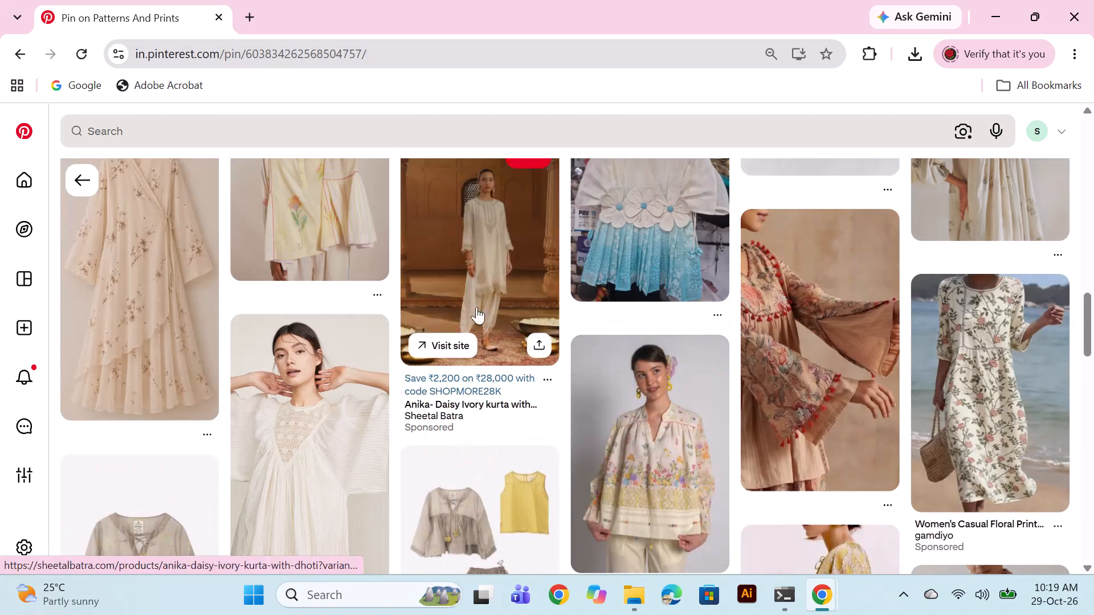
left_click(269, 206)
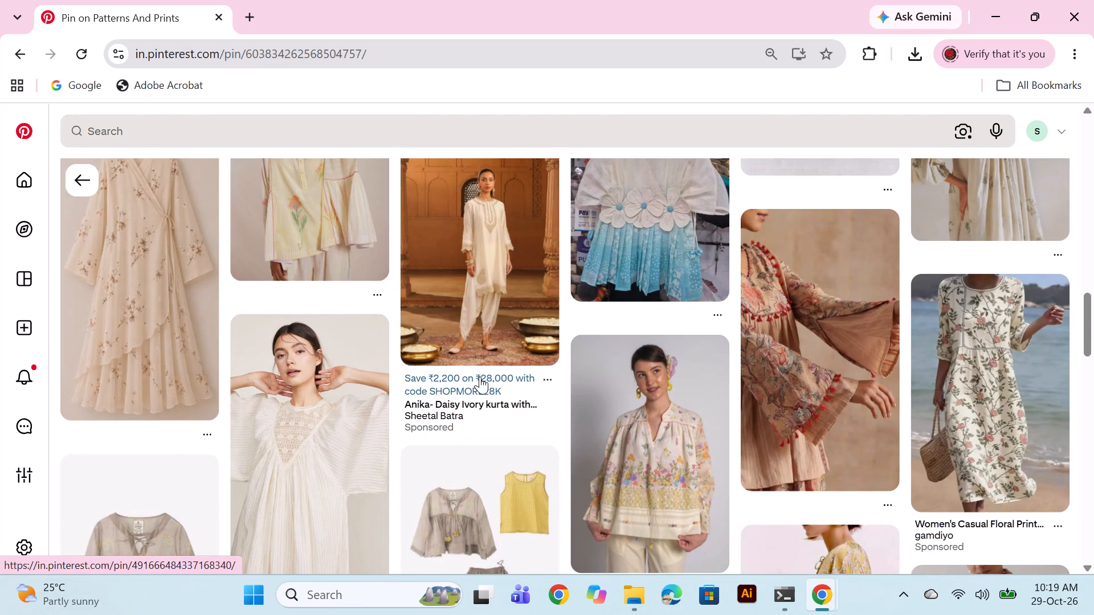
left_click(330, 212)
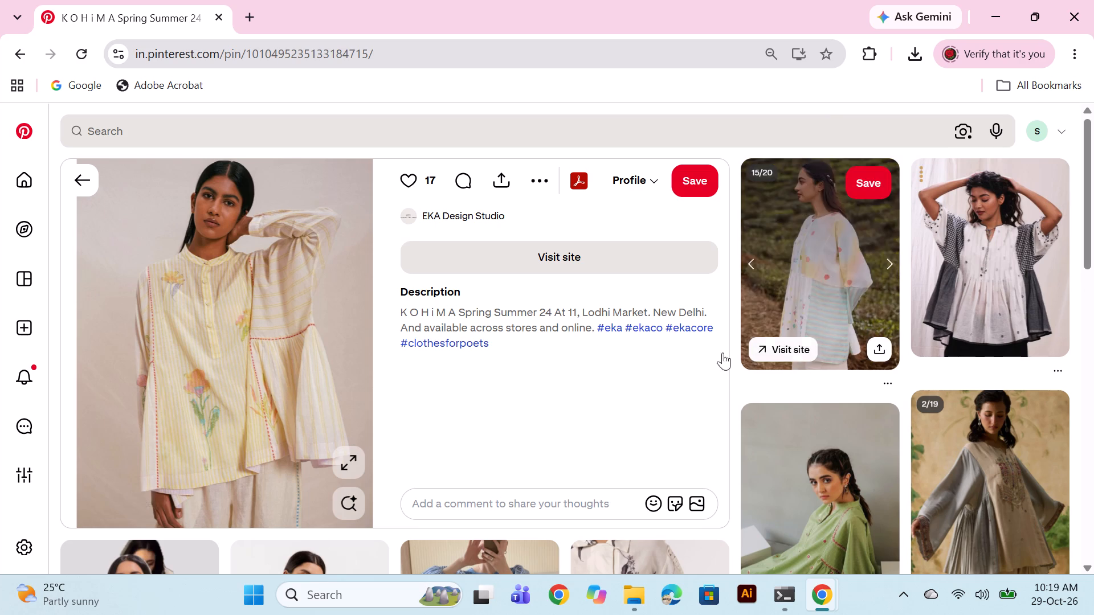
Save the pale yellow striped shirt's photo as a JPG image under its suggested file name.
scroll(307, 332, "down", 1)
right_click(214, 276)
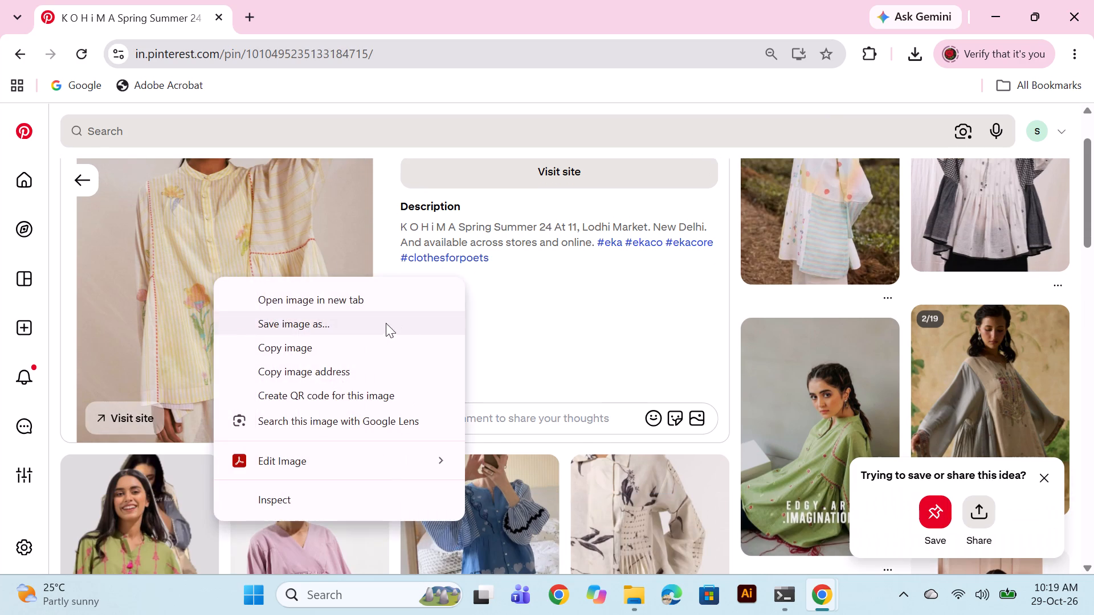
left_click(352, 327)
left_click(414, 389)
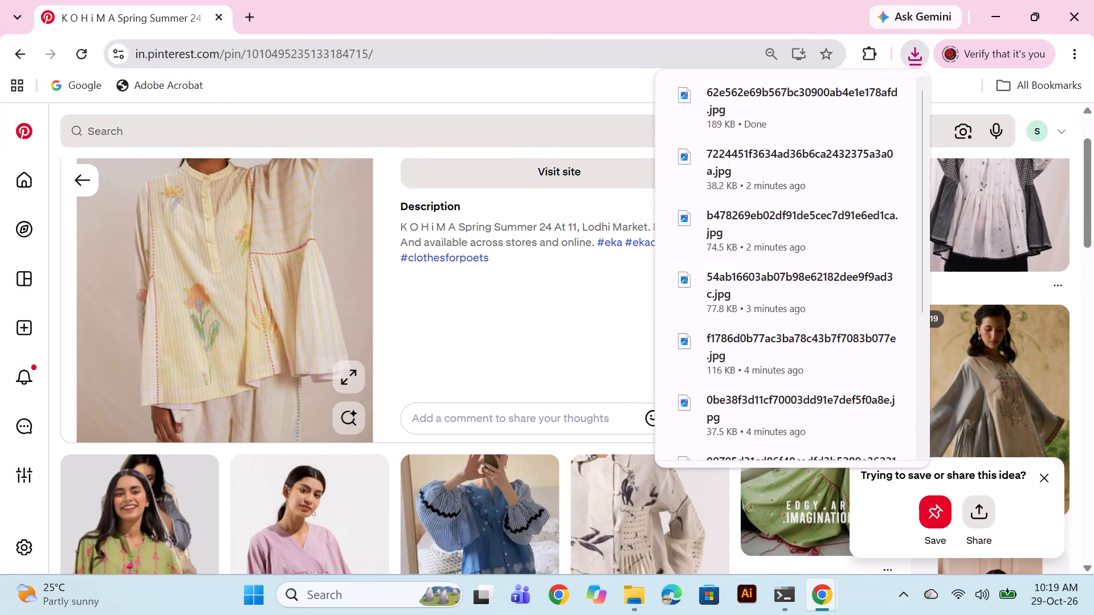
Browse the yellow striped shirt's related pins and open the blue and beige striped dress with gathered waist.
scroll(575, 438, "down", 1)
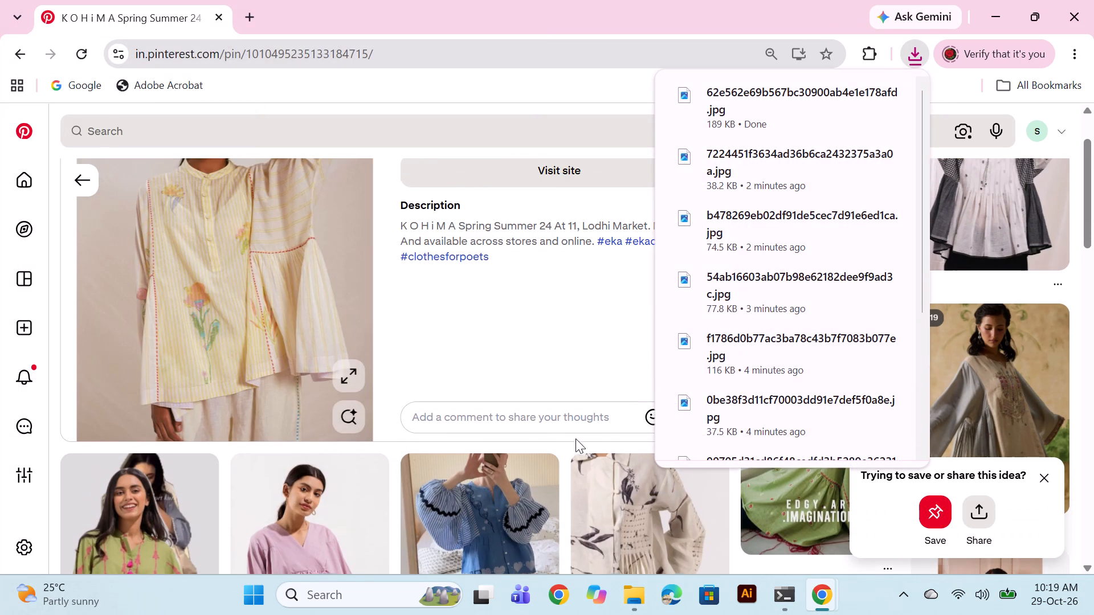
scroll(576, 456, "down", 1)
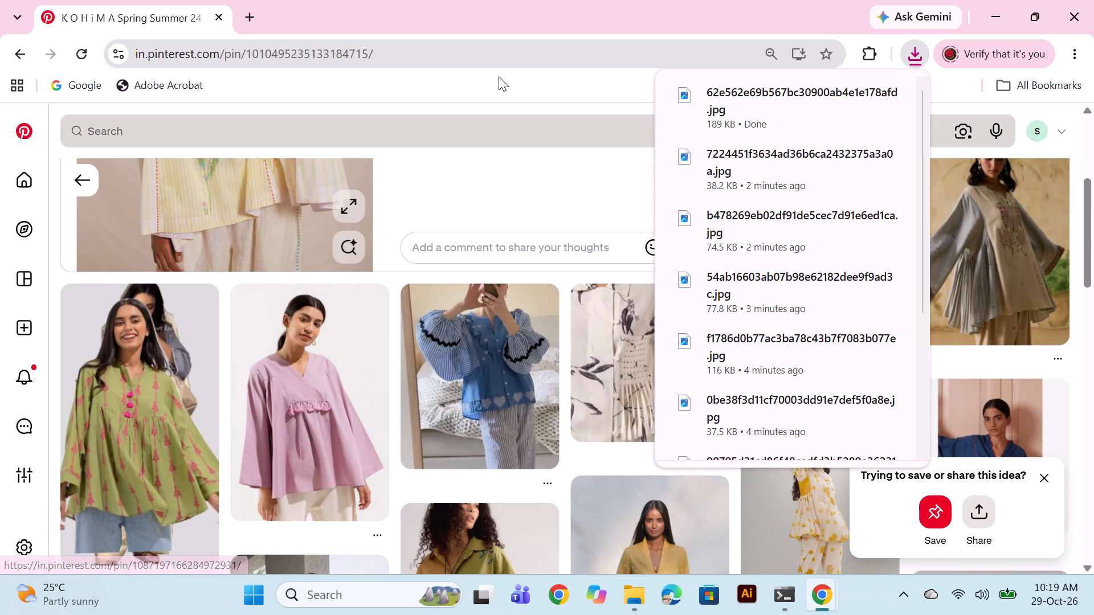
left_click(556, 27)
scroll(703, 204, "down", 4)
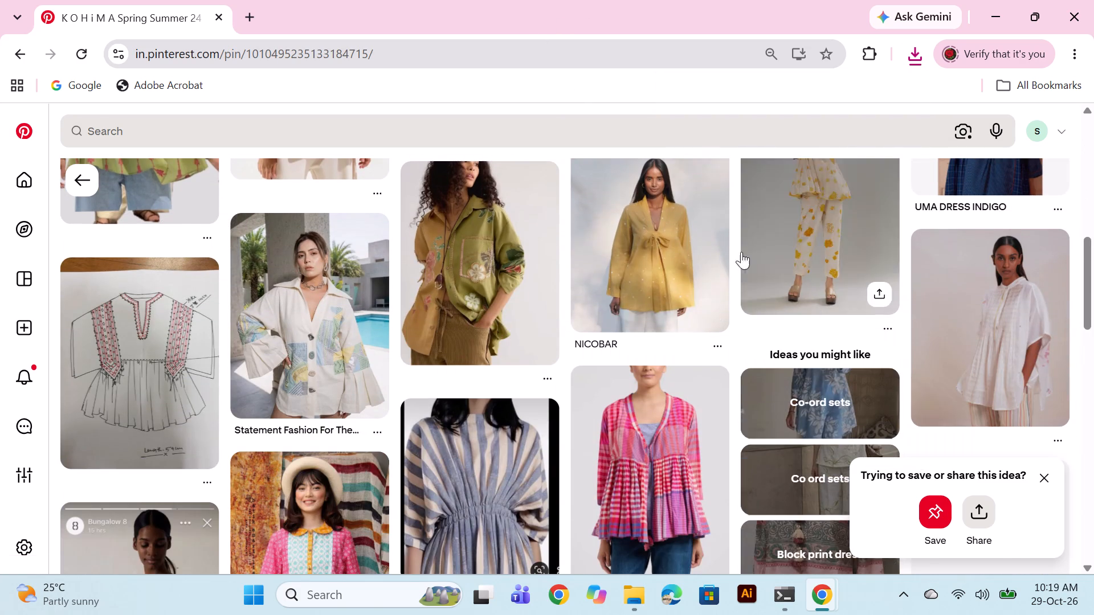
scroll(435, 319, "down", 2)
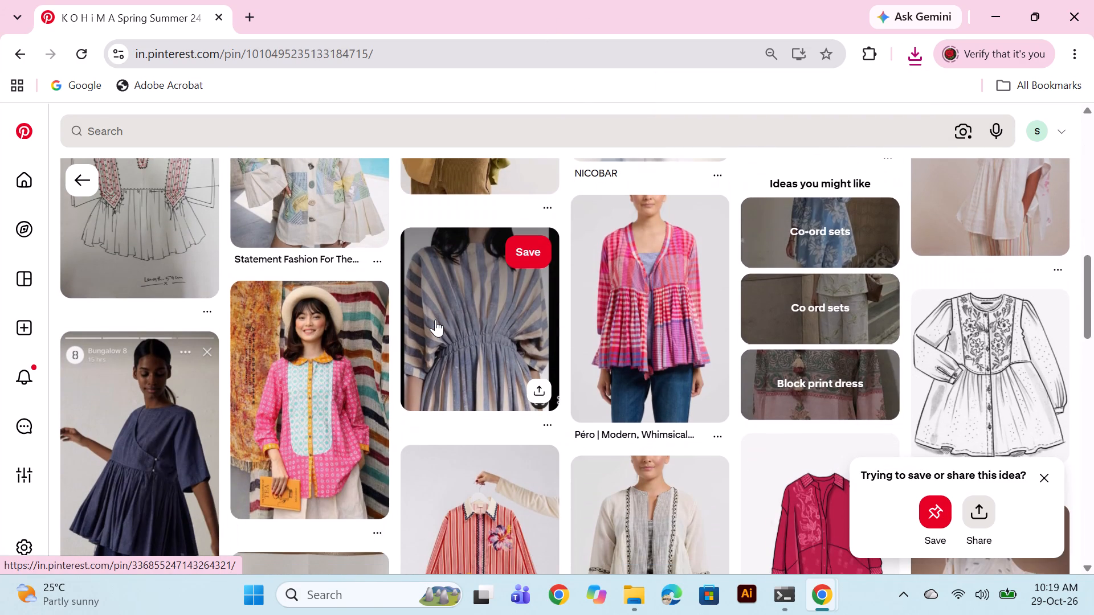
scroll(454, 329, "down", 1)
scroll(454, 329, "up", 1)
left_click(454, 329)
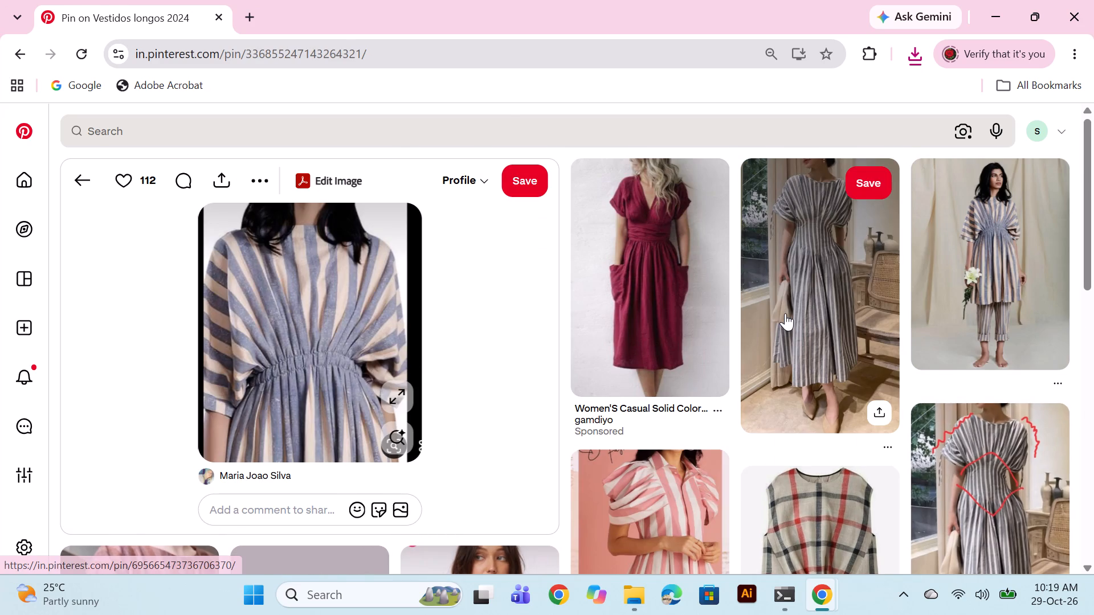
Browse the blue and beige striped dress's related pins and open the white striped V-neck dress with green hem band.
scroll(783, 319, "down", 3)
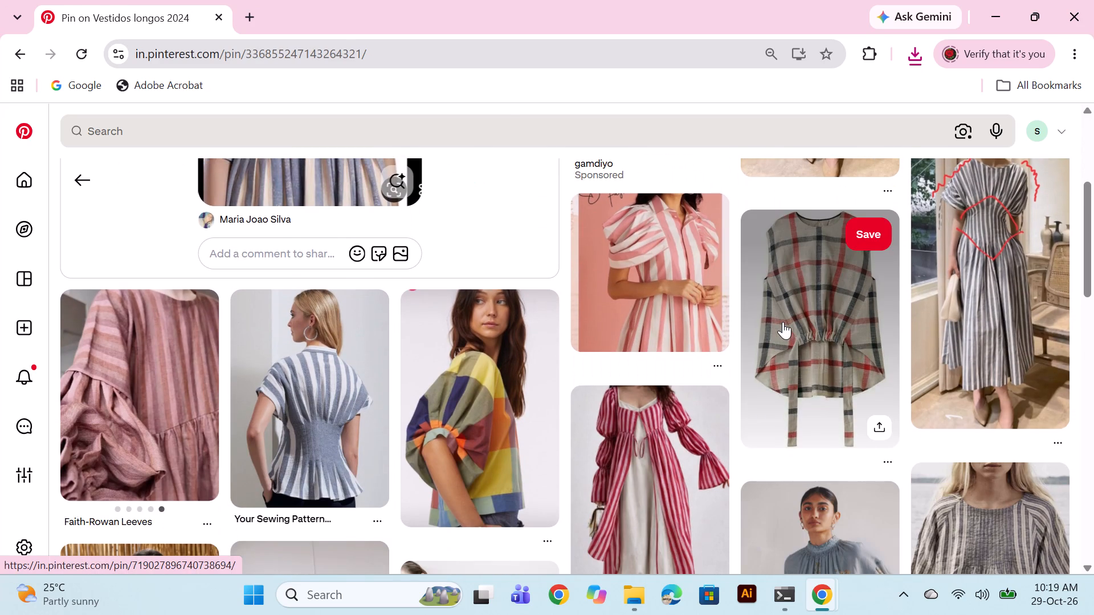
scroll(681, 327, "down", 1)
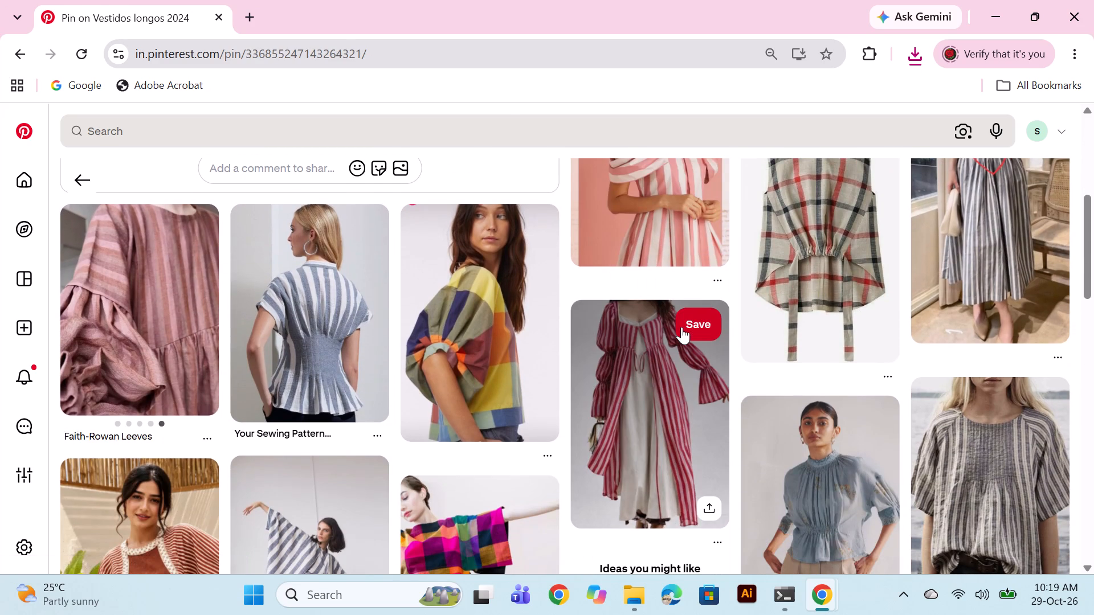
scroll(681, 327, "down", 4)
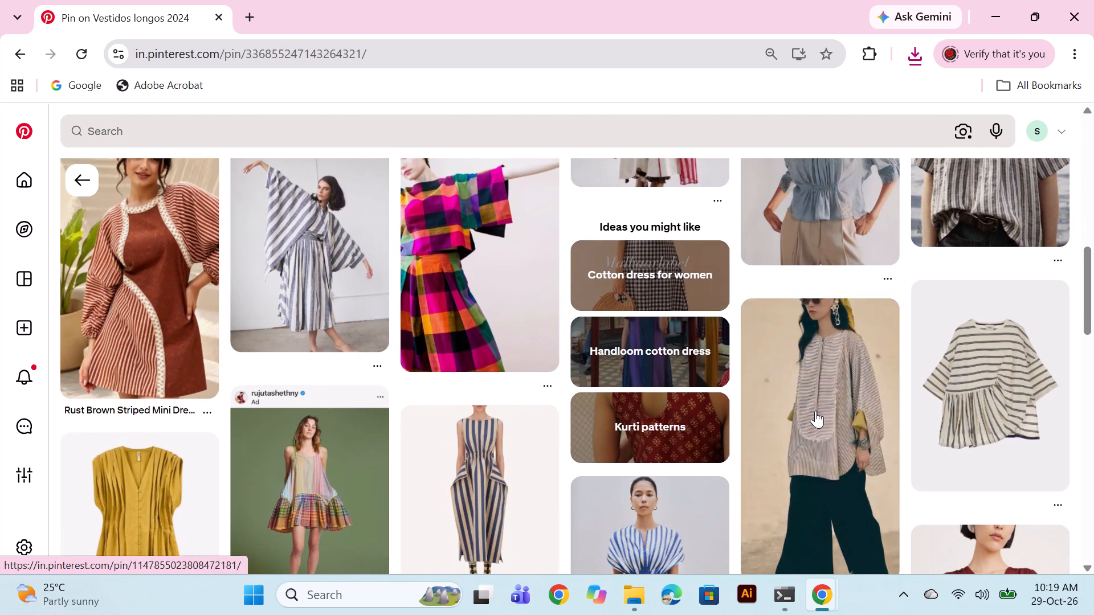
scroll(815, 411, "down", 3)
scroll(815, 411, "up", 2)
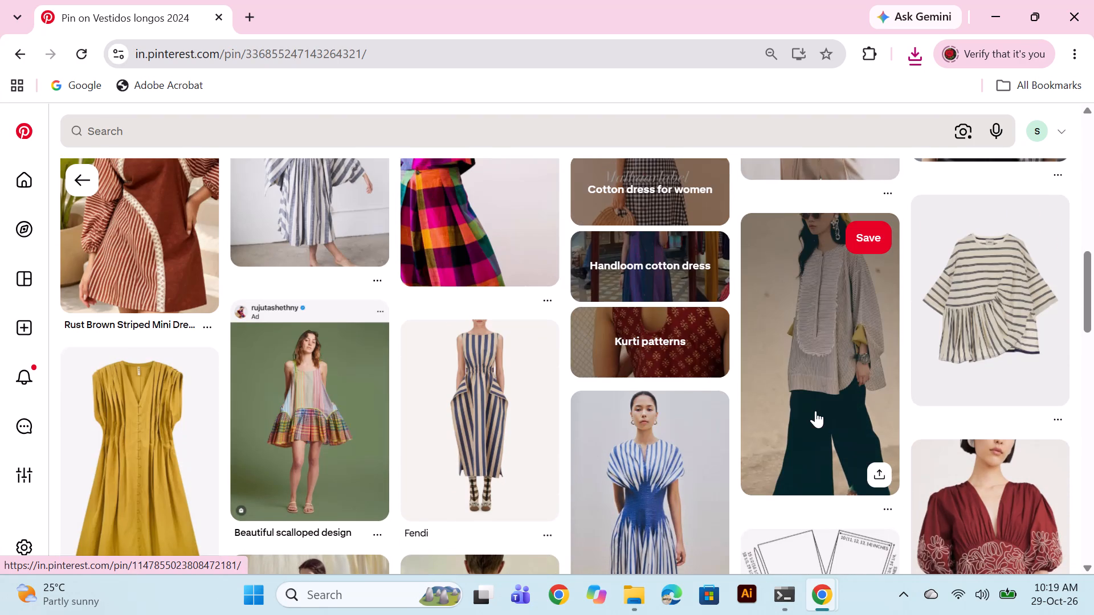
scroll(815, 411, "down", 3)
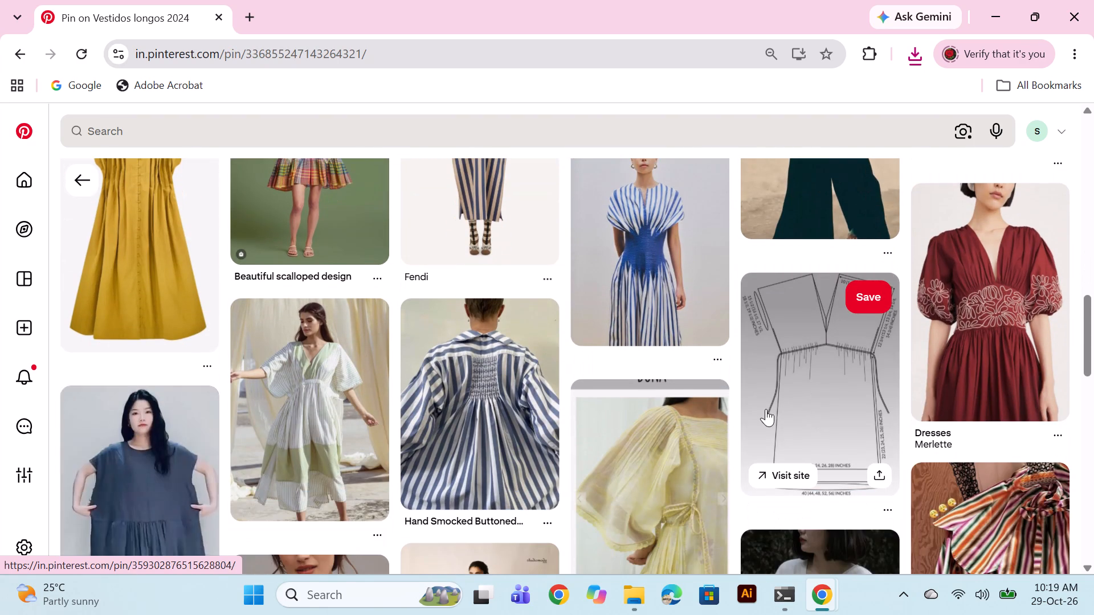
scroll(766, 409, "down", 3)
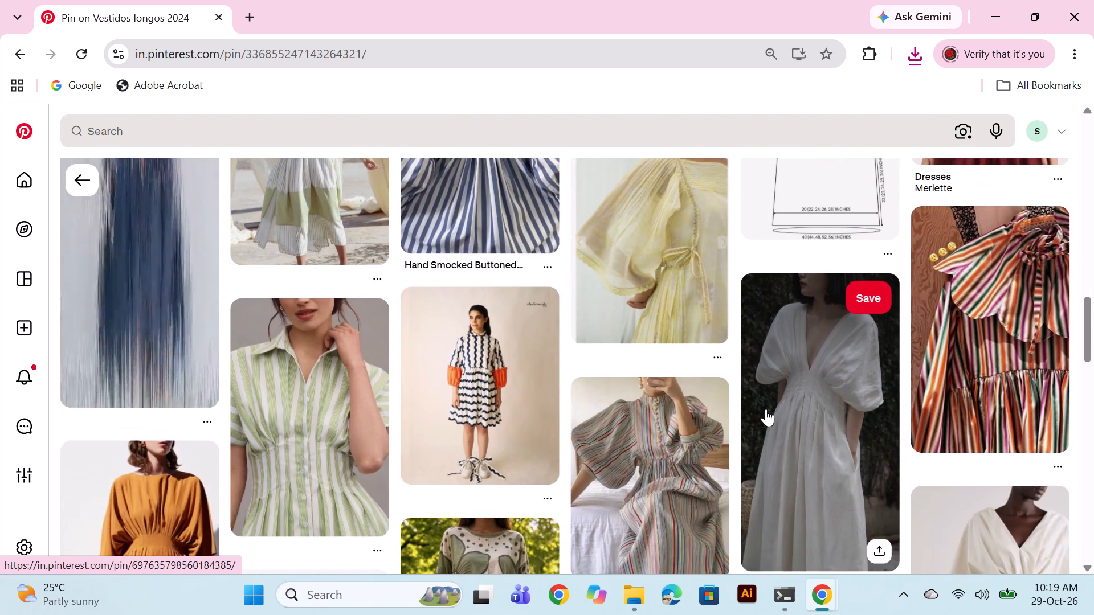
scroll(641, 457, "up", 3)
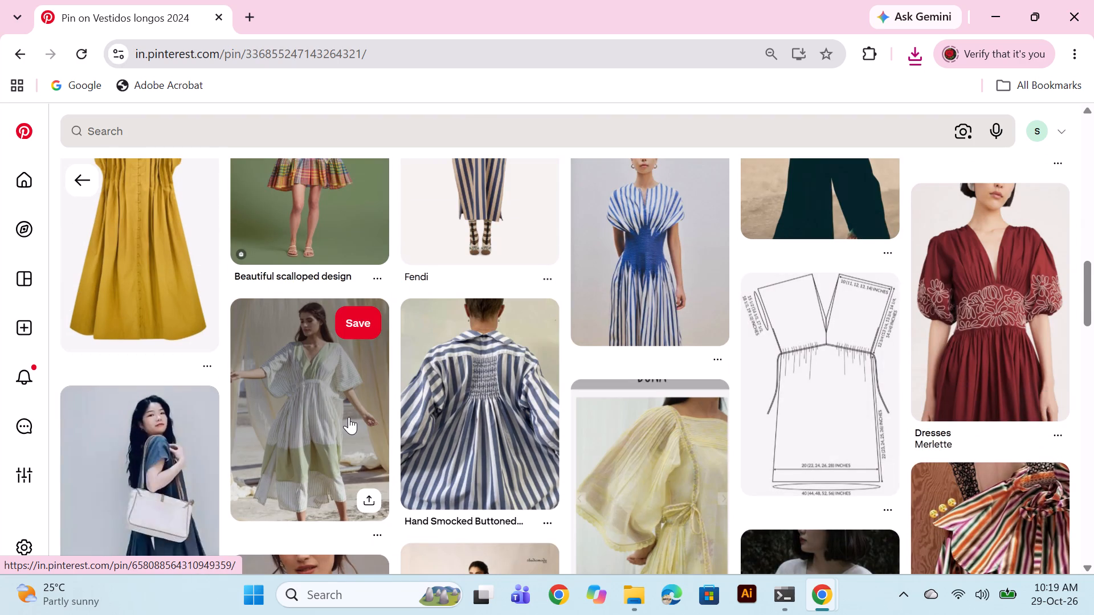
left_click(349, 417)
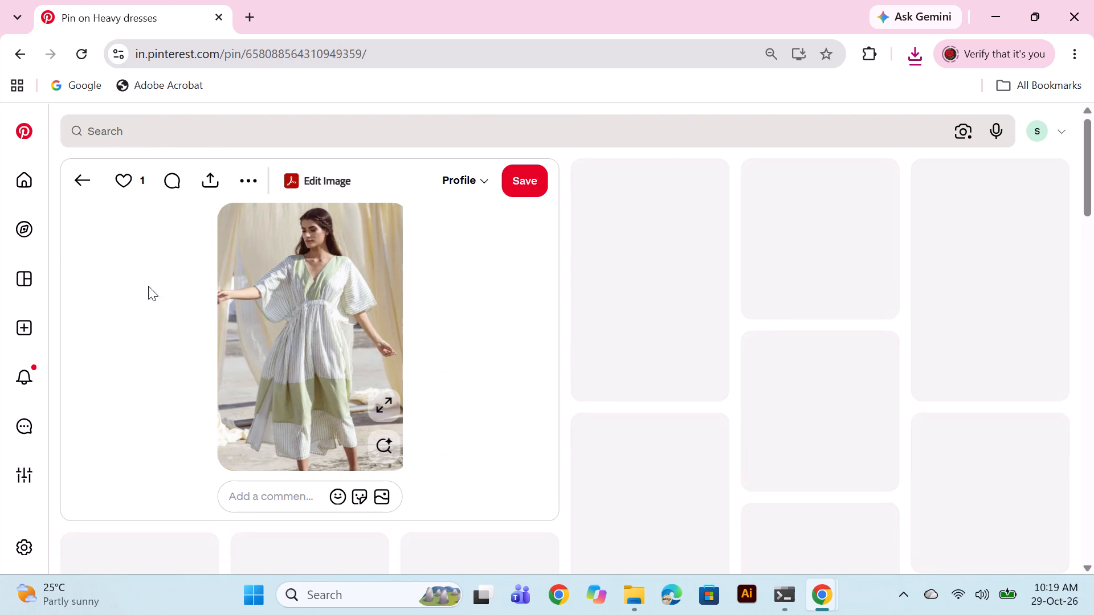
Save the white and green striped V-neck dress's photo under its suggested file name.
right_click_drag(294, 309, 293, 314)
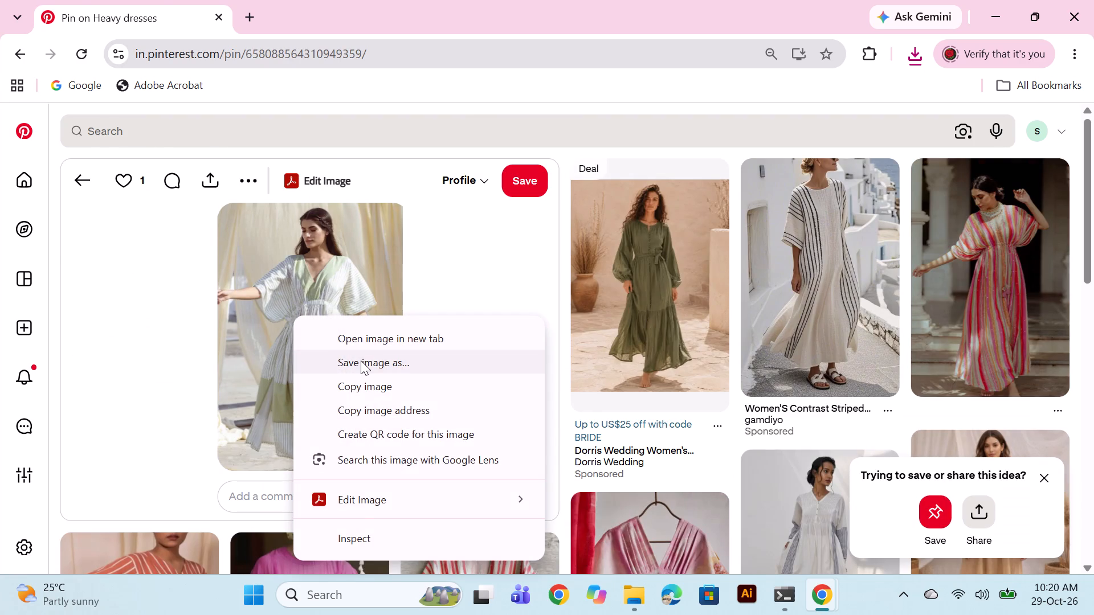
left_click(361, 360)
left_click(398, 386)
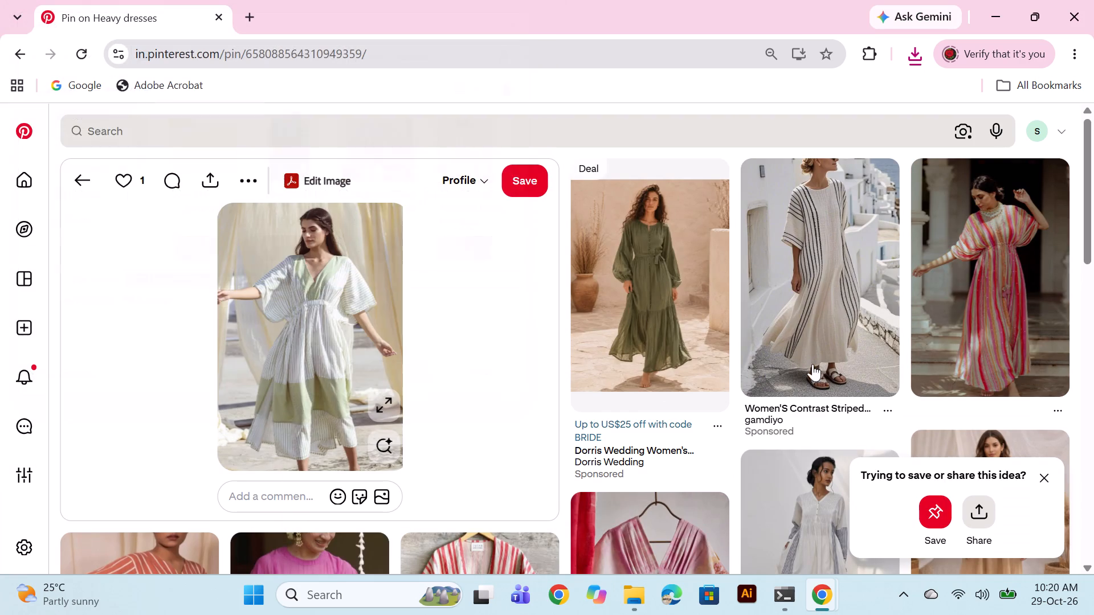
Browse the white and green dress's related pins and open the blue and maroon striped kaftan with tied waist.
scroll(705, 309, "down", 2)
scroll(664, 288, "down", 2)
left_click(642, 0)
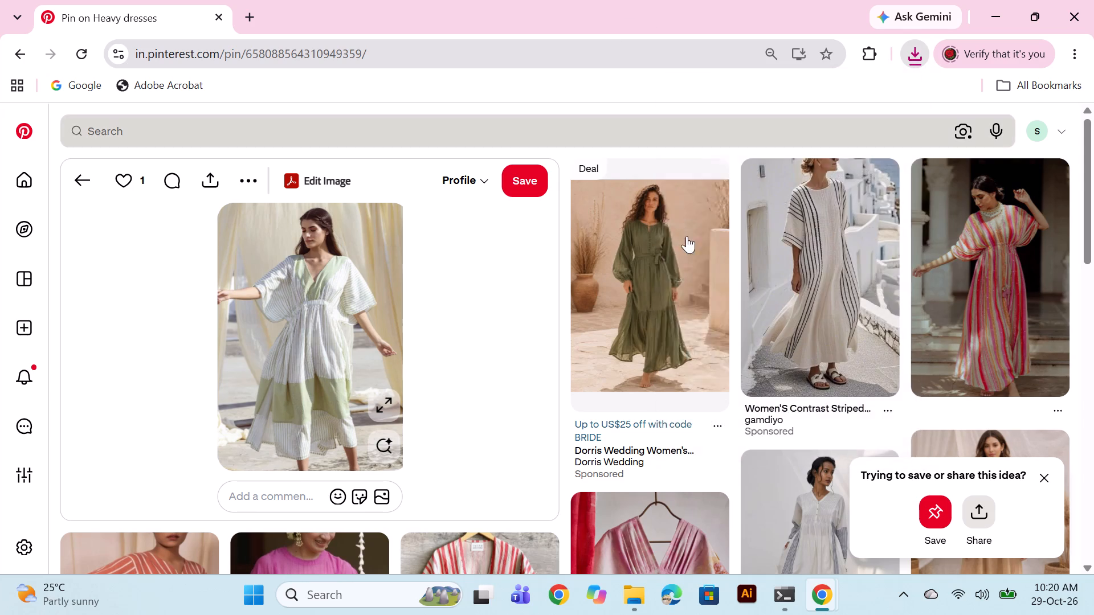
scroll(687, 256, "down", 2)
scroll(764, 328, "down", 2)
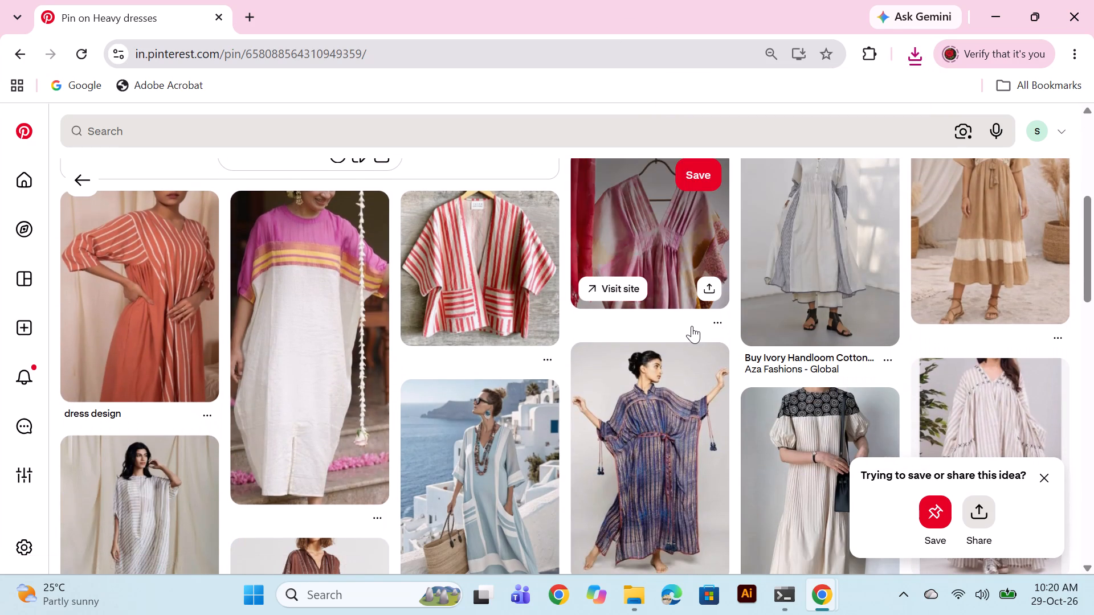
scroll(692, 326, "down", 2)
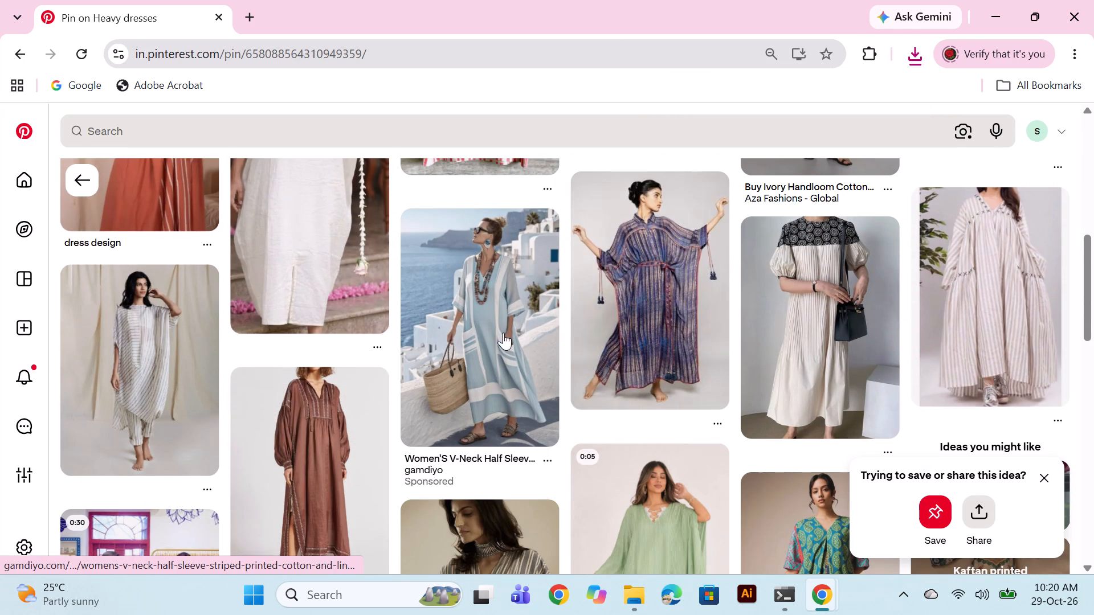
left_click(609, 299)
Save the blue and maroon striped kaftan's photo to the Desktop folder under its suggested file name.
right_click(301, 343)
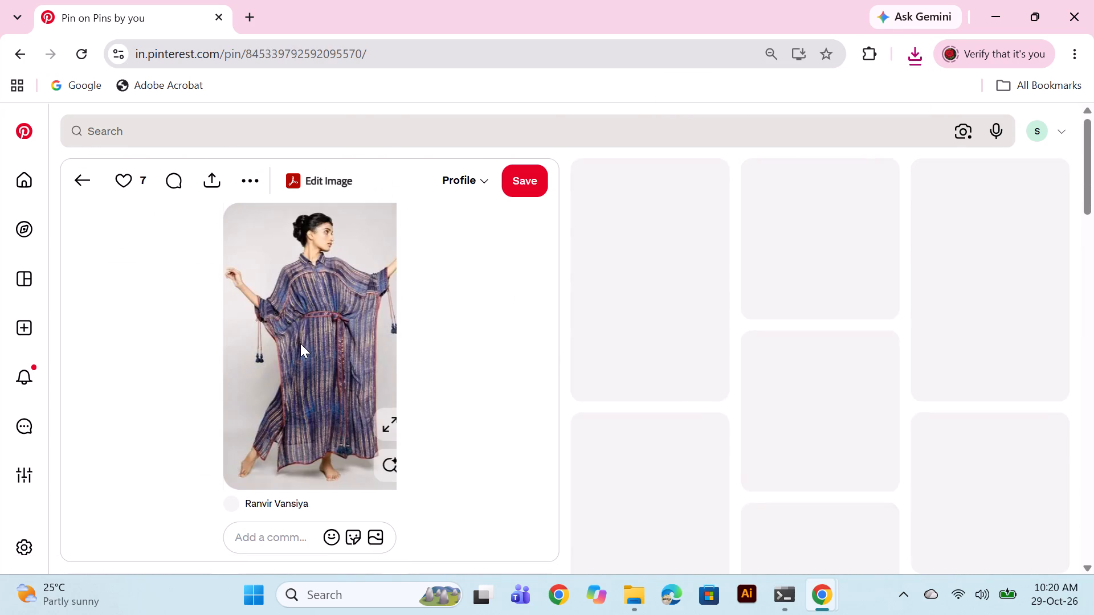
left_click(401, 149)
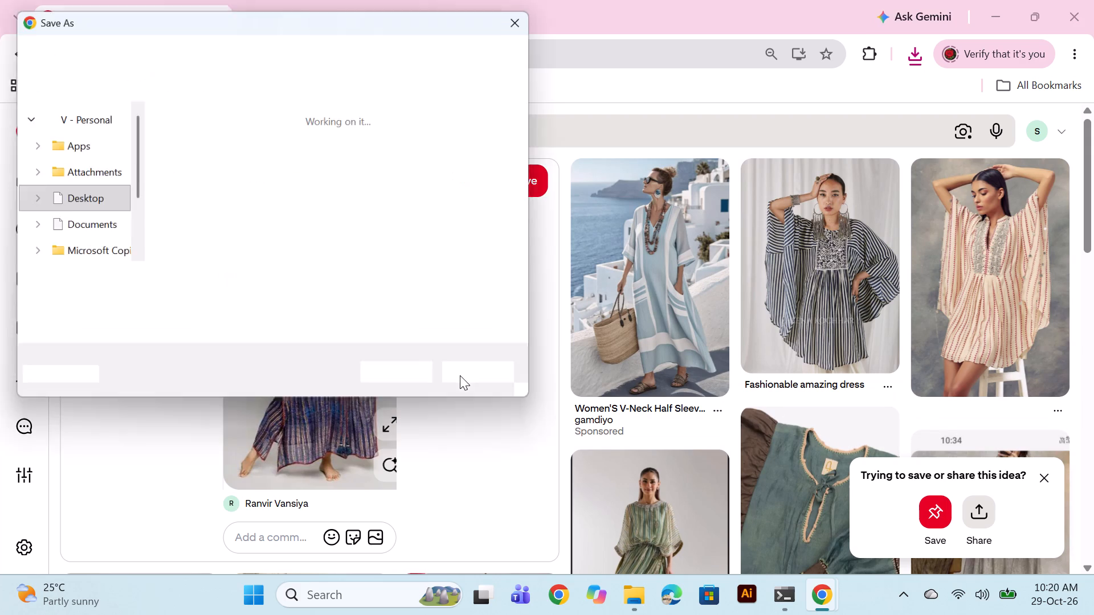
left_click(410, 384)
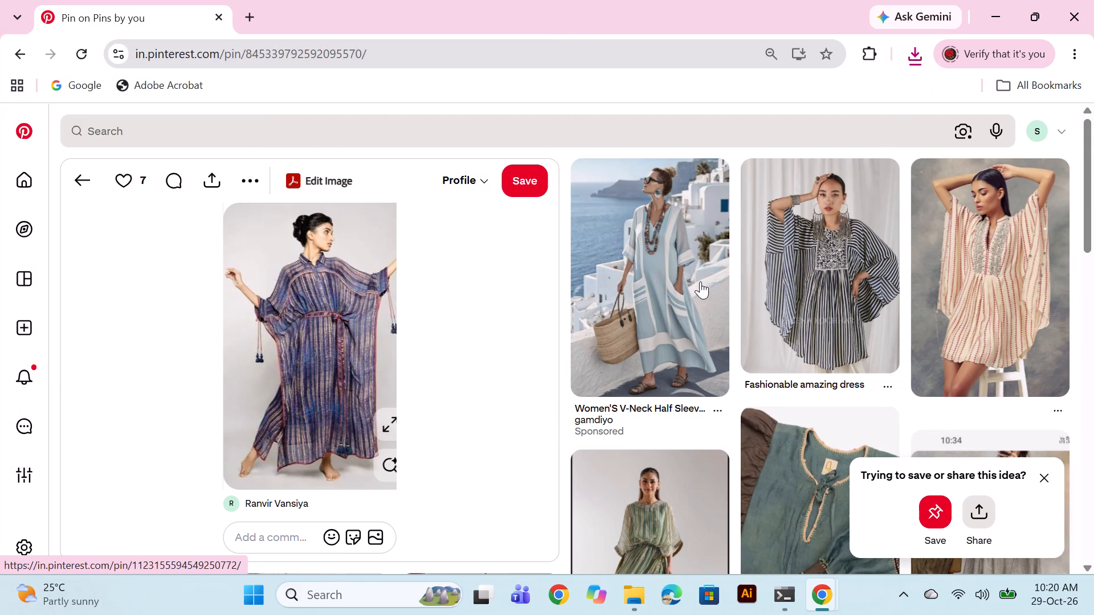
Browse the blue and maroon striped kaftan's related pins down to the related boards and dismiss the save-or-share prompt.
scroll(699, 280, "down", 3)
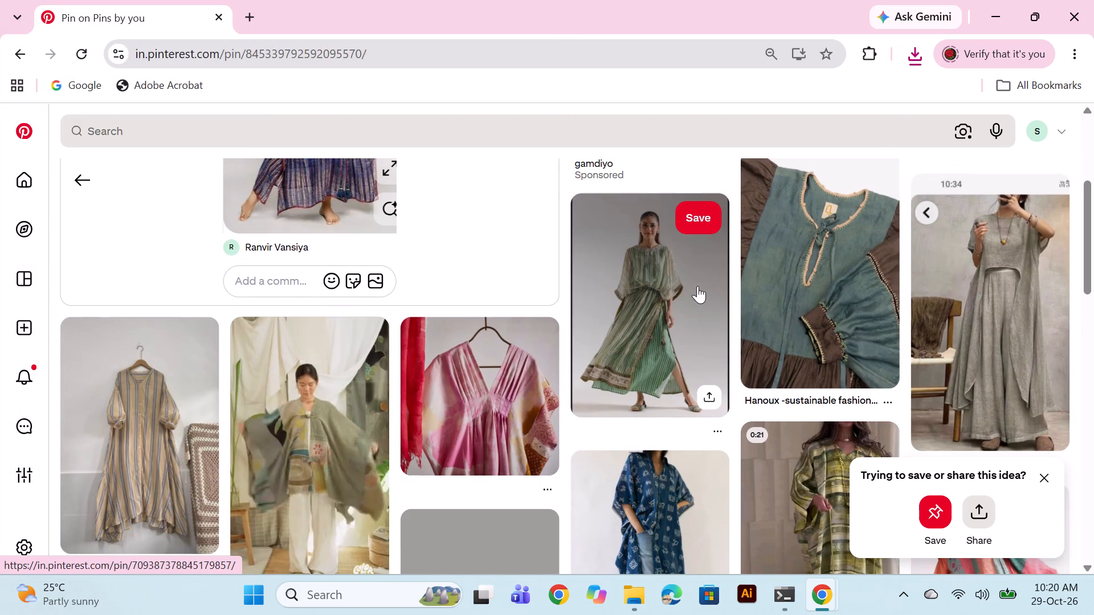
scroll(601, 293, "down", 1)
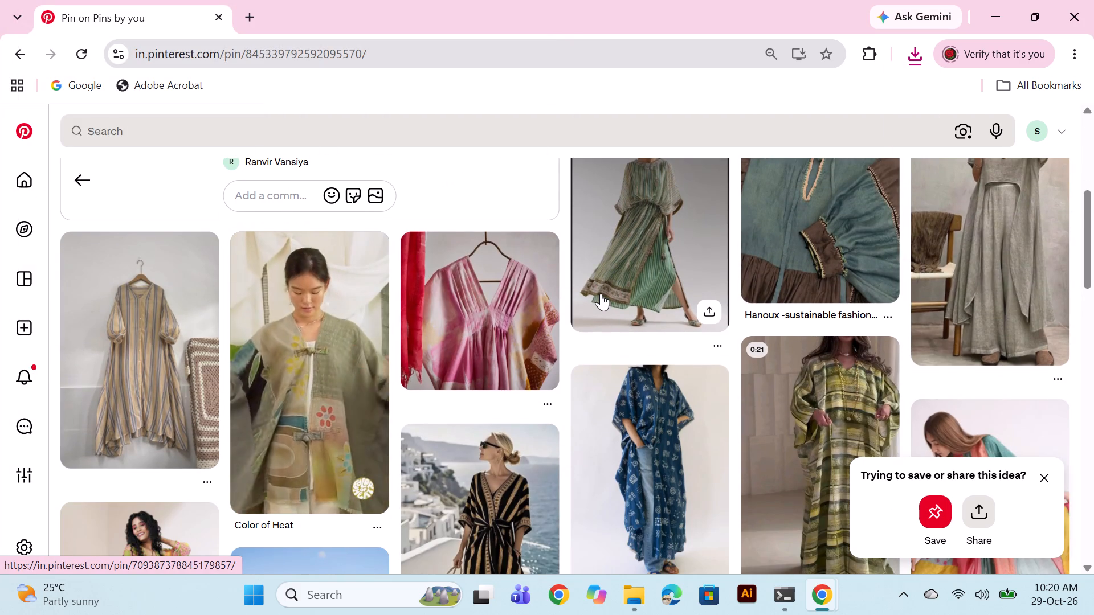
scroll(601, 293, "down", 2)
scroll(601, 293, "up", 3)
scroll(601, 293, "down", 2)
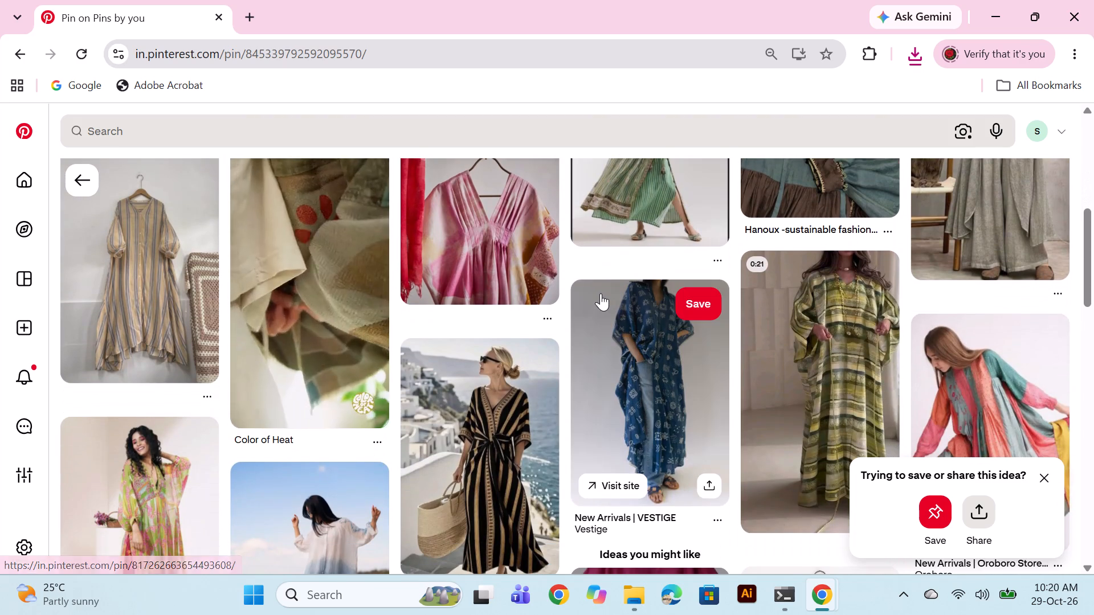
scroll(601, 293, "down", 4)
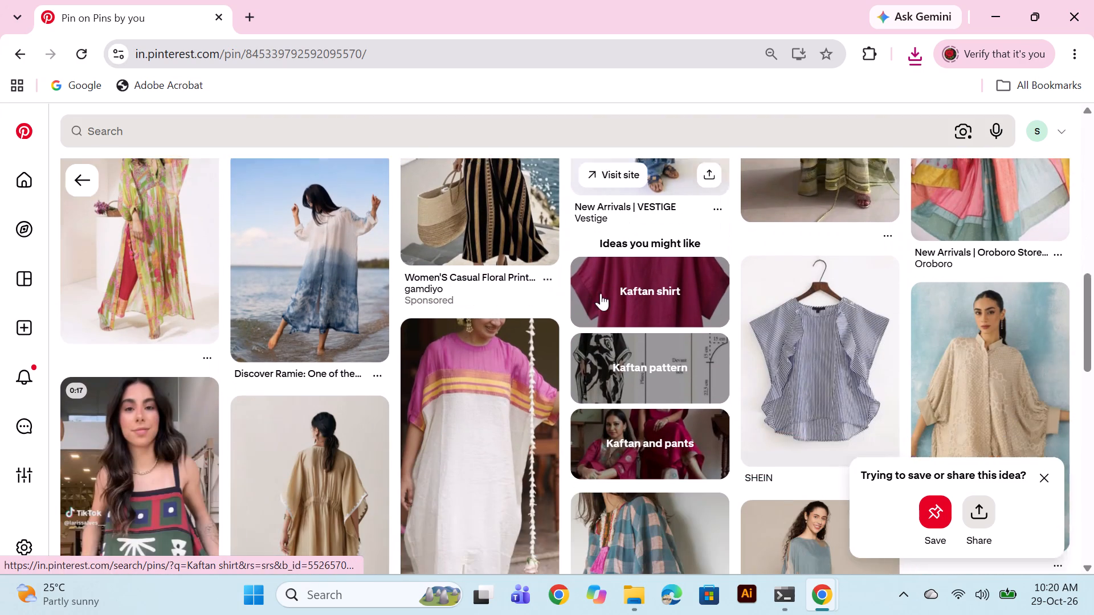
scroll(601, 293, "down", 5)
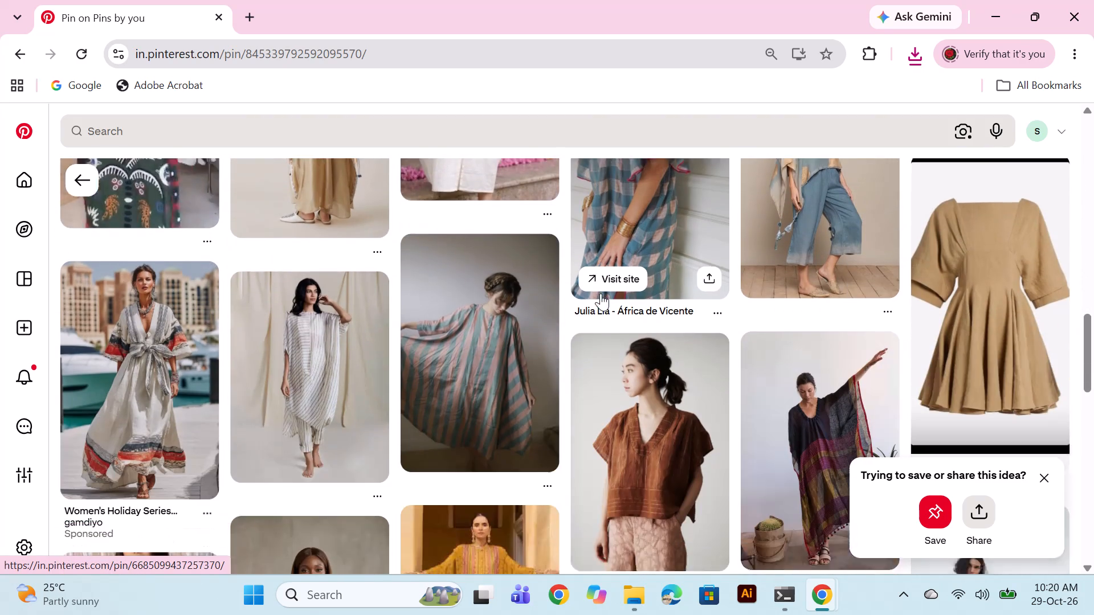
scroll(601, 293, "down", 10)
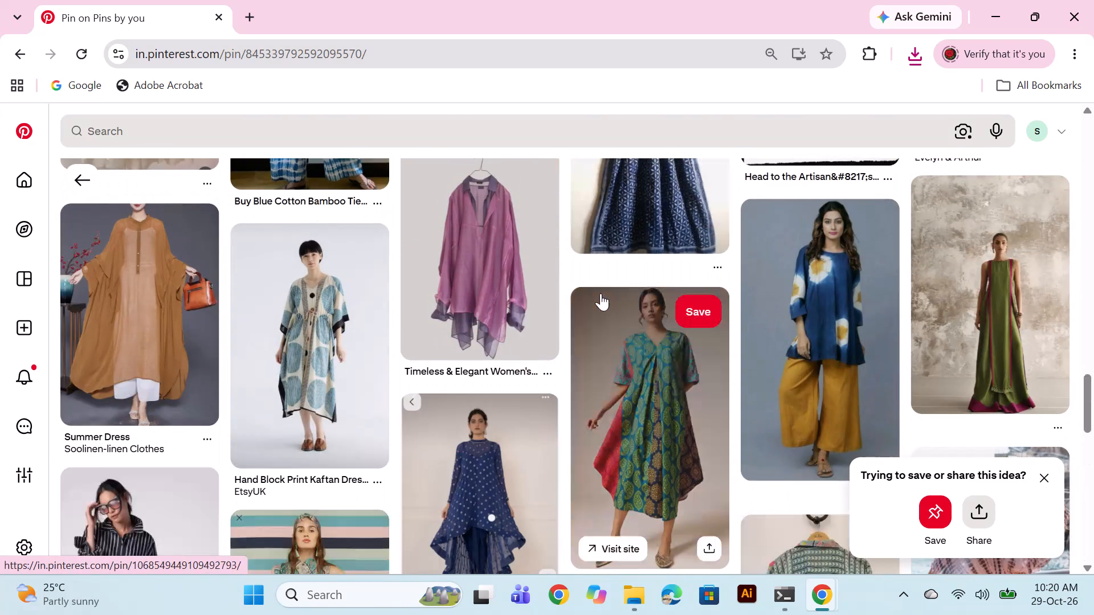
scroll(601, 293, "down", 6)
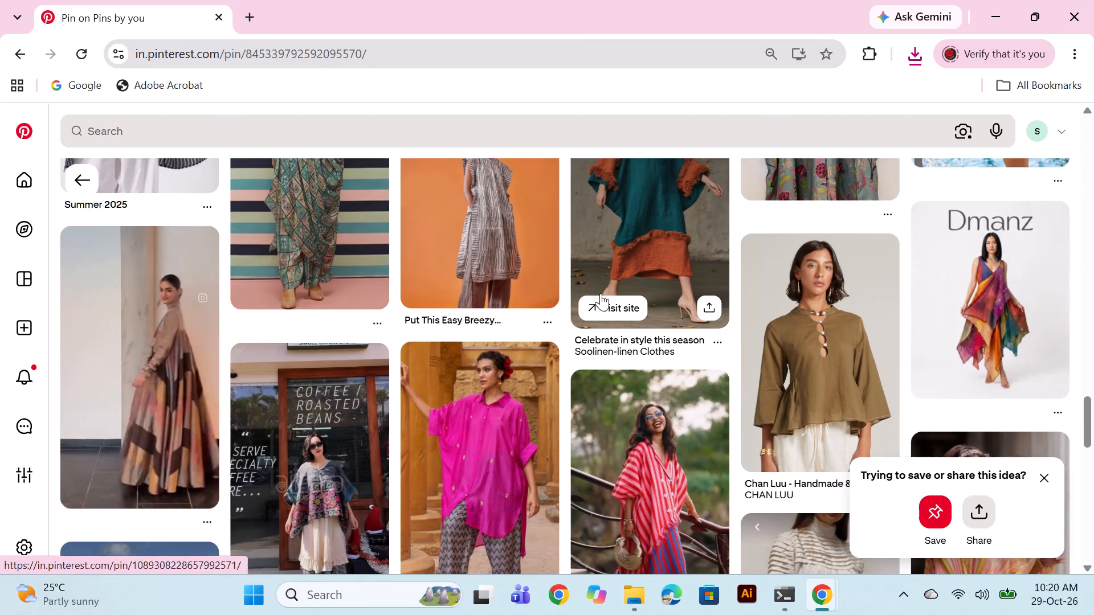
scroll(601, 293, "down", 7)
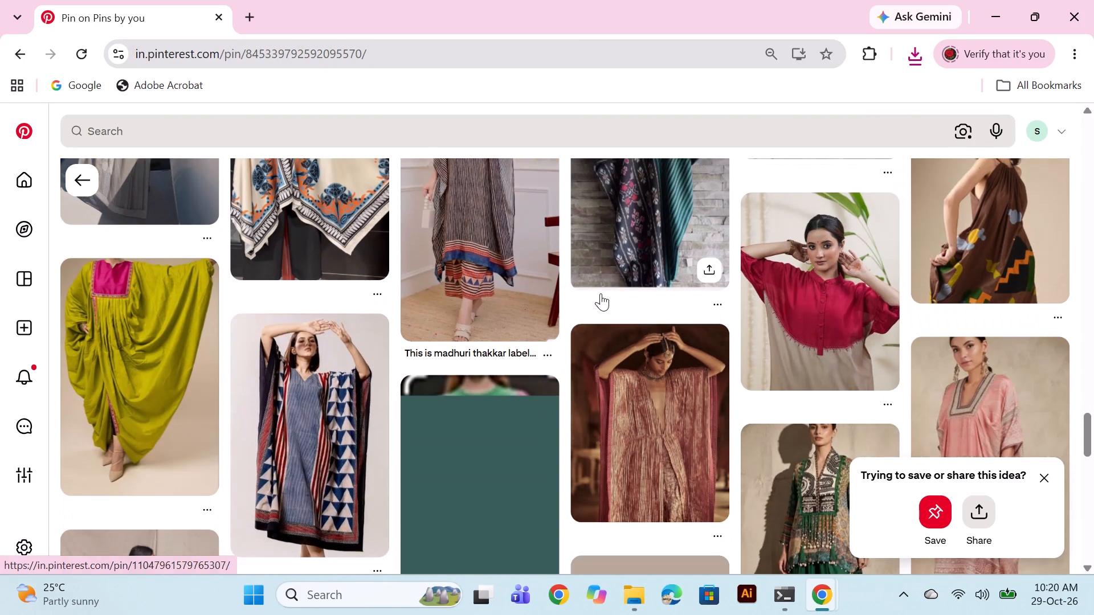
scroll(601, 293, "down", 8)
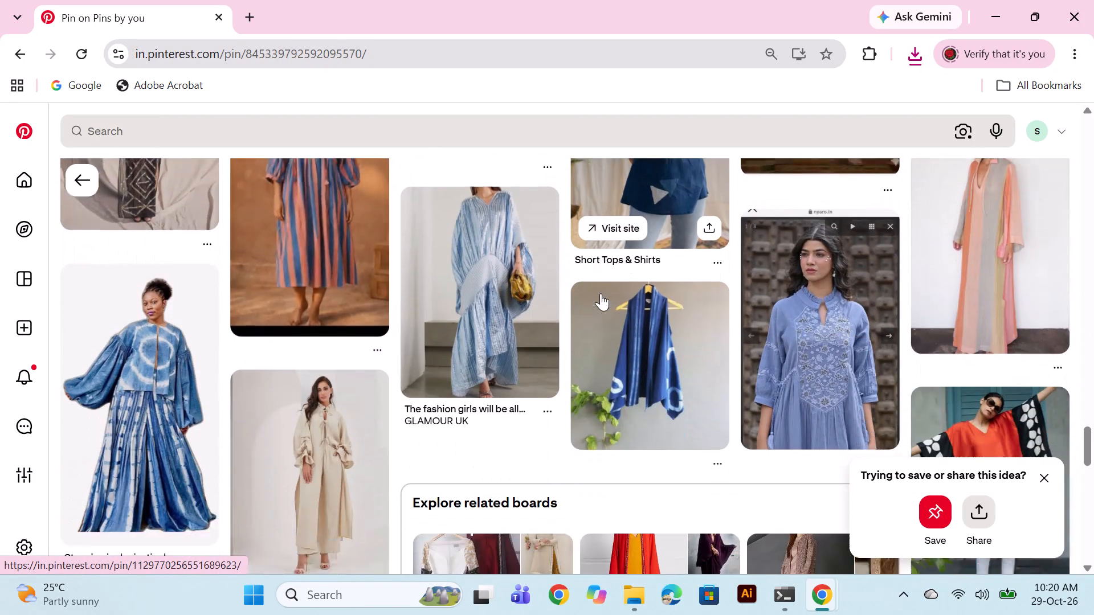
scroll(601, 293, "down", 2)
left_click(1041, 479)
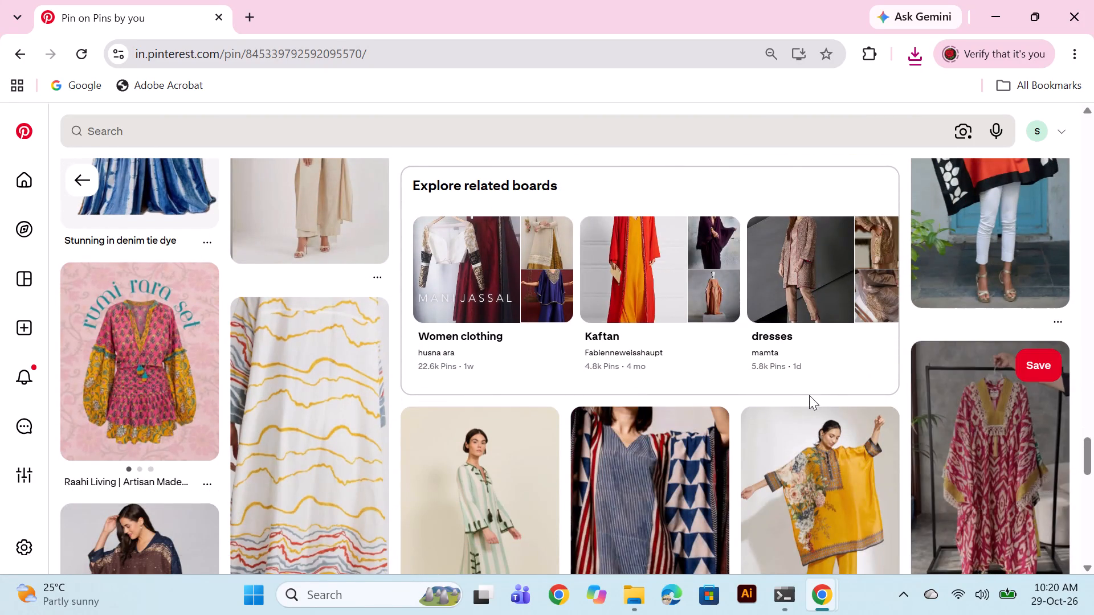
Browse the related pins below the related boards and open the checked long kaftan with pink circular motifs.
scroll(791, 395, "down", 3)
scroll(709, 386, "down", 6)
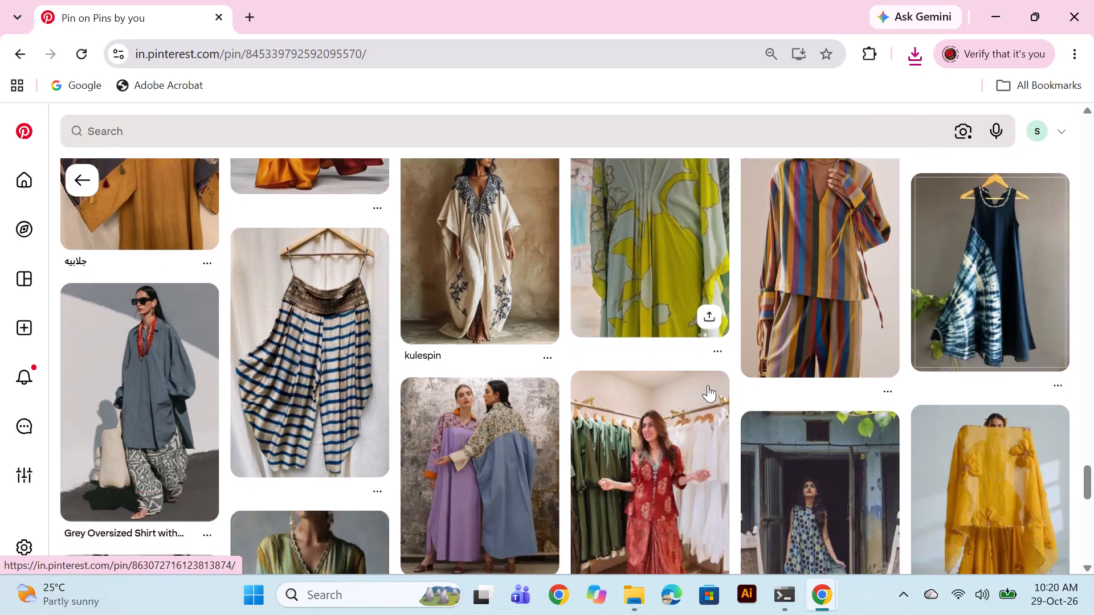
scroll(688, 382, "down", 6)
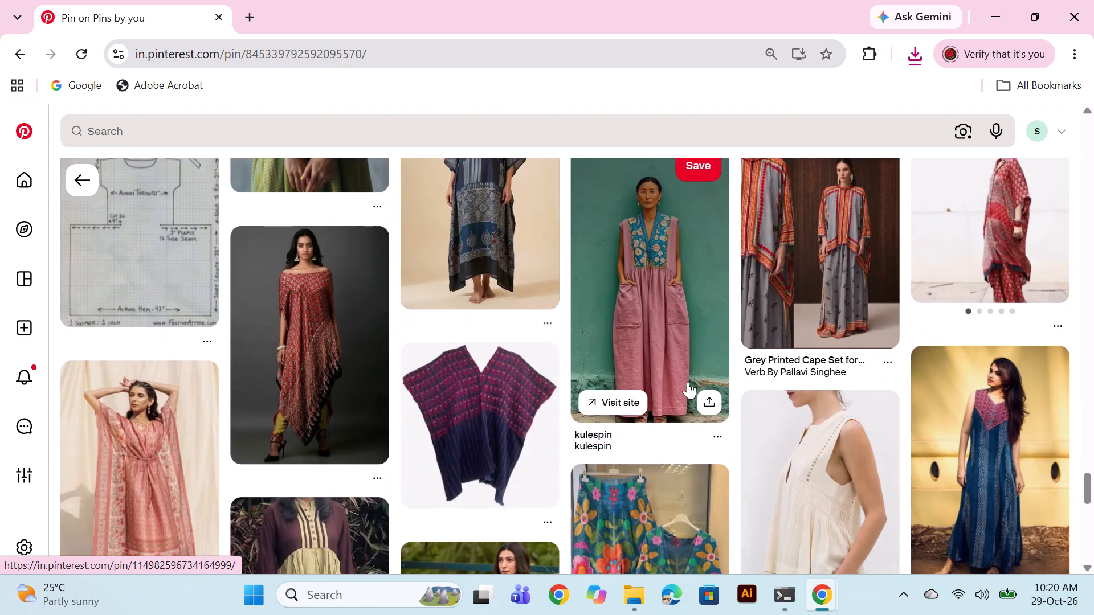
scroll(688, 382, "down", 4)
scroll(688, 382, "up", 2)
scroll(688, 382, "down", 4)
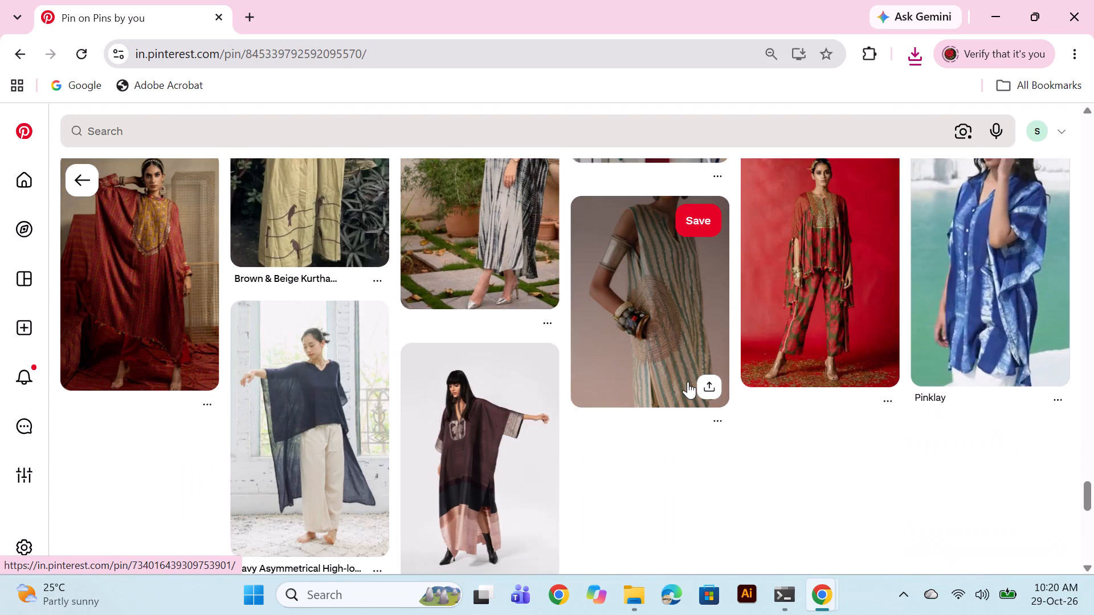
scroll(688, 382, "down", 5)
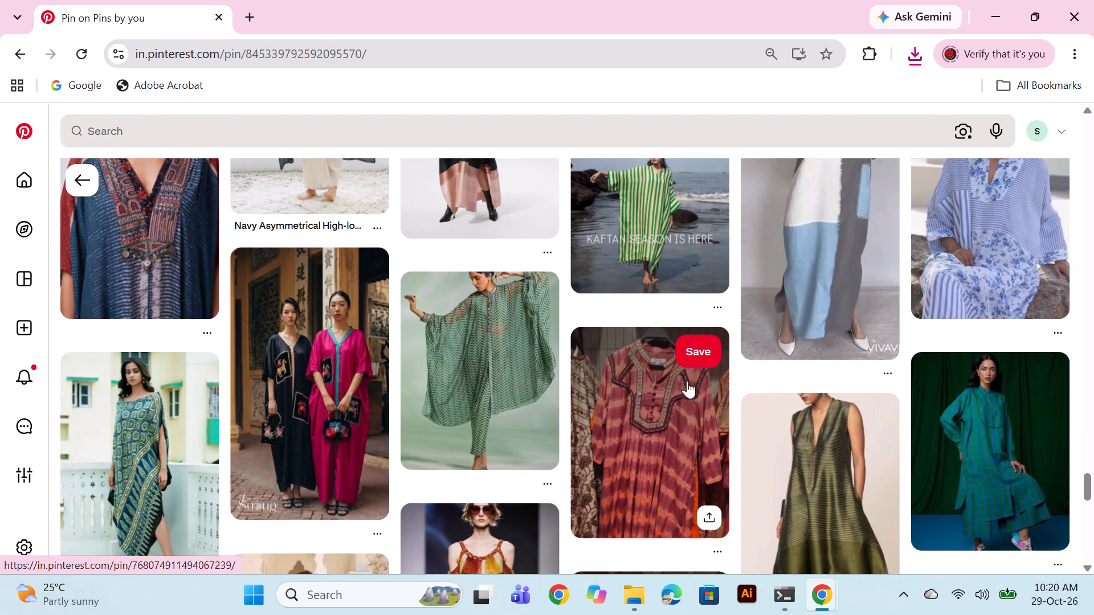
scroll(687, 381, "up", 2)
scroll(687, 381, "down", 5)
scroll(687, 381, "up", 2)
scroll(687, 381, "down", 8)
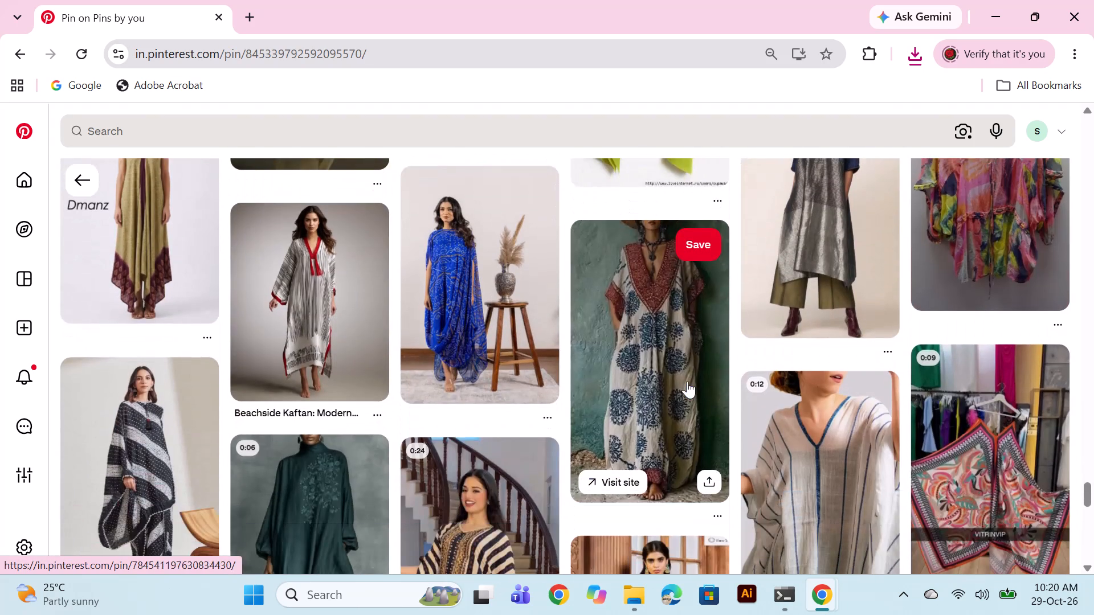
scroll(687, 381, "down", 7)
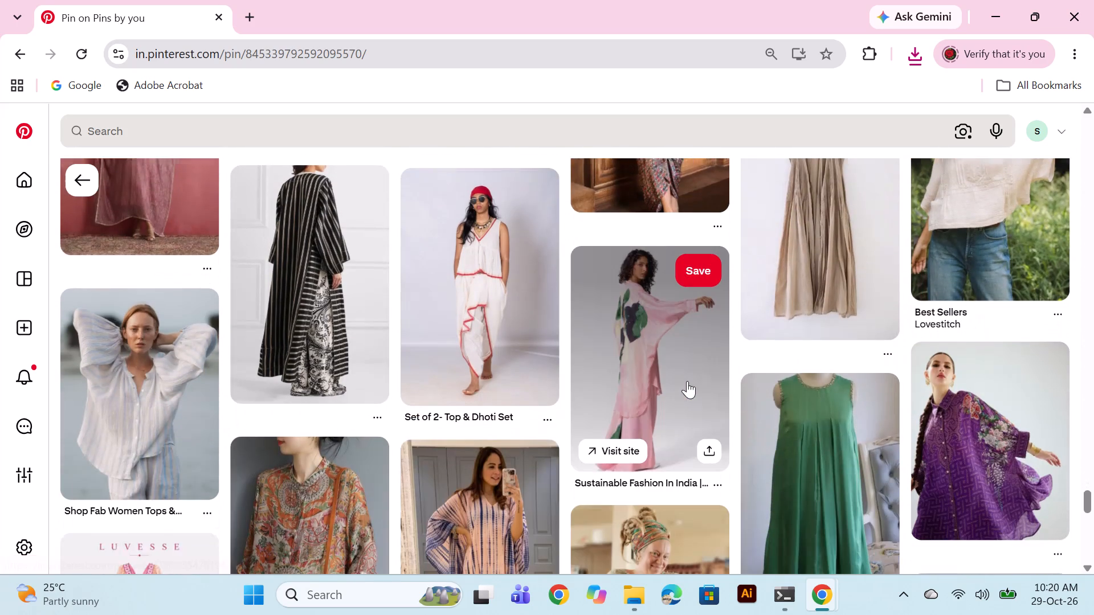
scroll(687, 381, "down", 5)
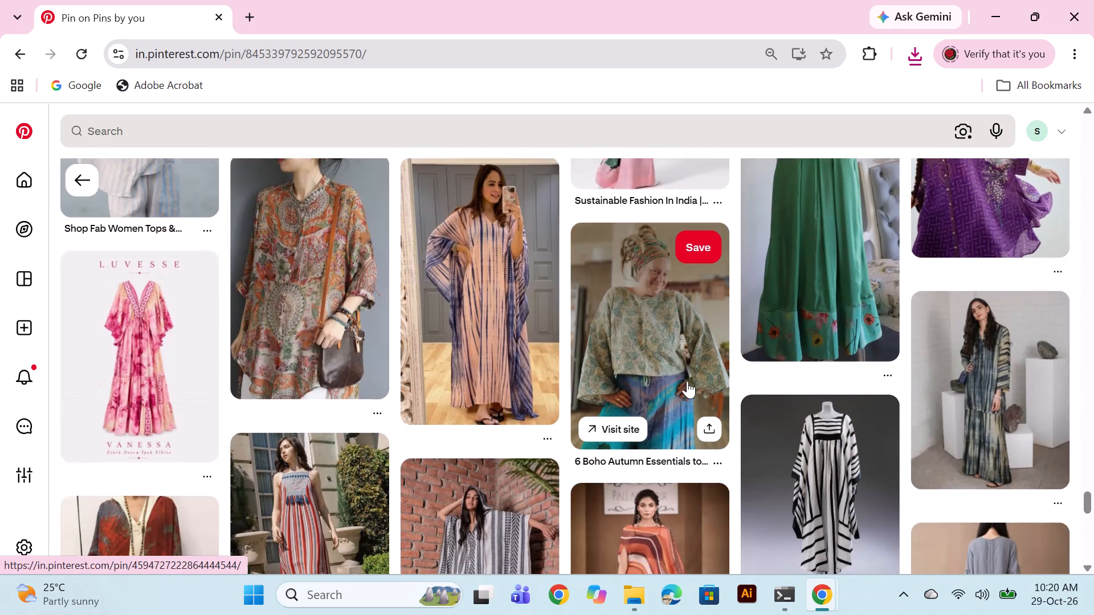
scroll(687, 381, "down", 5)
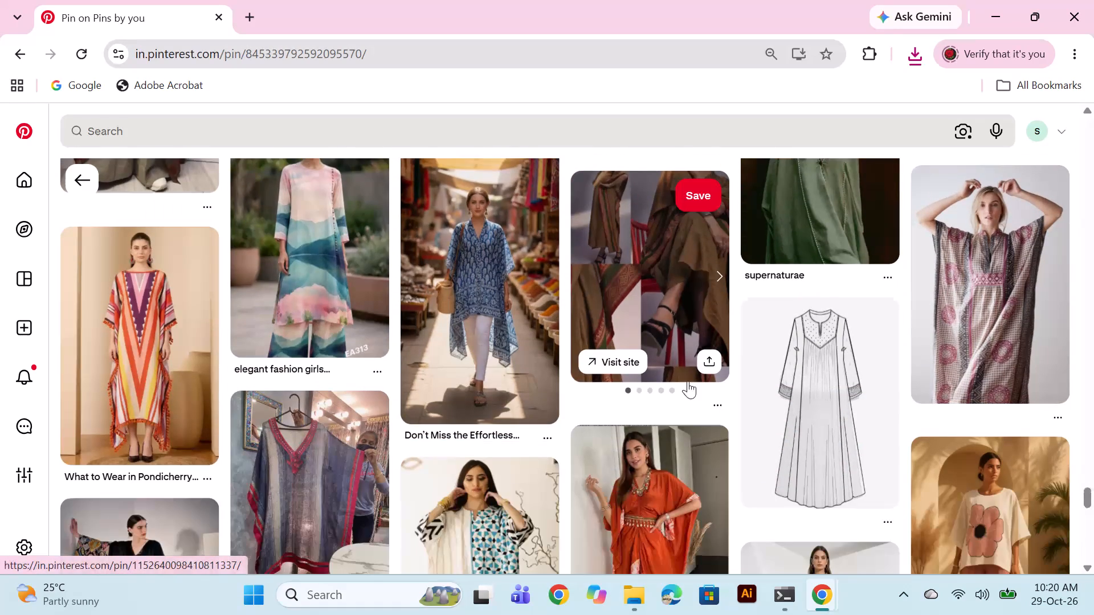
scroll(688, 381, "down", 3)
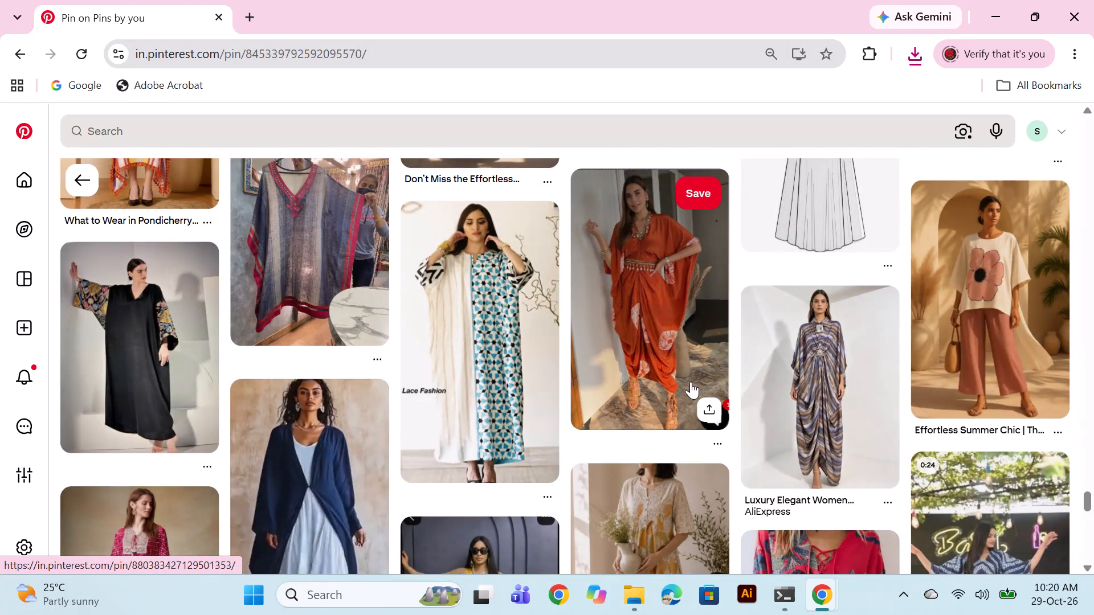
scroll(691, 382, "down", 4)
scroll(691, 382, "up", 7)
left_click(993, 287)
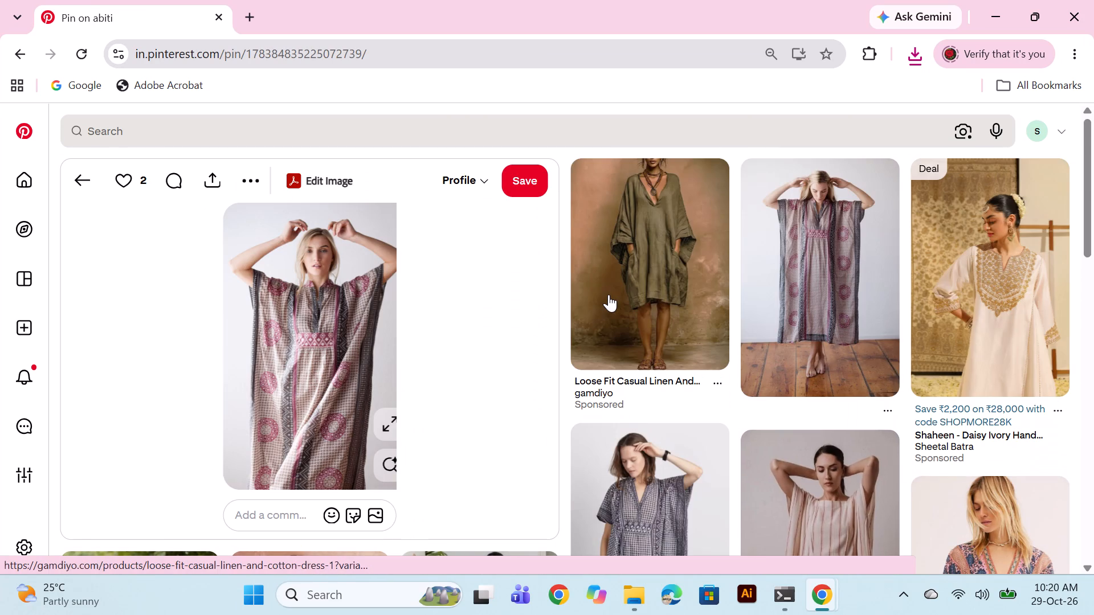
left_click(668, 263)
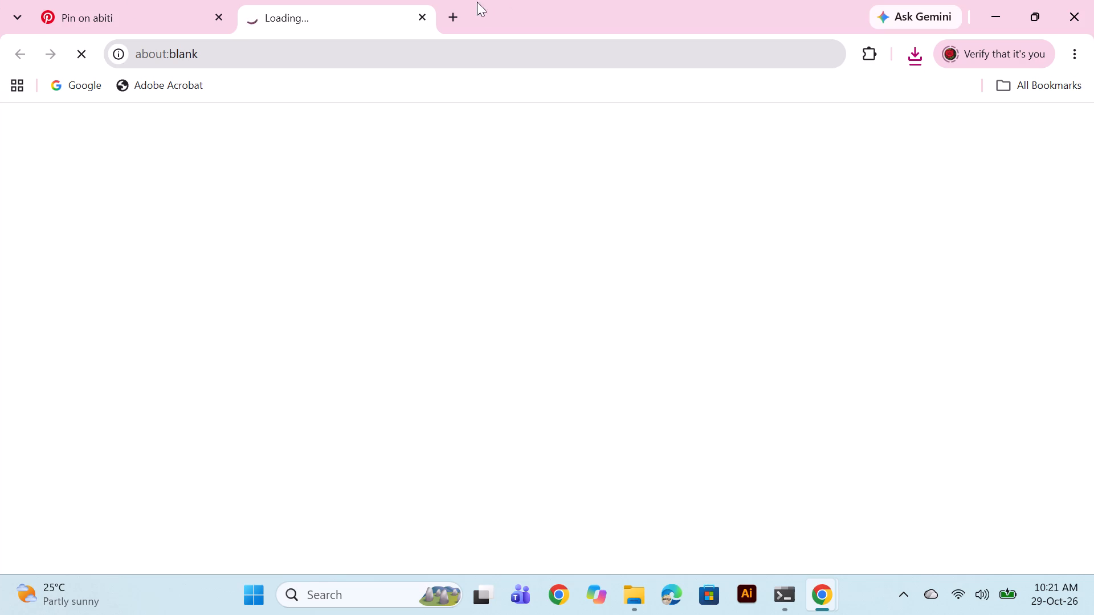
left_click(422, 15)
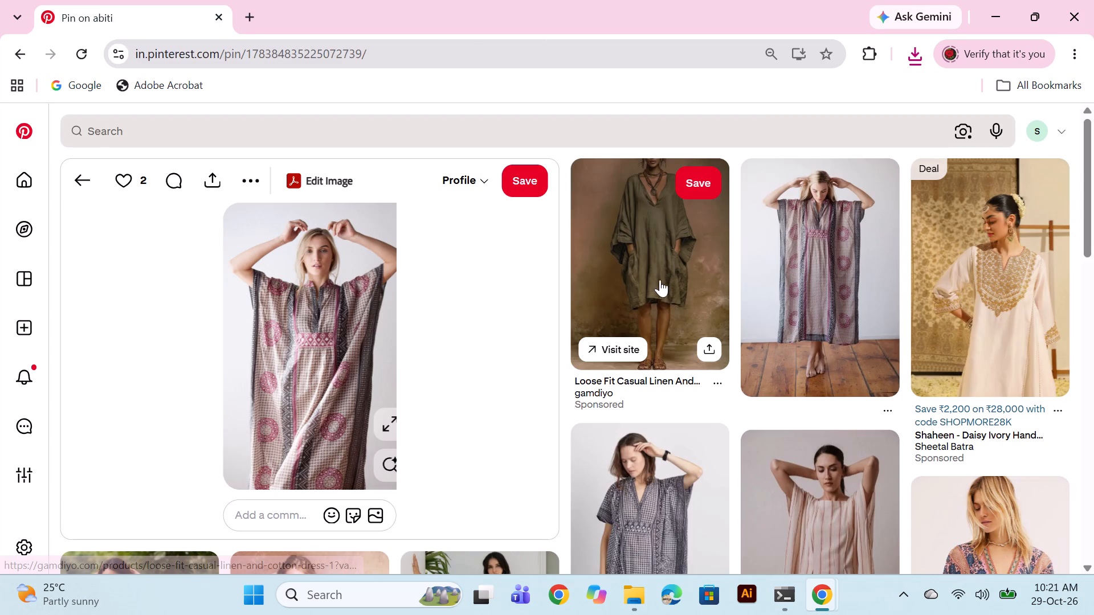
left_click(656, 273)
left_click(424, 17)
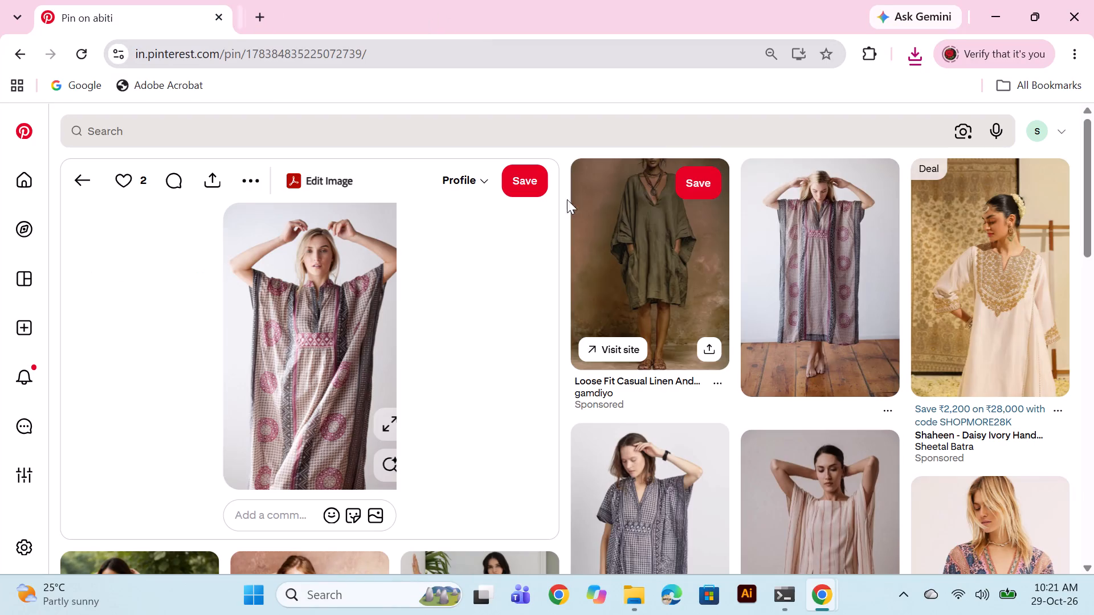
Examine the checked kaftan's related pins for loose fitted cotton tops and dresses.
scroll(772, 307, "down", 3)
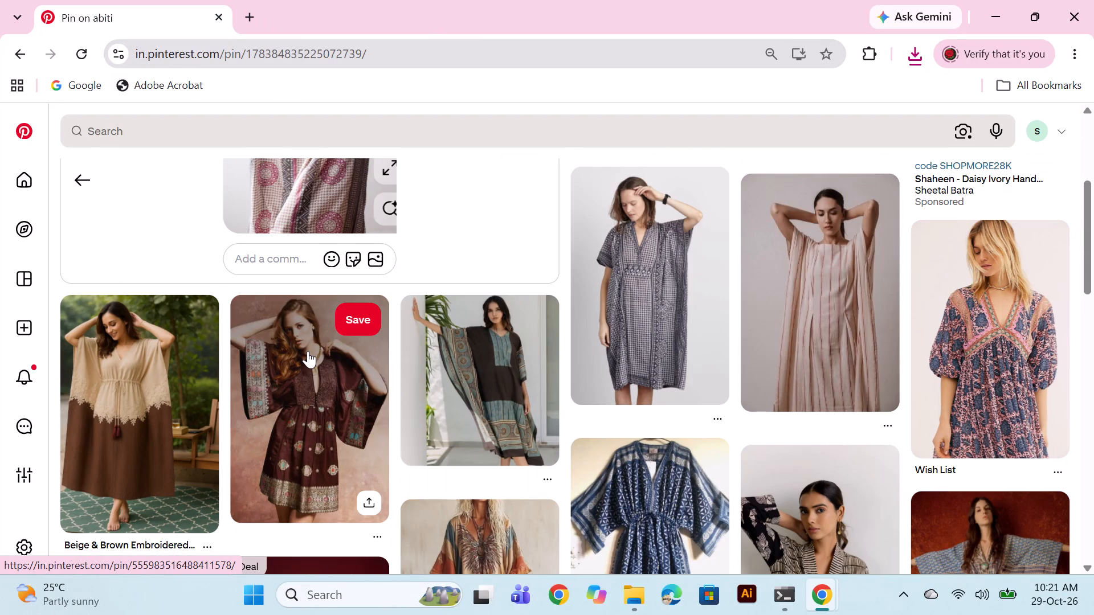
scroll(308, 351, "down", 1)
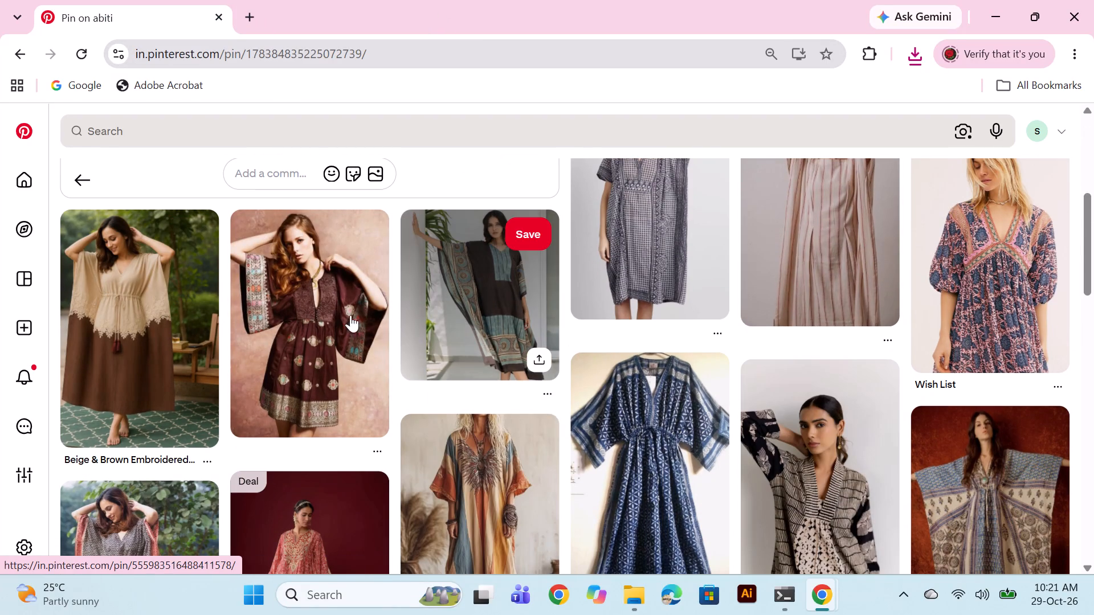
scroll(408, 341, "down", 1)
scroll(741, 327, "down", 2)
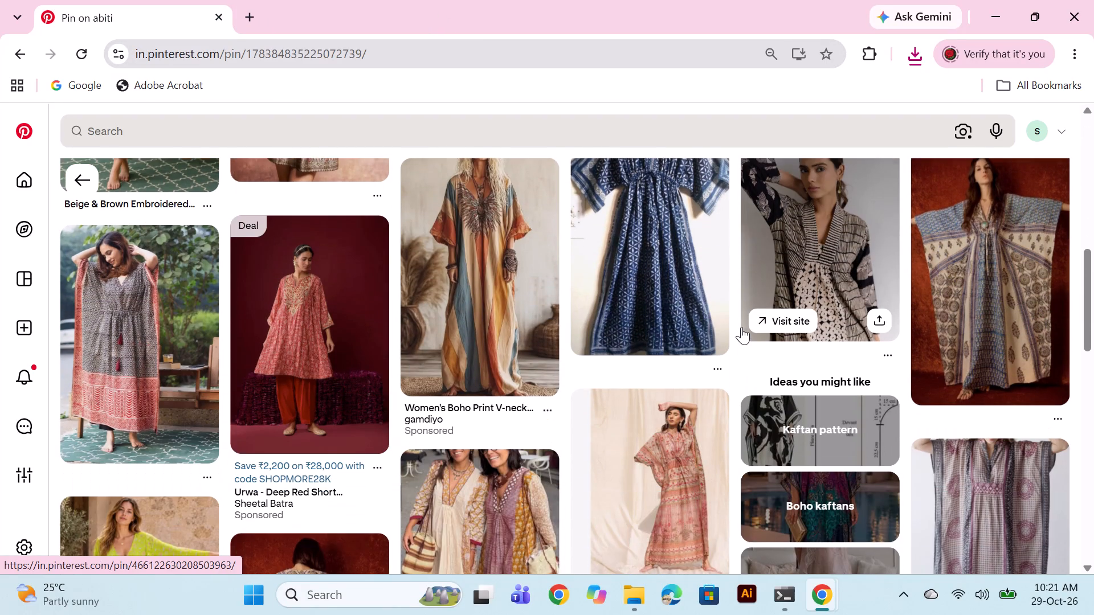
scroll(741, 327, "down", 12)
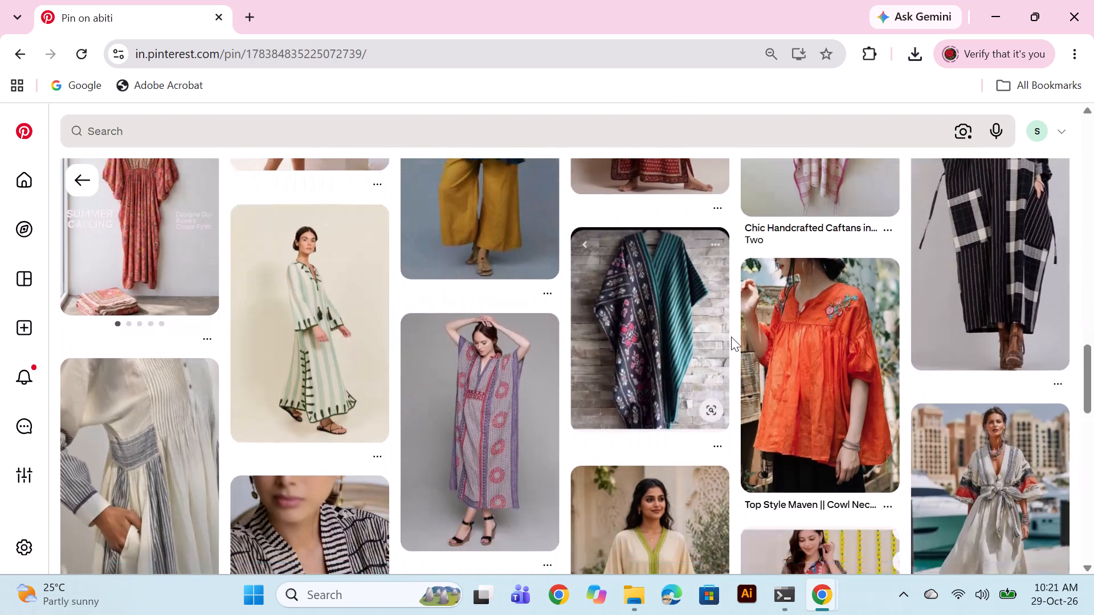
scroll(731, 337, "down", 4)
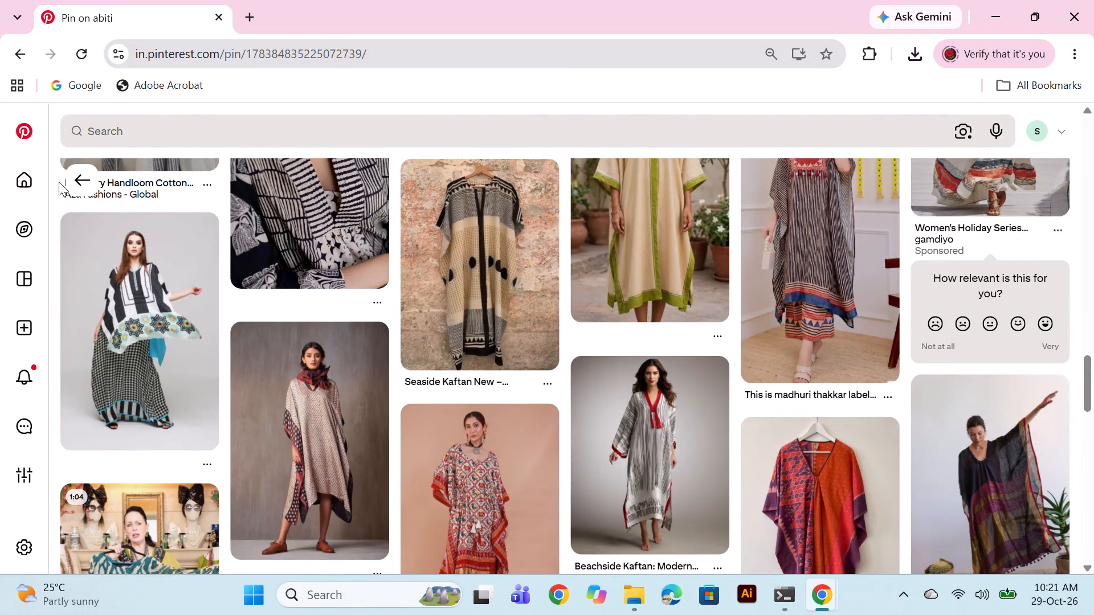
Return two pins back to the white and green striped V-neck dress and browse more of its related pins.
left_click(80, 181)
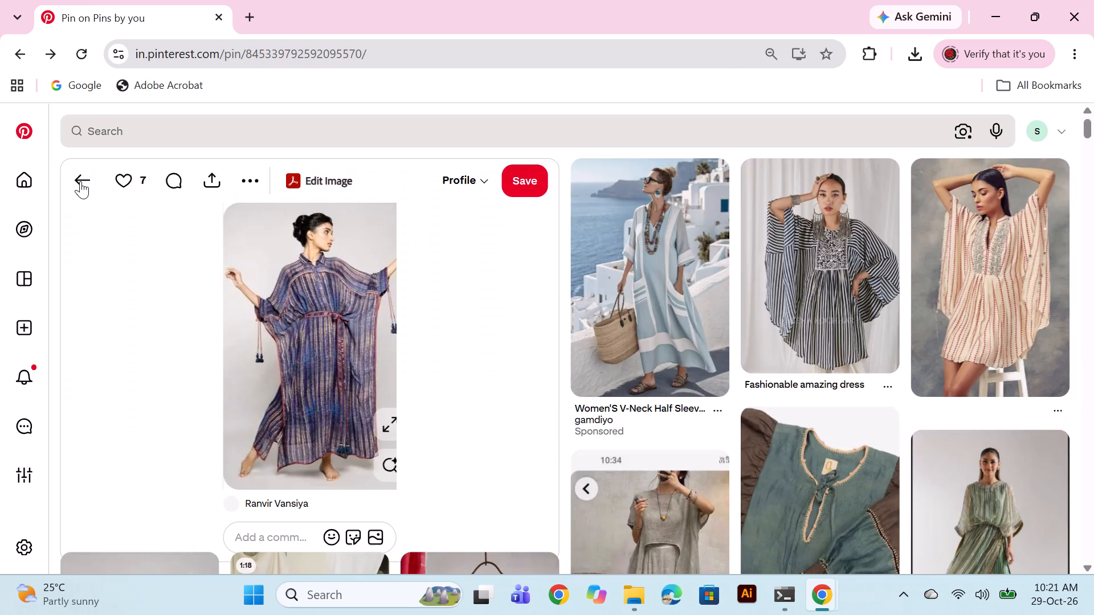
left_click(80, 181)
scroll(471, 284, "down", 5)
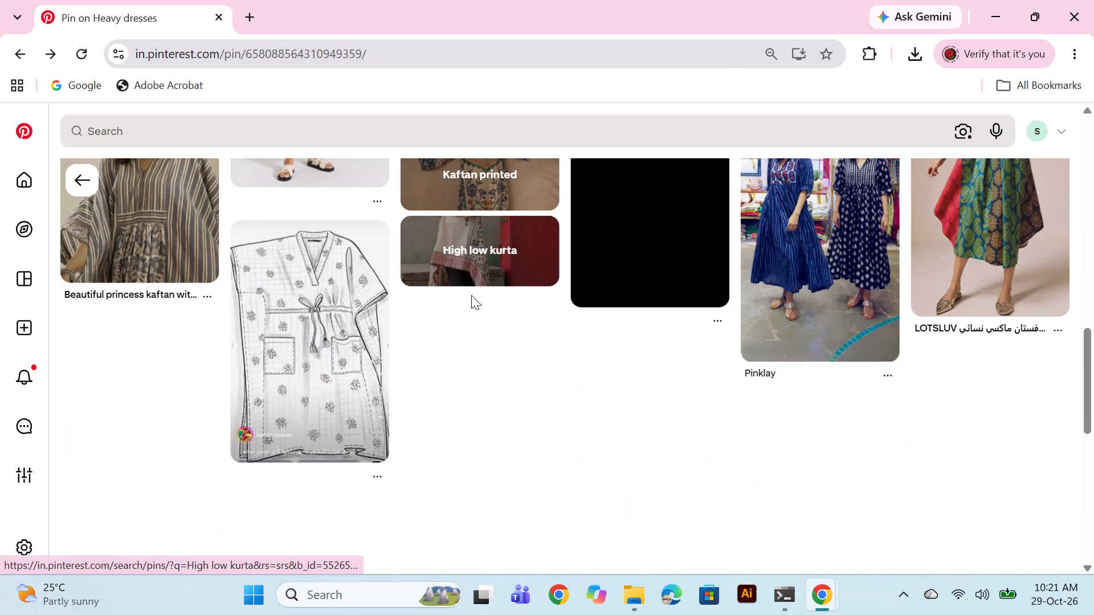
scroll(471, 295, "down", 10)
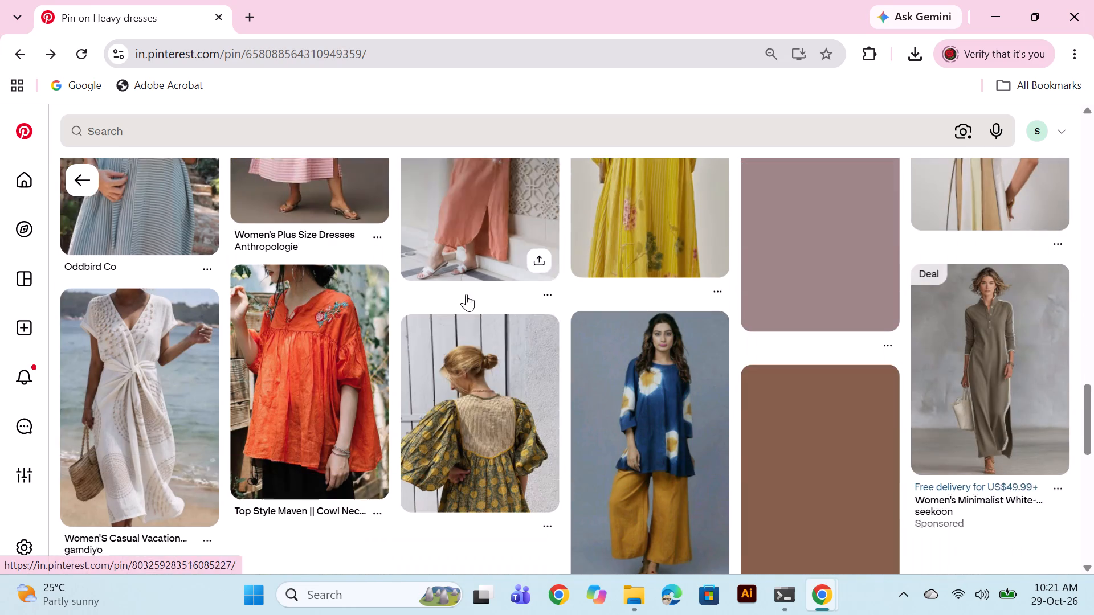
scroll(462, 289, "down", 2)
scroll(802, 341, "down", 2)
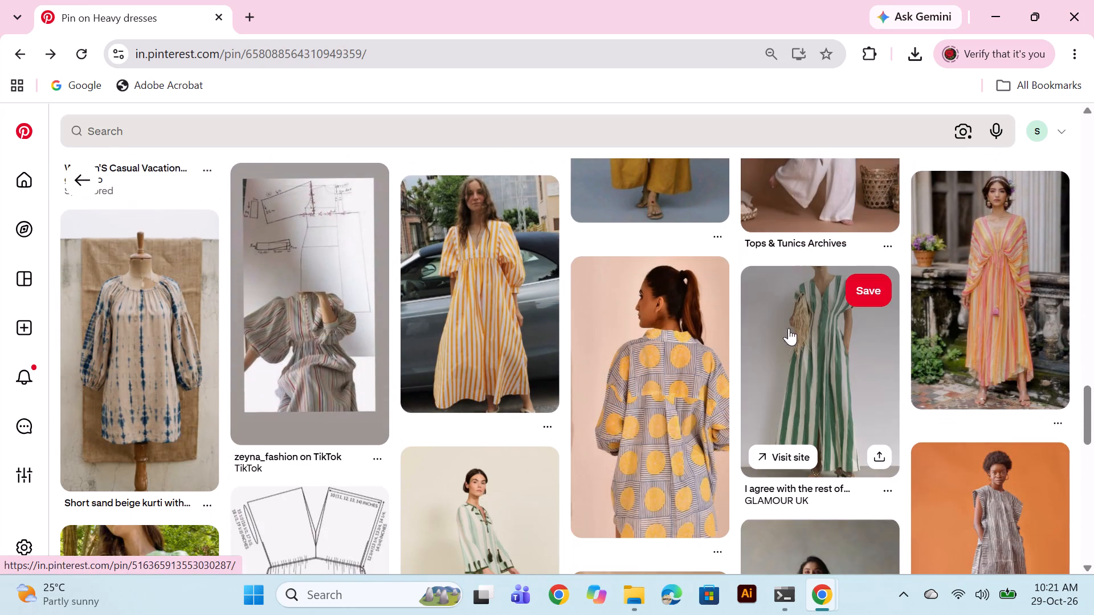
scroll(757, 307, "down", 2)
Return one more pin back to the Vestidos longos 2024 pin and examine its related tops and dresses.
left_click(94, 184)
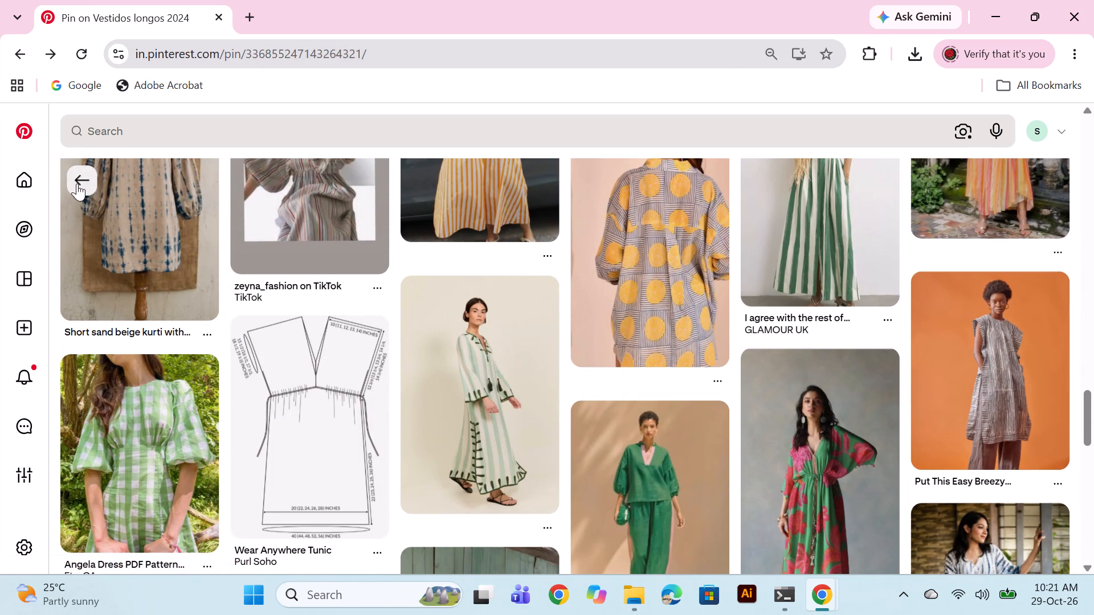
scroll(573, 269, "down", 3)
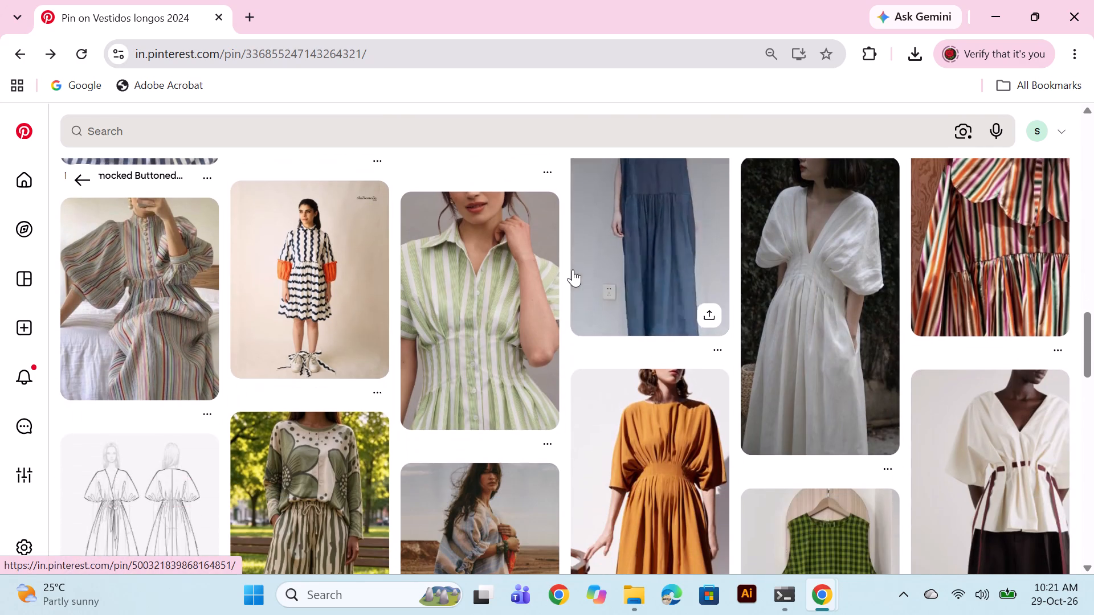
scroll(715, 293, "down", 5)
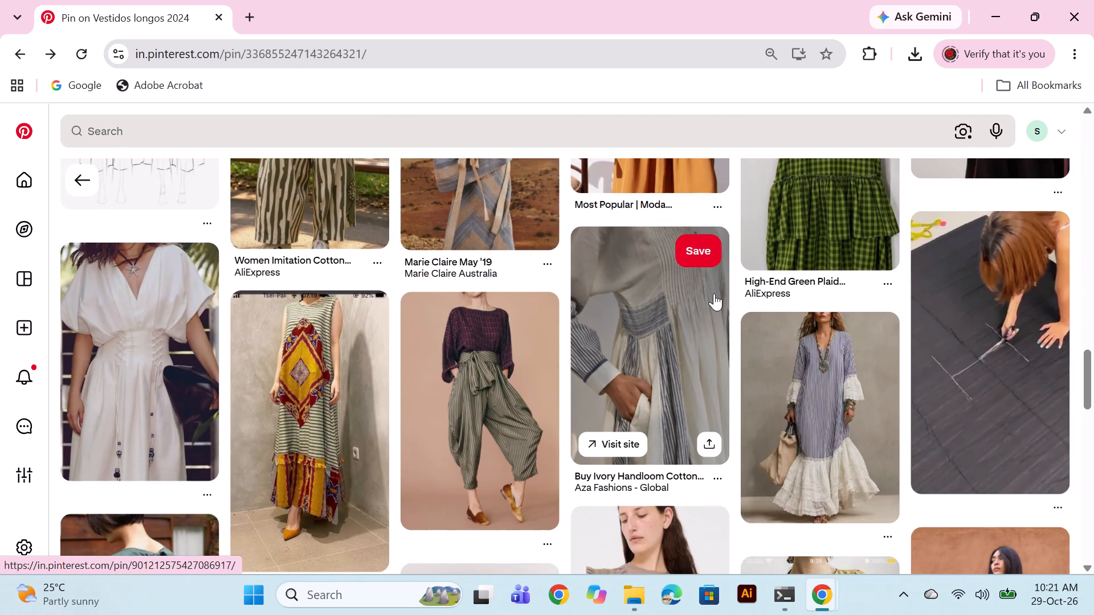
scroll(714, 293, "down", 9)
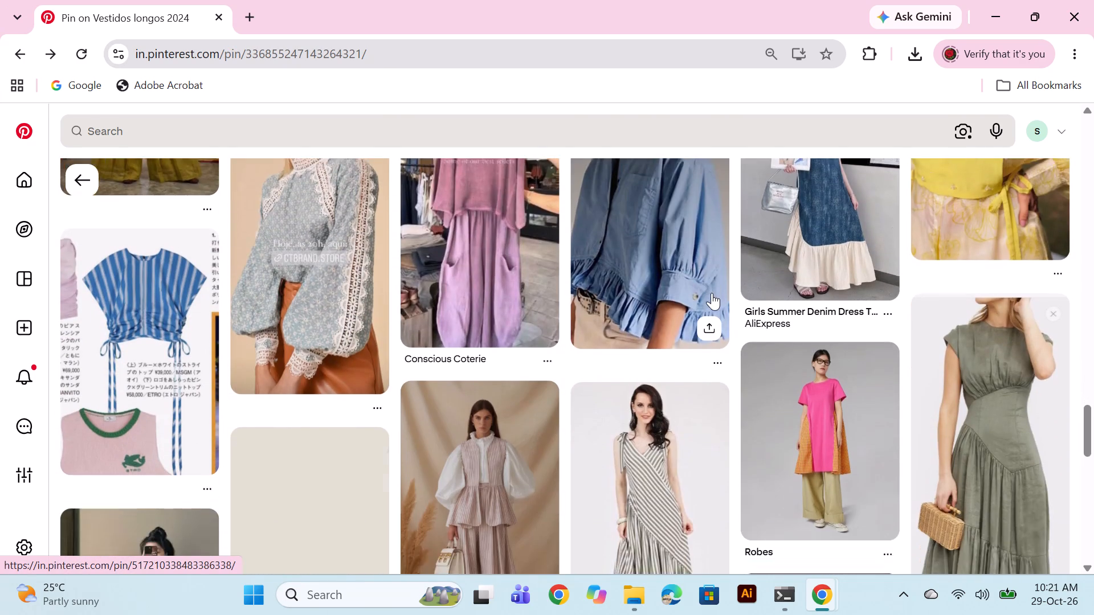
scroll(712, 293, "down", 3)
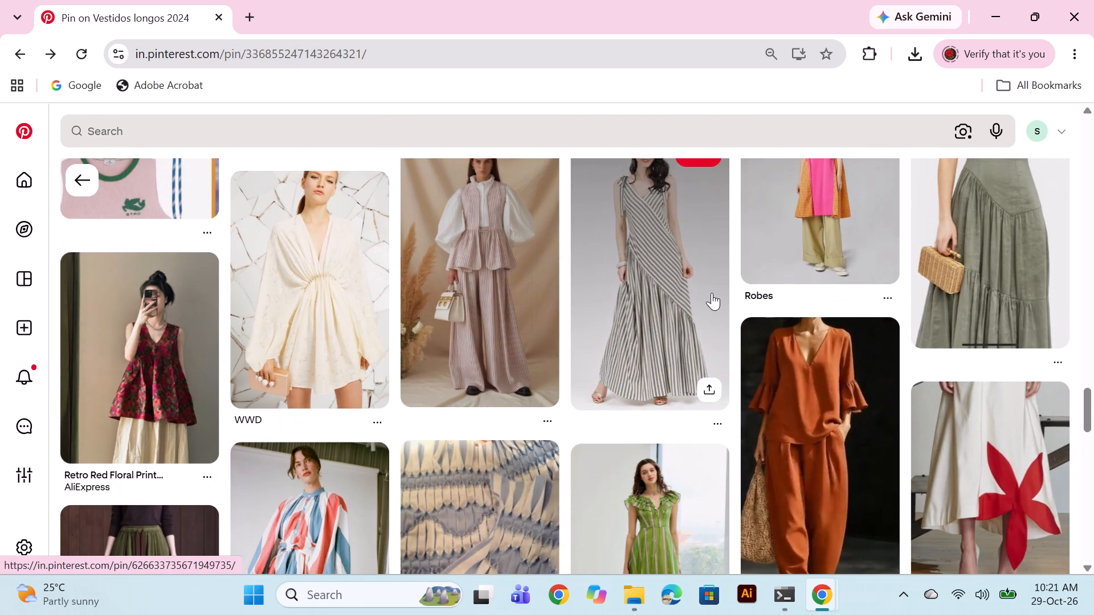
Examine more of the pin's related tops and dresses down to the Explore related boards section.
scroll(712, 293, "down", 2)
scroll(707, 293, "up", 5)
scroll(707, 293, "down", 5)
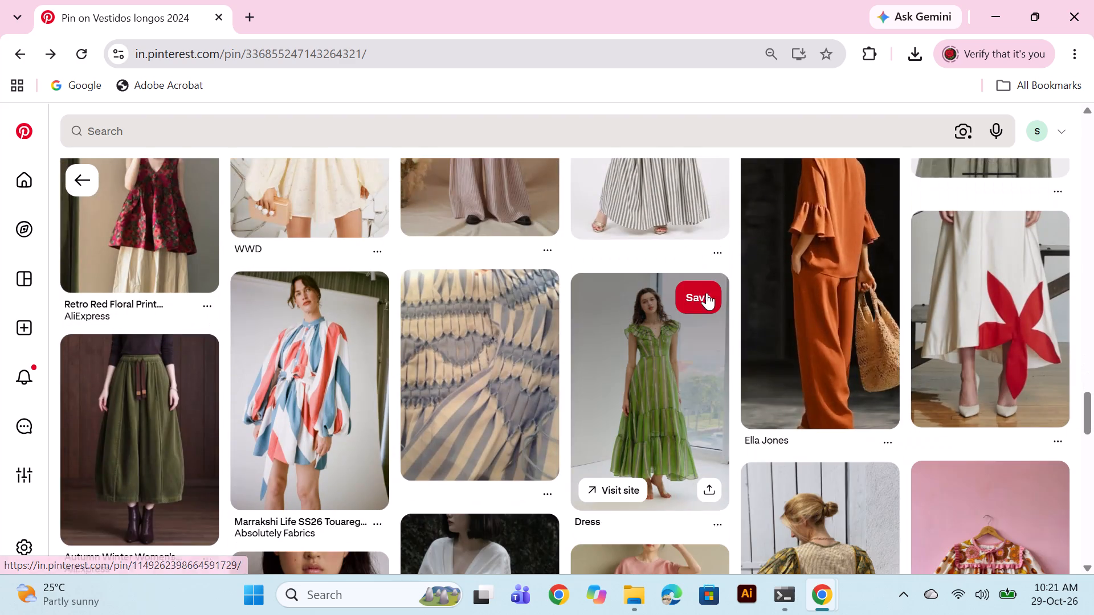
scroll(707, 293, "down", 3)
scroll(693, 290, "up", 2)
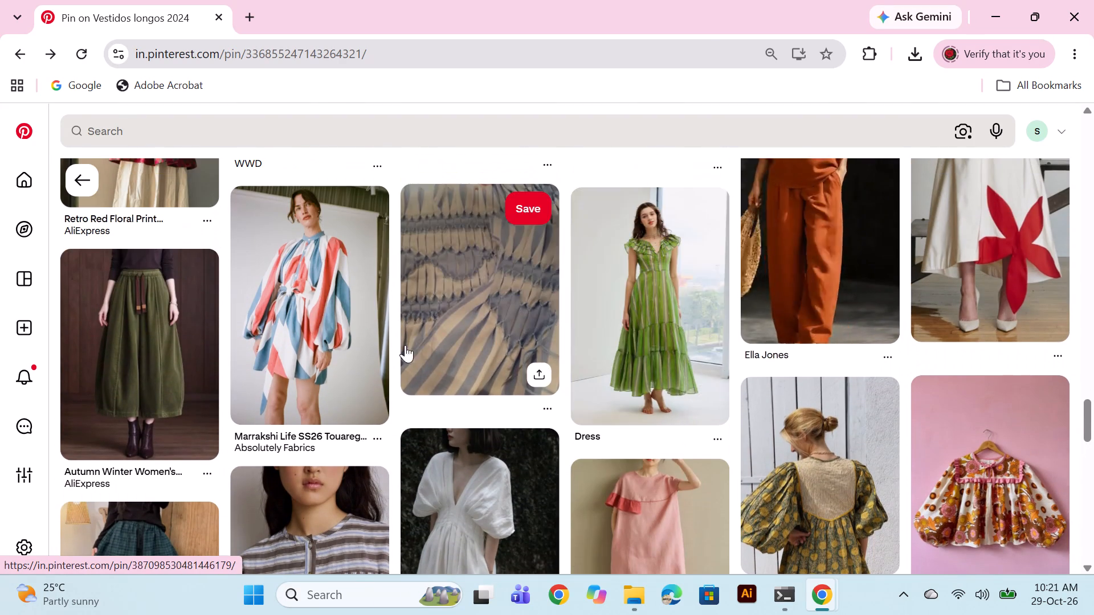
scroll(689, 346, "down", 2)
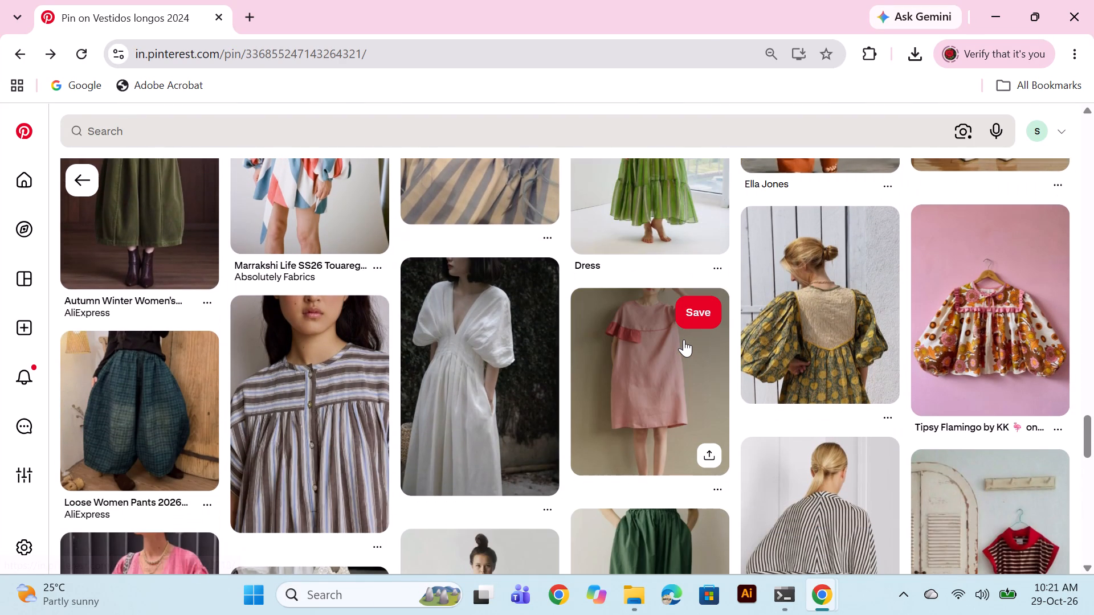
scroll(684, 339, "down", 1)
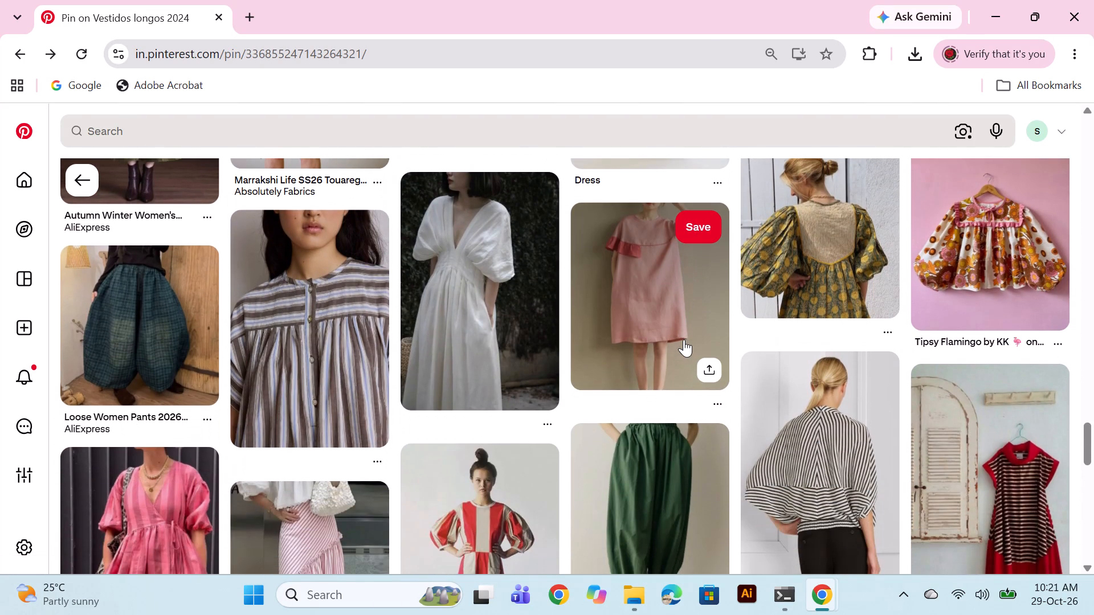
scroll(684, 339, "down", 3)
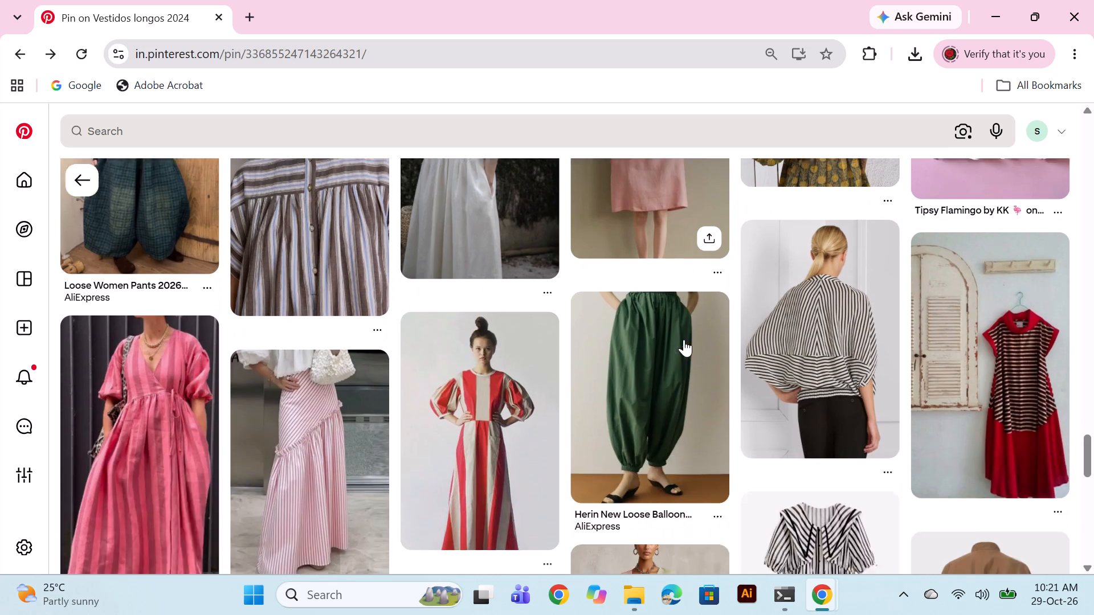
scroll(684, 339, "down", 2)
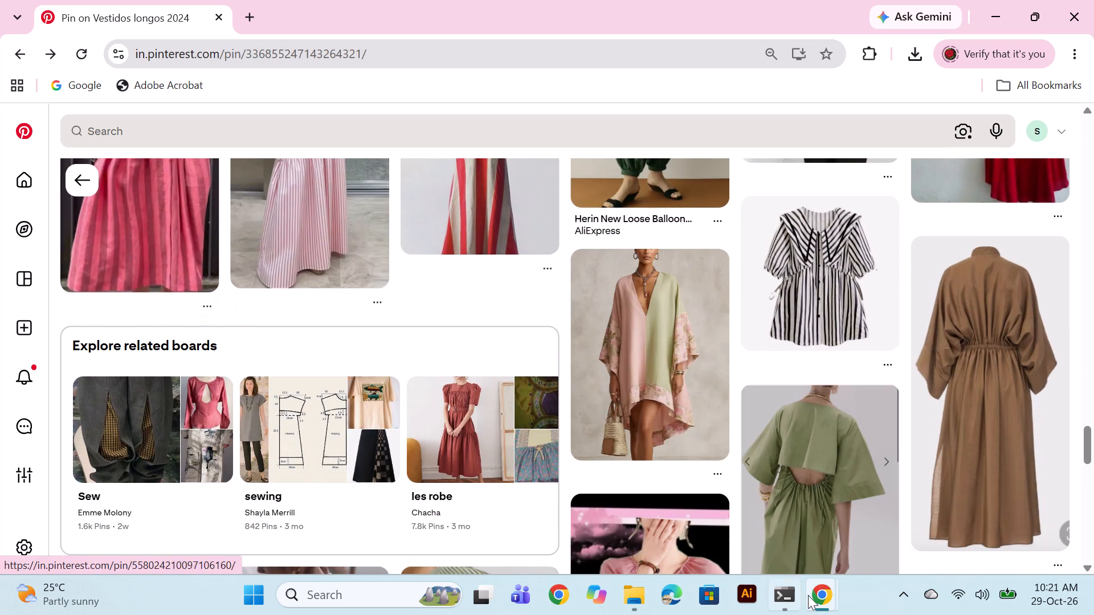
Minimize the open browser windows to get to the desktop.
left_click(823, 593)
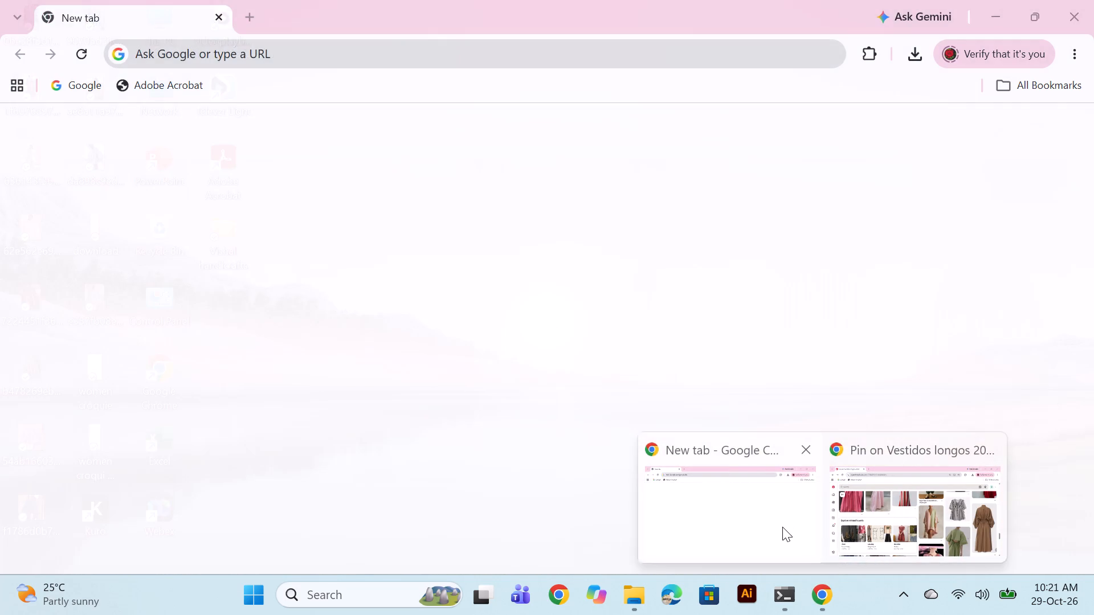
left_click(993, 0)
left_click(993, 7)
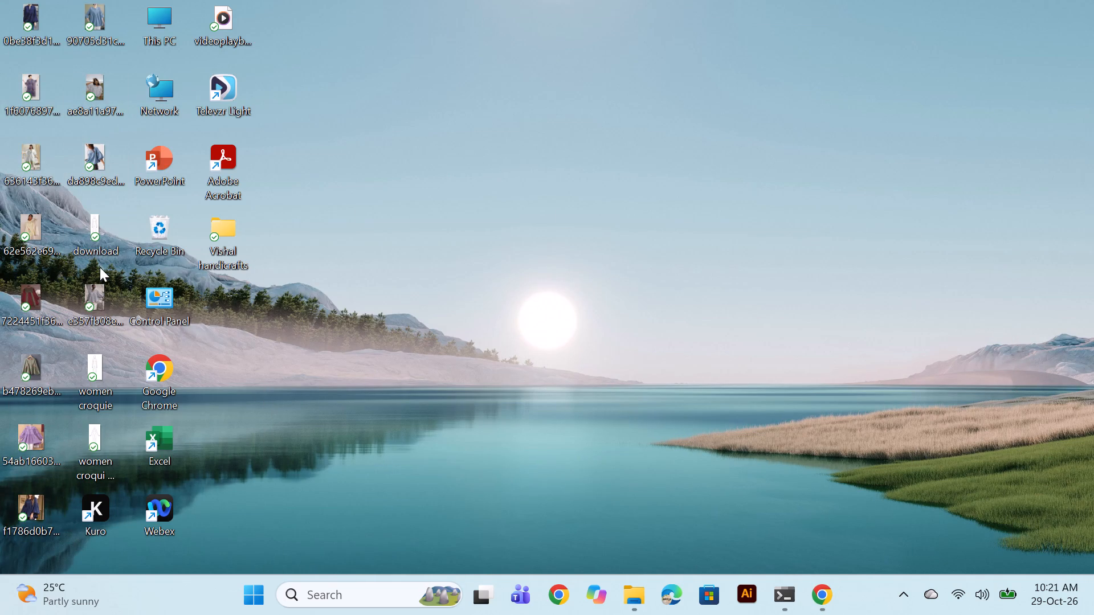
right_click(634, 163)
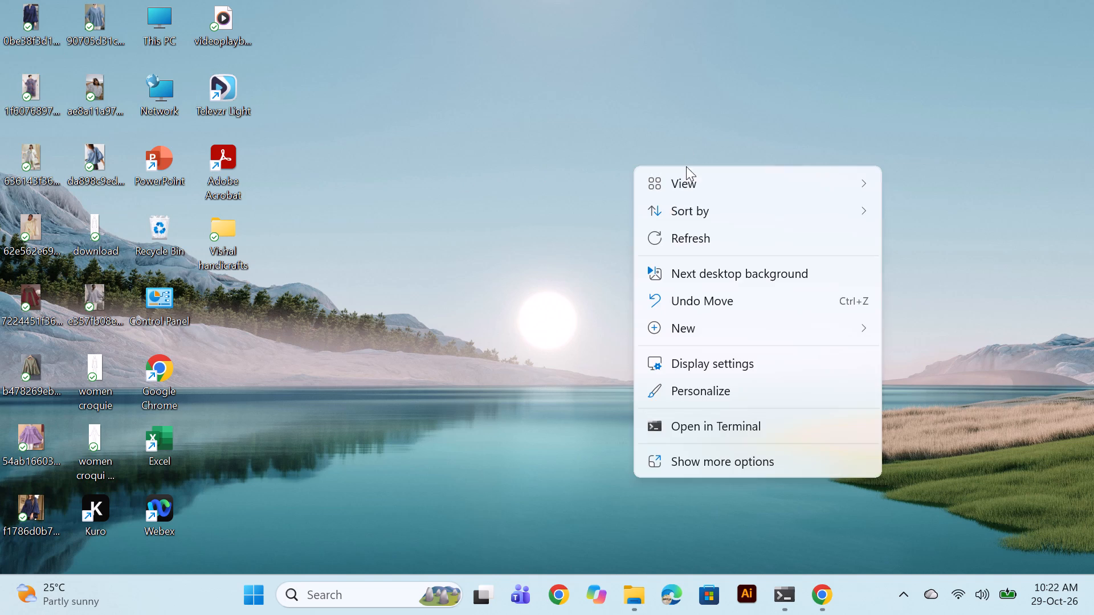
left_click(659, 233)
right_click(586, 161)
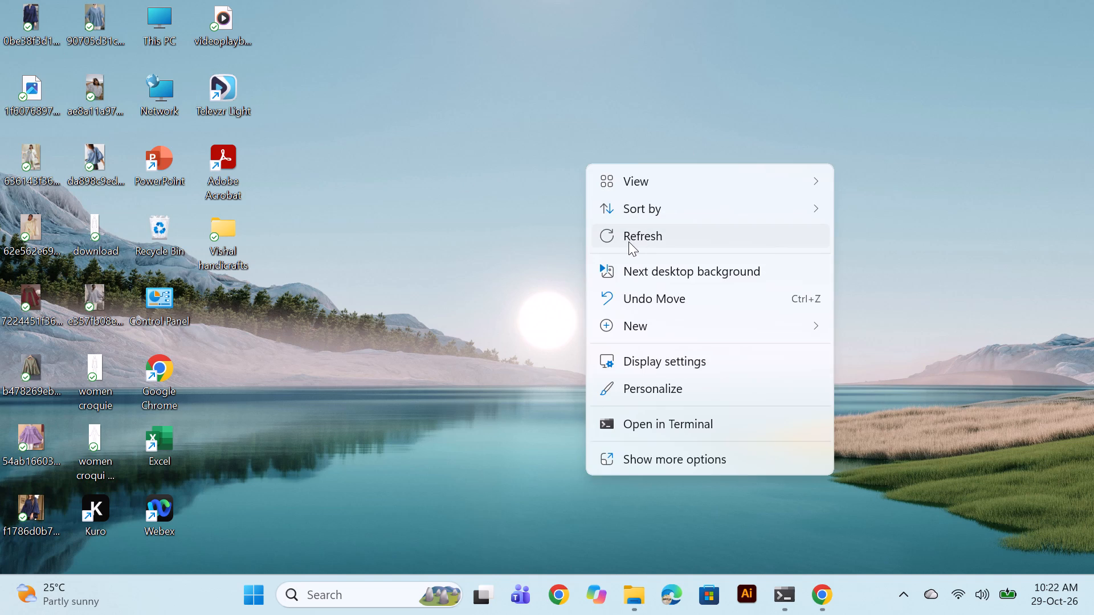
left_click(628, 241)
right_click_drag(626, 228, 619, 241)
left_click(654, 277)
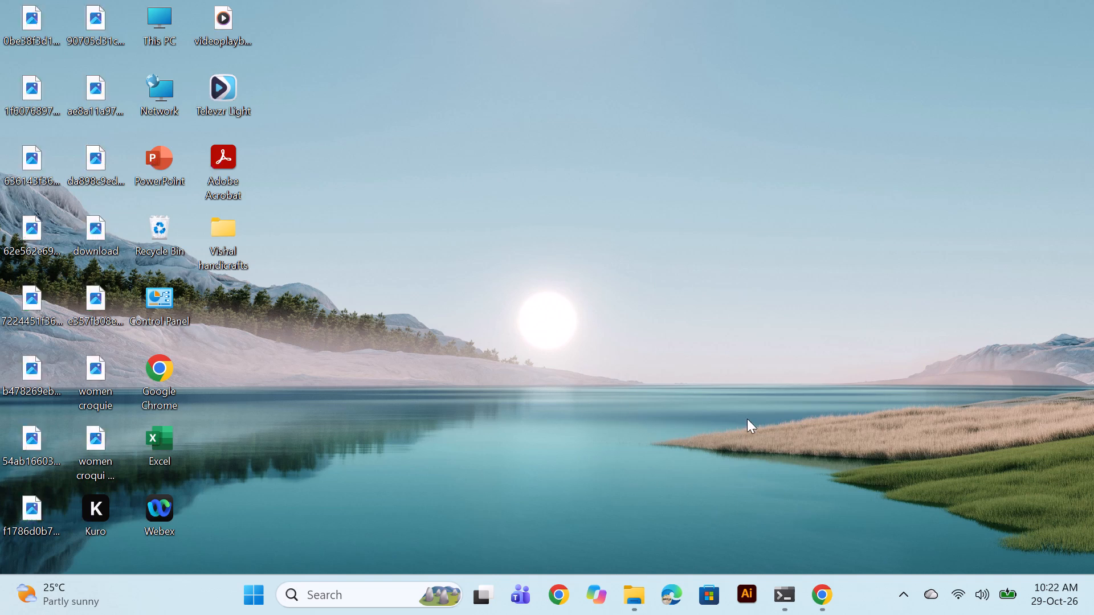
Launch Adobe Illustrator, open the recovered documents t3.ai and t6.ai, and maximize the window.
double_click(749, 584)
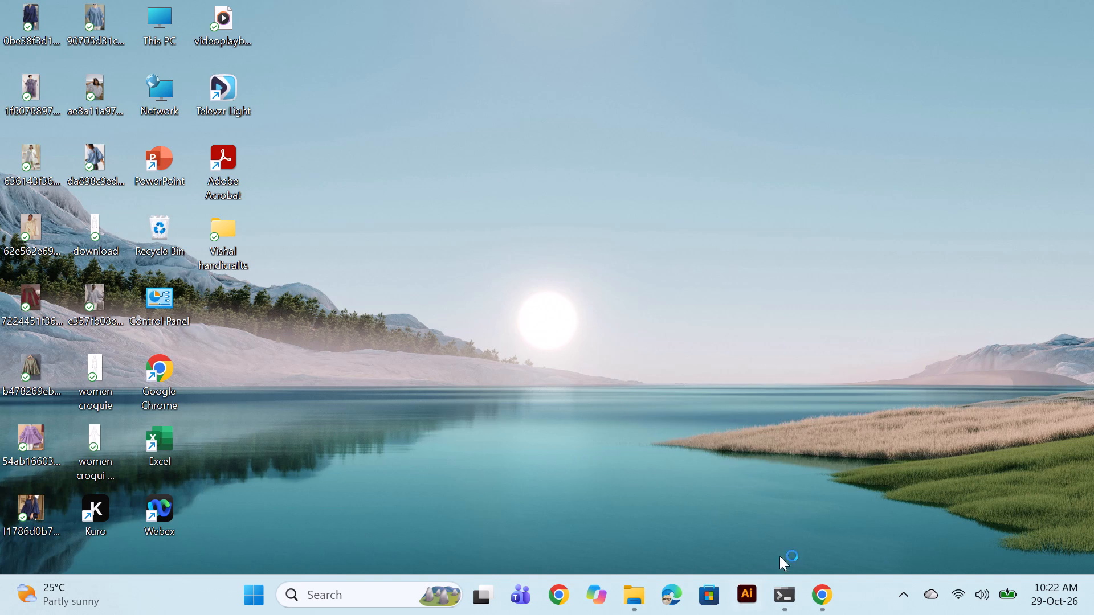
double_click(750, 596)
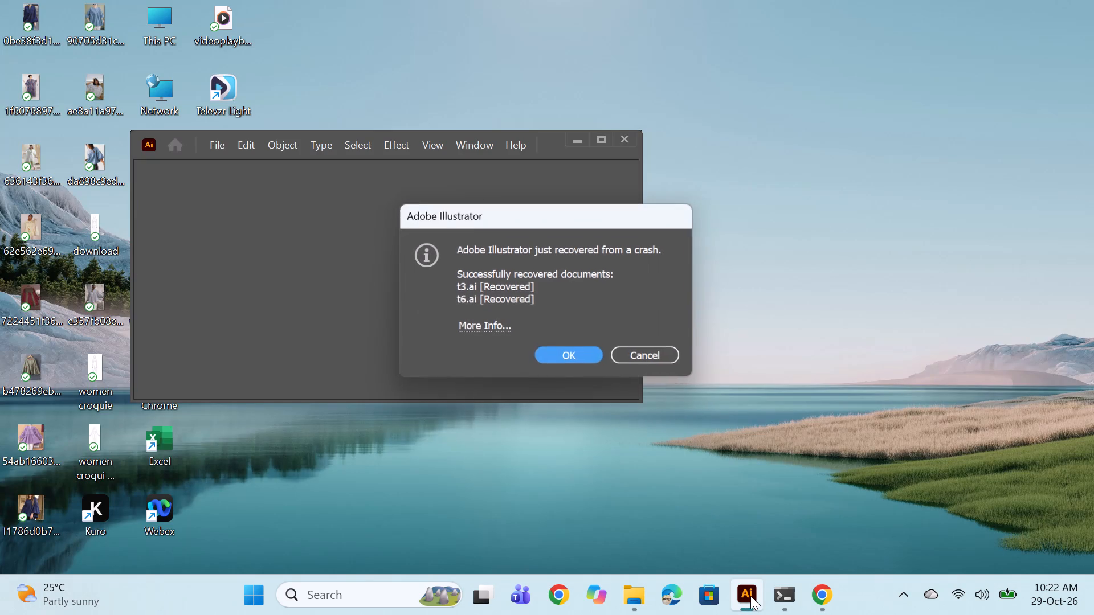
left_click(587, 356)
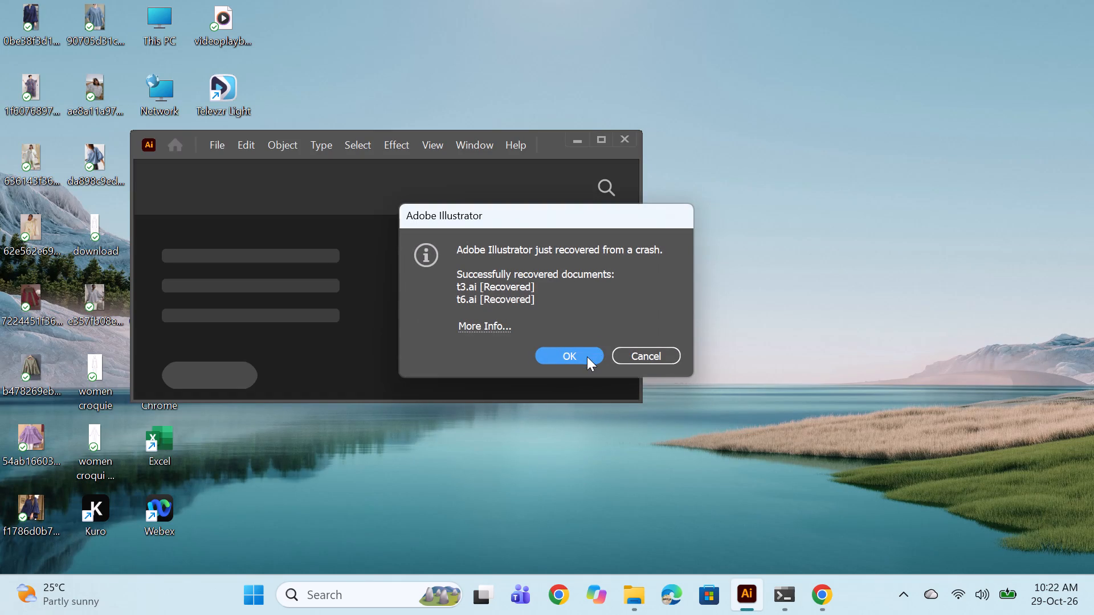
left_click(597, 134)
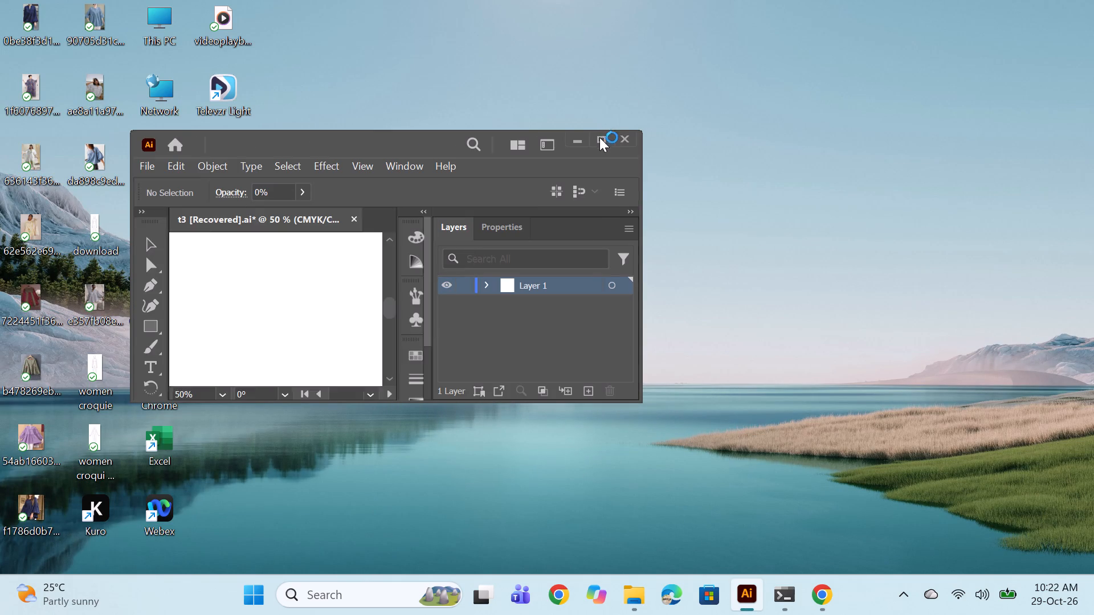
left_click(597, 135)
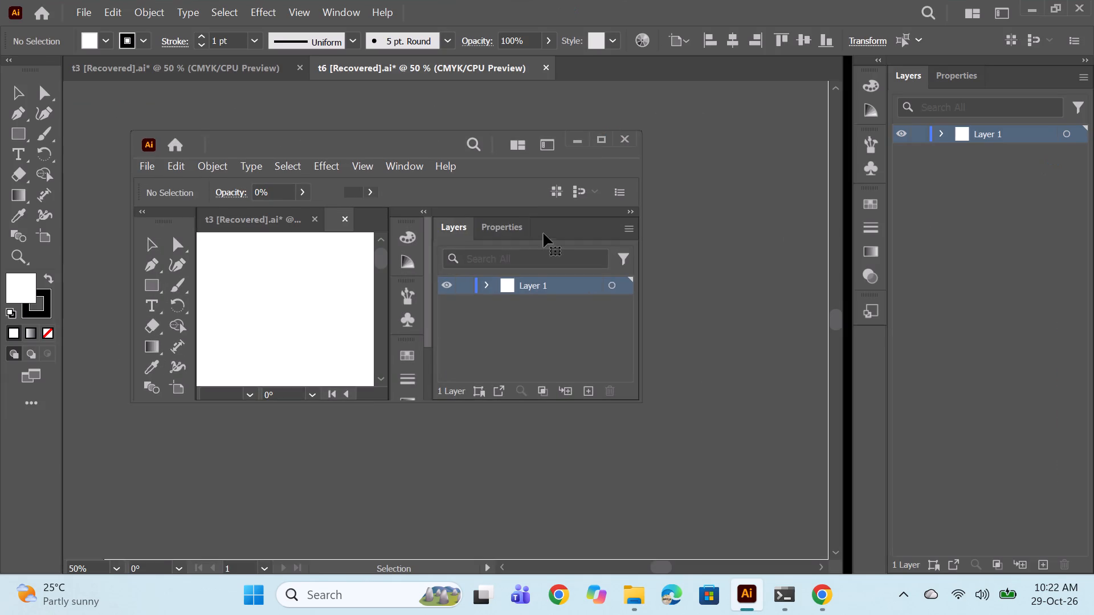
scroll(752, 336, "up", 1)
left_click(769, 358)
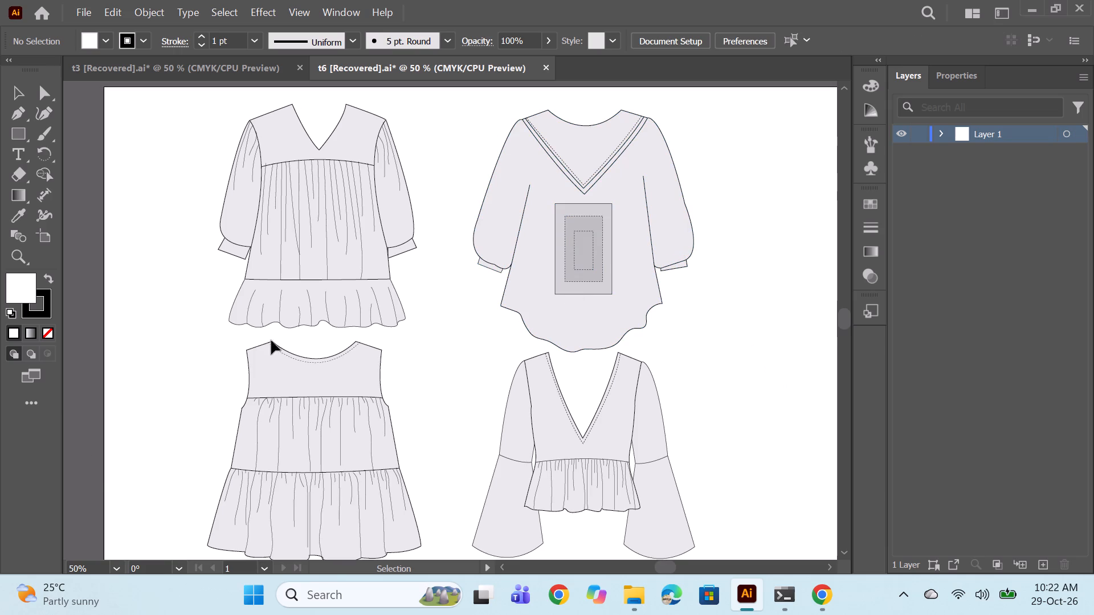
In t6, delete the puff-sleeved V-neck gathered top and the curved-hem top with the nested rectangle patch.
left_click(15, 90)
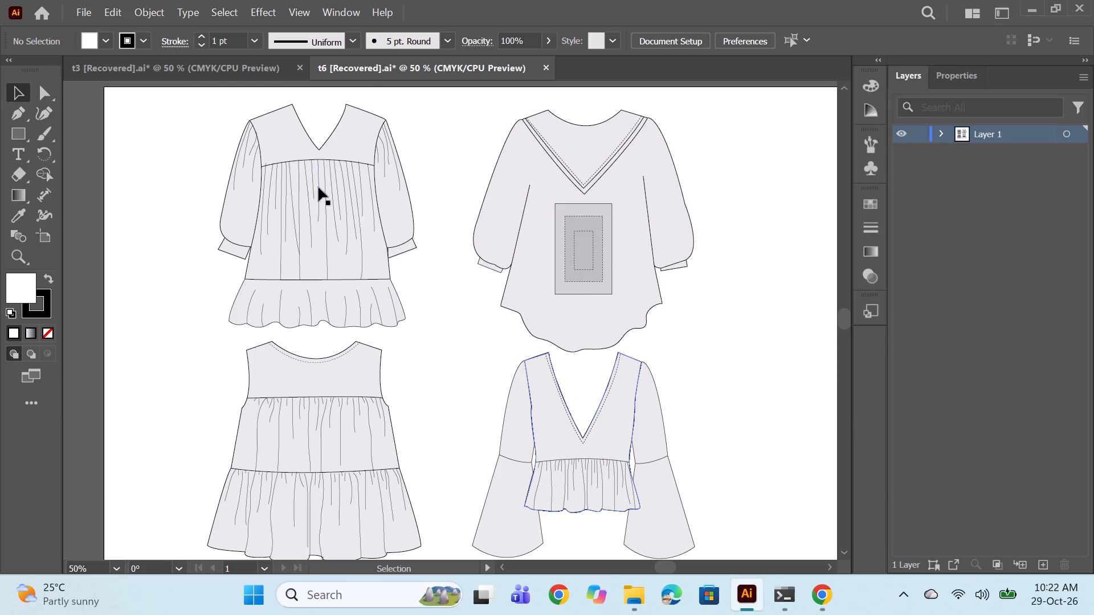
left_click(373, 132)
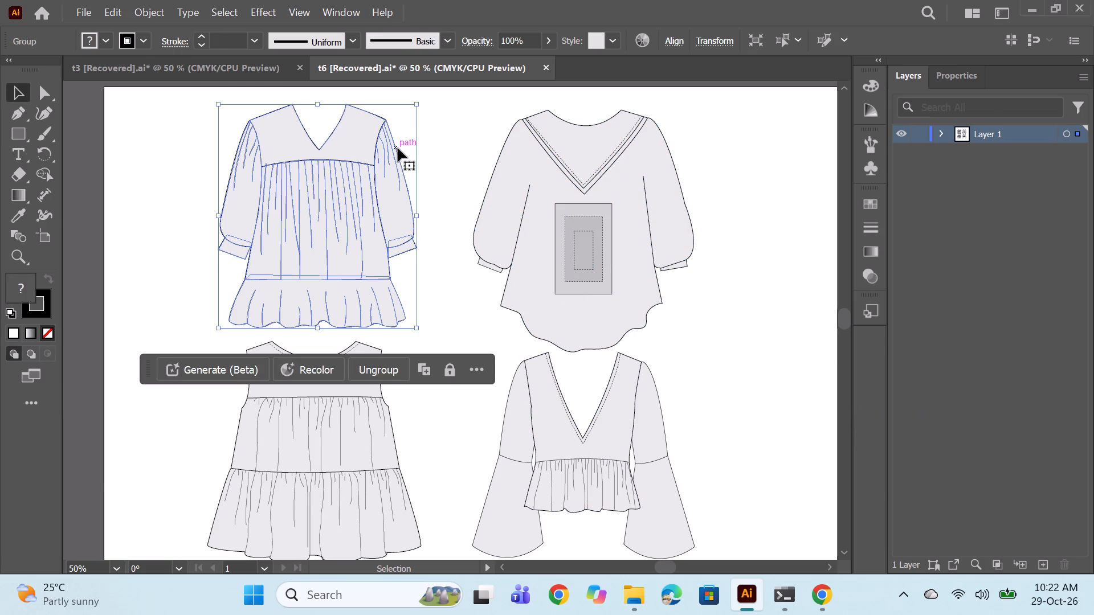
key("BackSpace")
left_click(610, 195)
key("BackSpace")
In t3, delete the pleated-hem buttoned top, the long bell-sleeve tunic, the organic-patch poncho and the asymmetric wrap tunic.
left_click(266, 65)
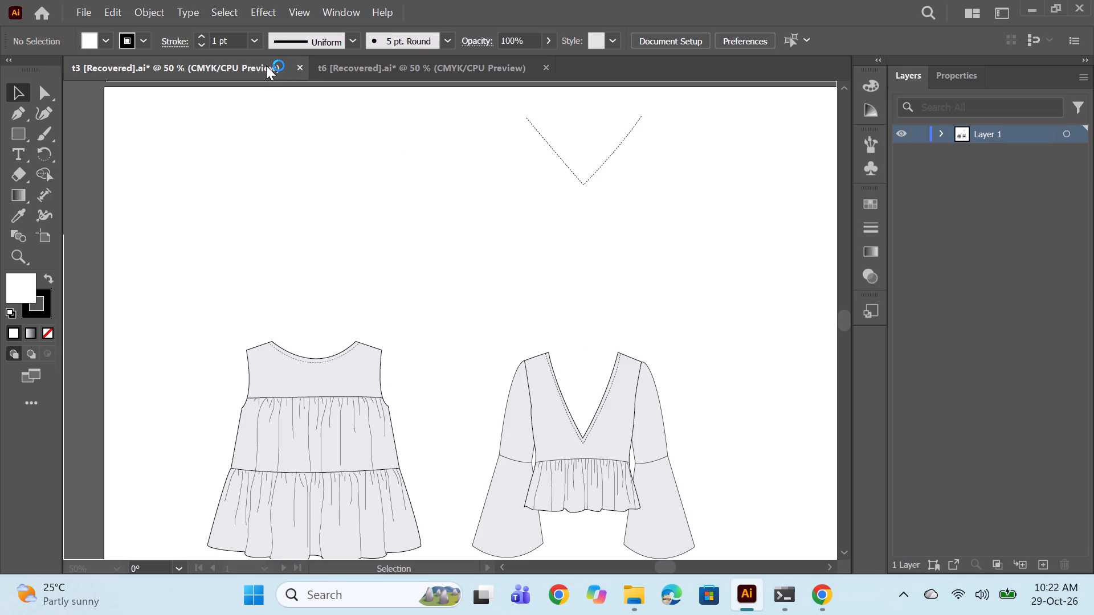
scroll(635, 303, "down", 1)
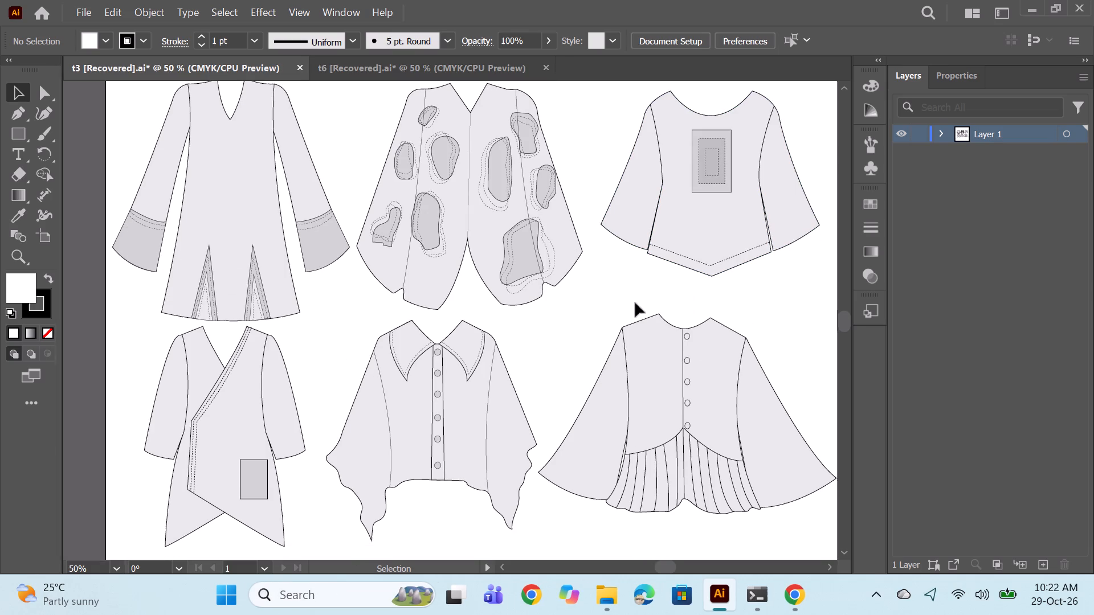
left_click(688, 414)
key("BackSpace")
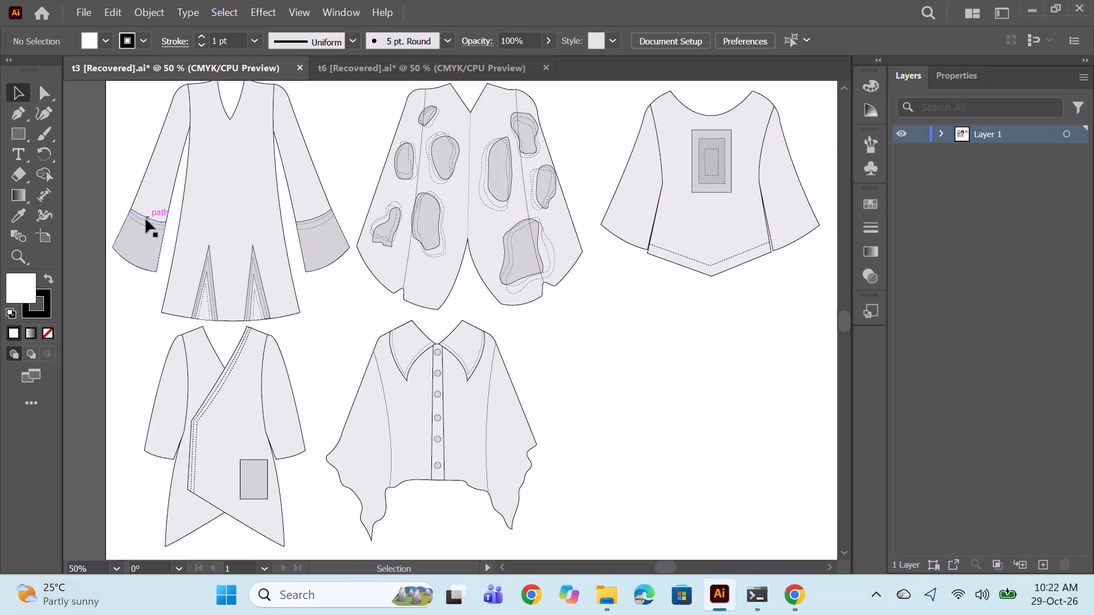
left_click(260, 202)
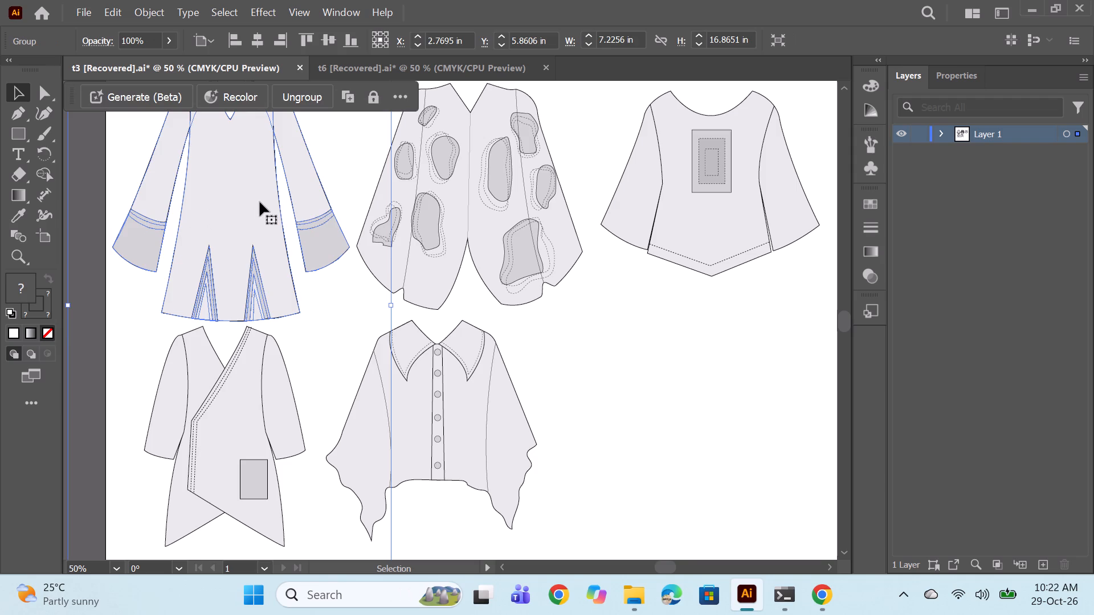
key("BackSpace")
left_click(420, 199)
key("BackSpace")
left_click(267, 378)
key("BackSpace")
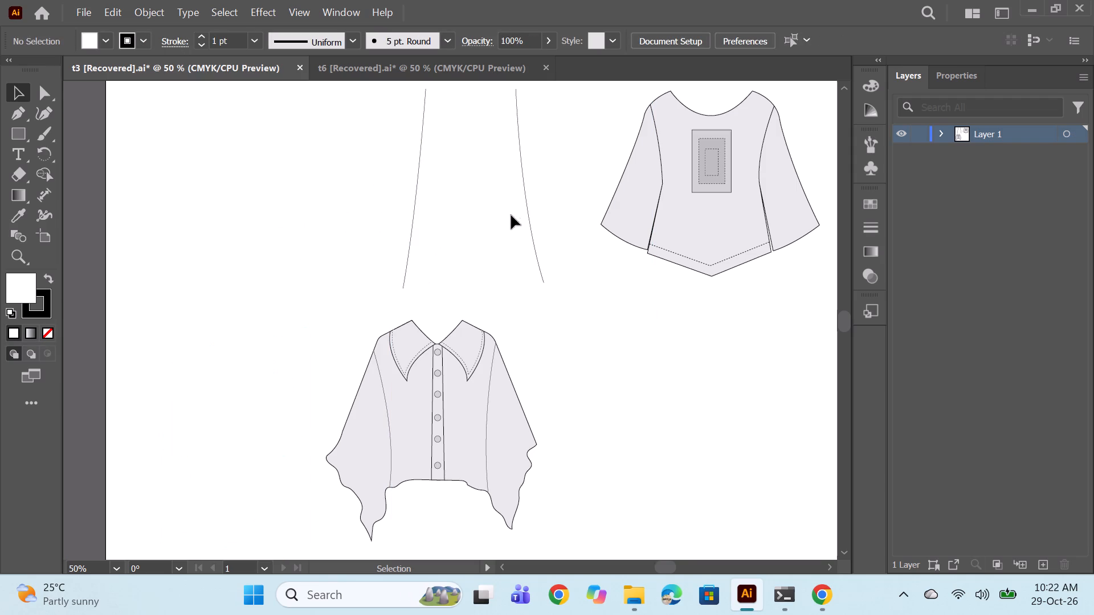
Delete the two curved lines left over from the patch poncho in t3 and postpone the Generative AI introduction.
left_click(530, 211)
left_click(526, 209)
key("BackSpace")
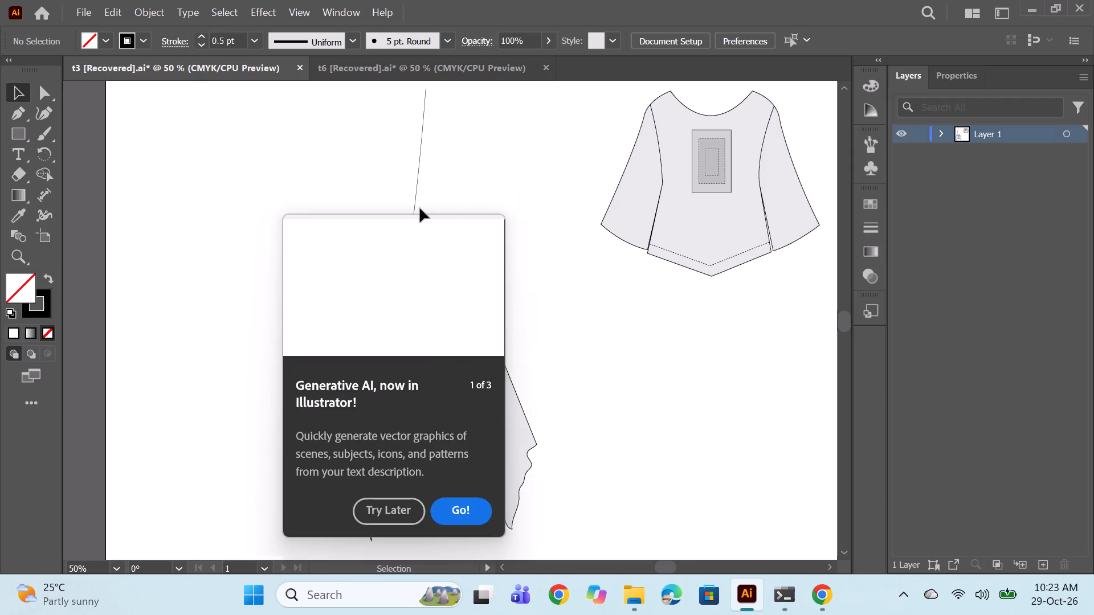
left_click(415, 196)
key("BackSpace")
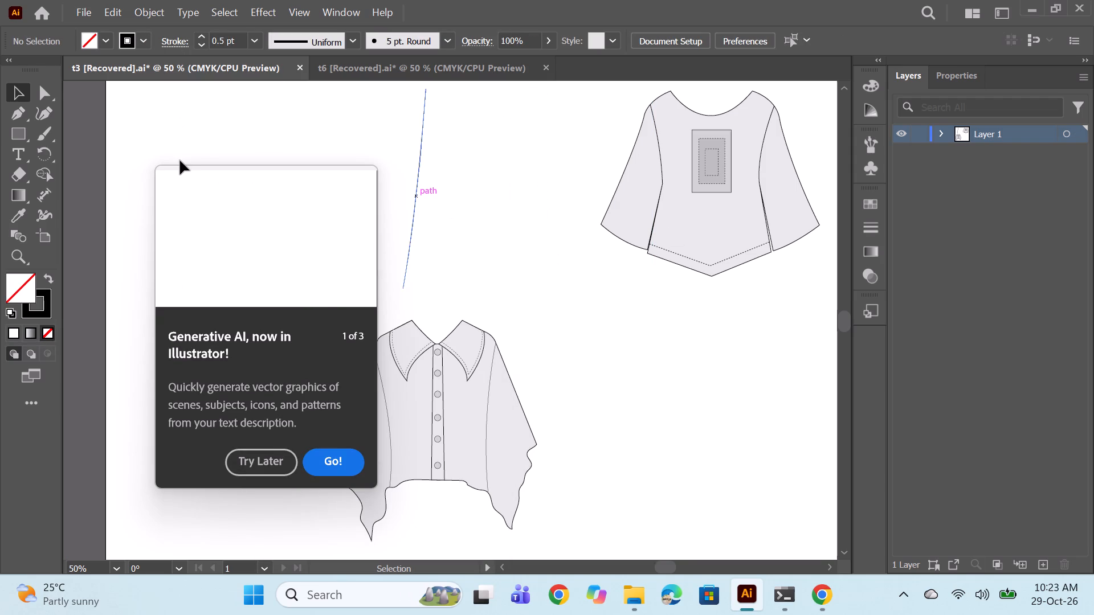
key("BackSpace")
left_click(276, 460)
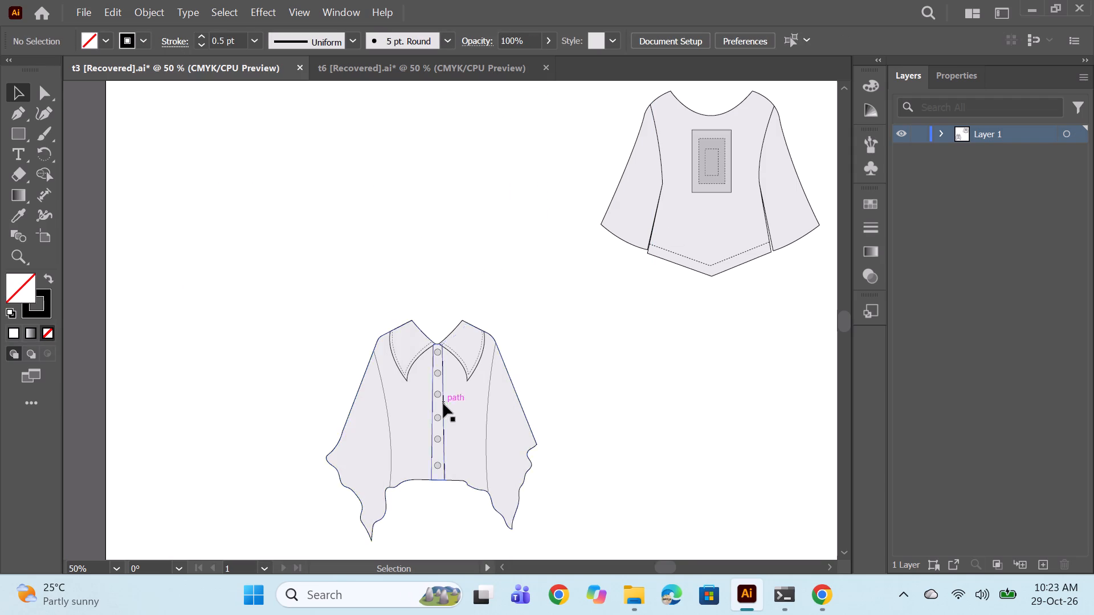
Move the collared button-front poncho to the artboard's upper left and place the rectangle-patch top beside it.
left_click_drag(443, 404, 235, 179)
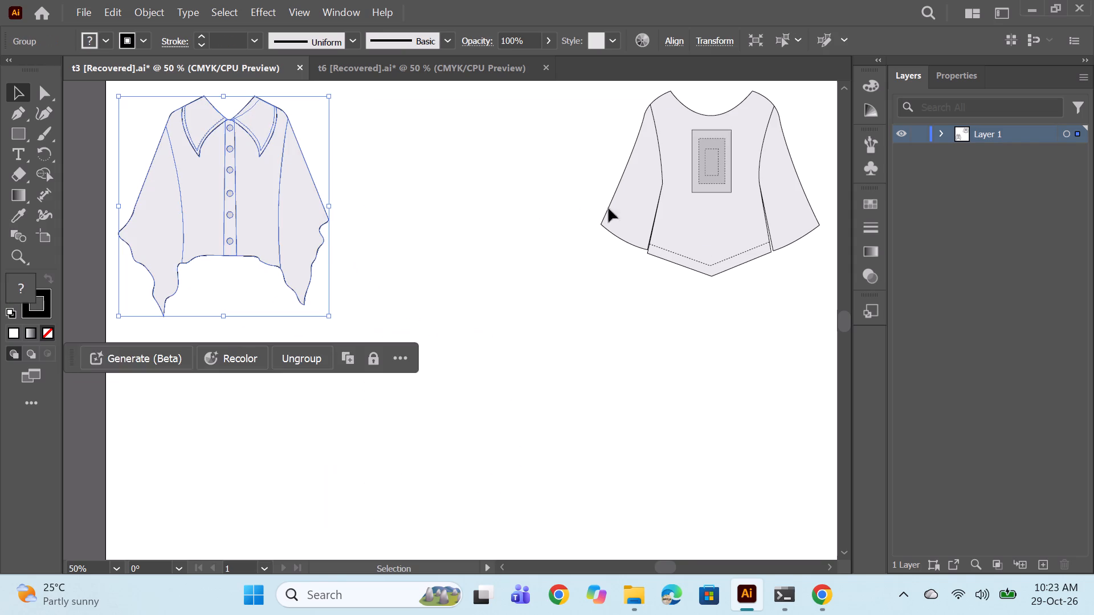
left_click_drag(696, 211, 434, 236)
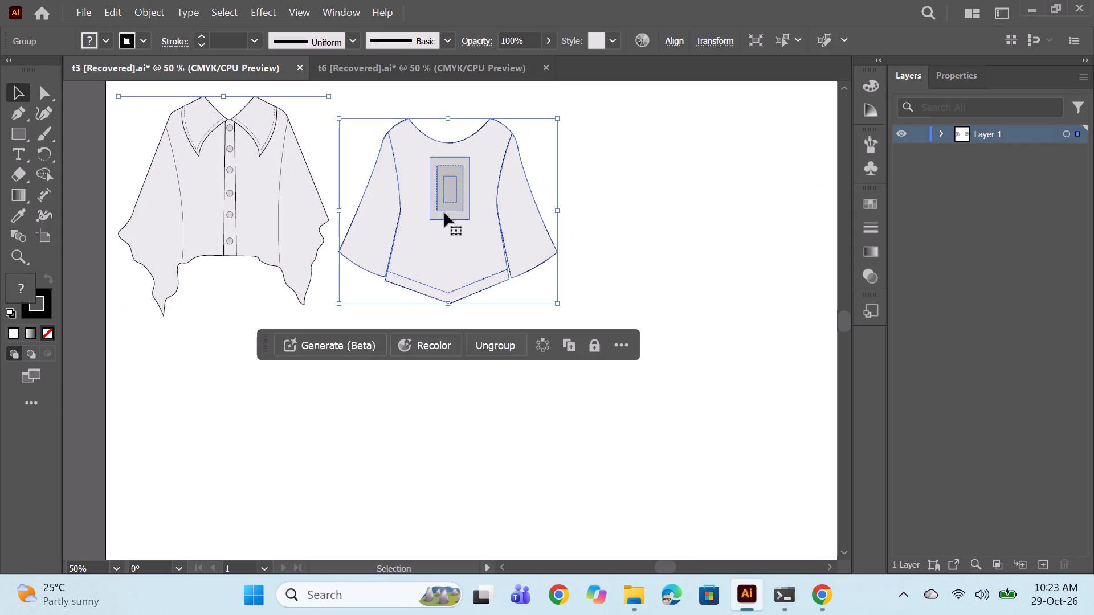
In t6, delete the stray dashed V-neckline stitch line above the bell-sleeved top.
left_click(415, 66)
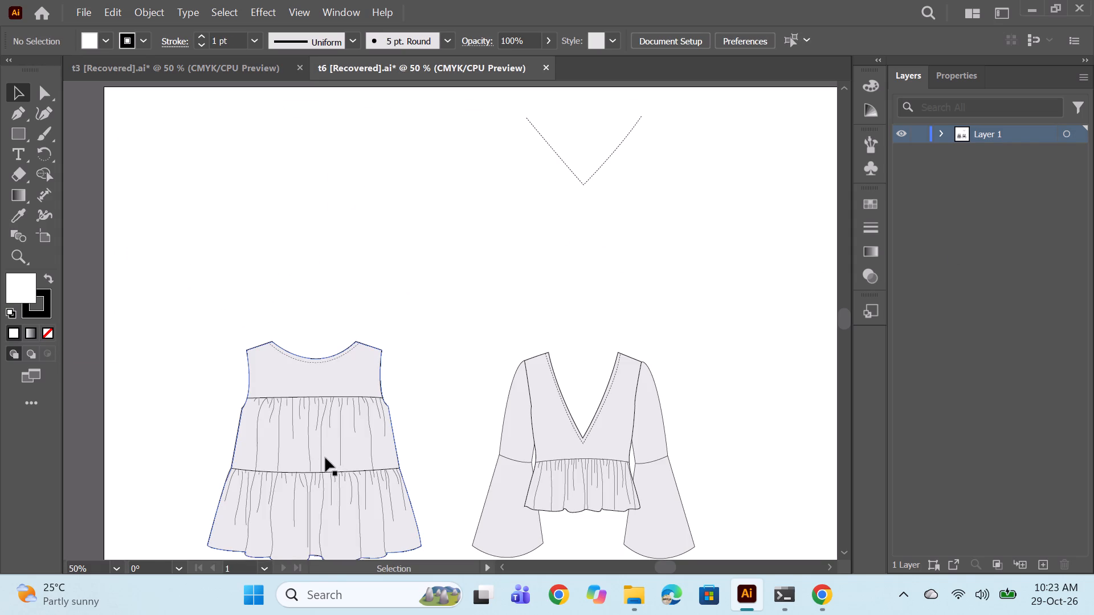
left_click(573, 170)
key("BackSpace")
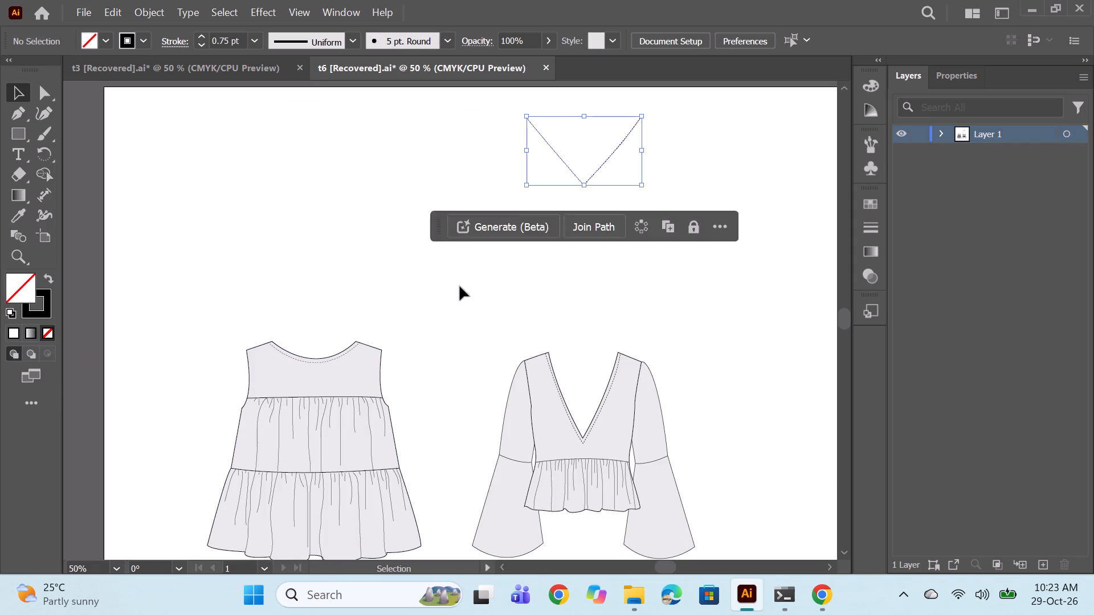
Copy the sleeveless tiered top from t6 into t3 and place it beside the rectangle-patch top, completing the upper row.
left_click_drag(344, 448, 250, 63)
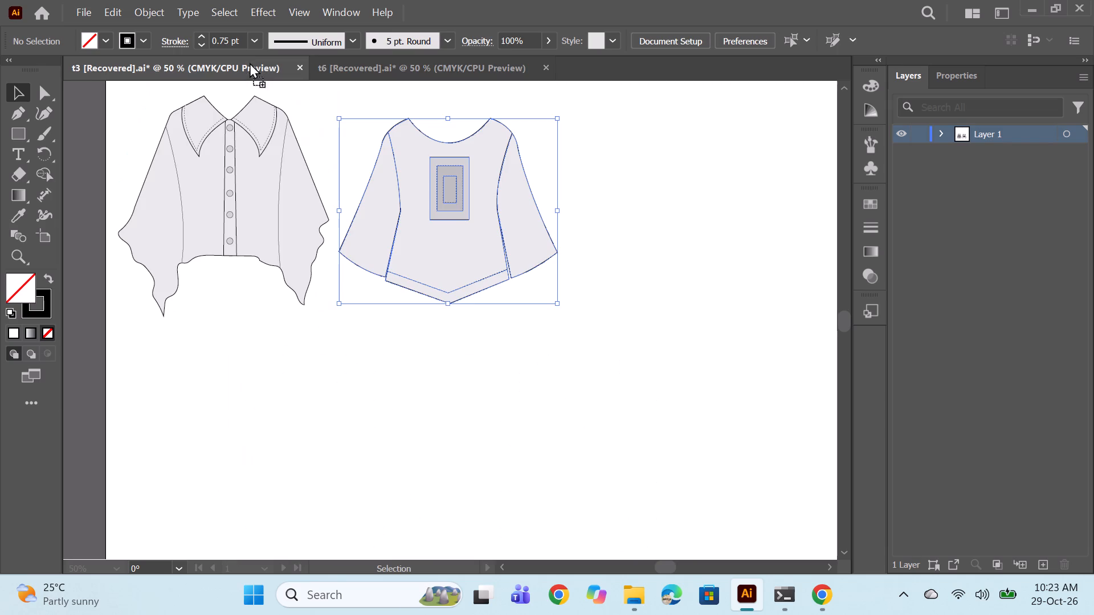
left_click_drag(250, 63, 696, 249)
left_click_drag(685, 280, 700, 249)
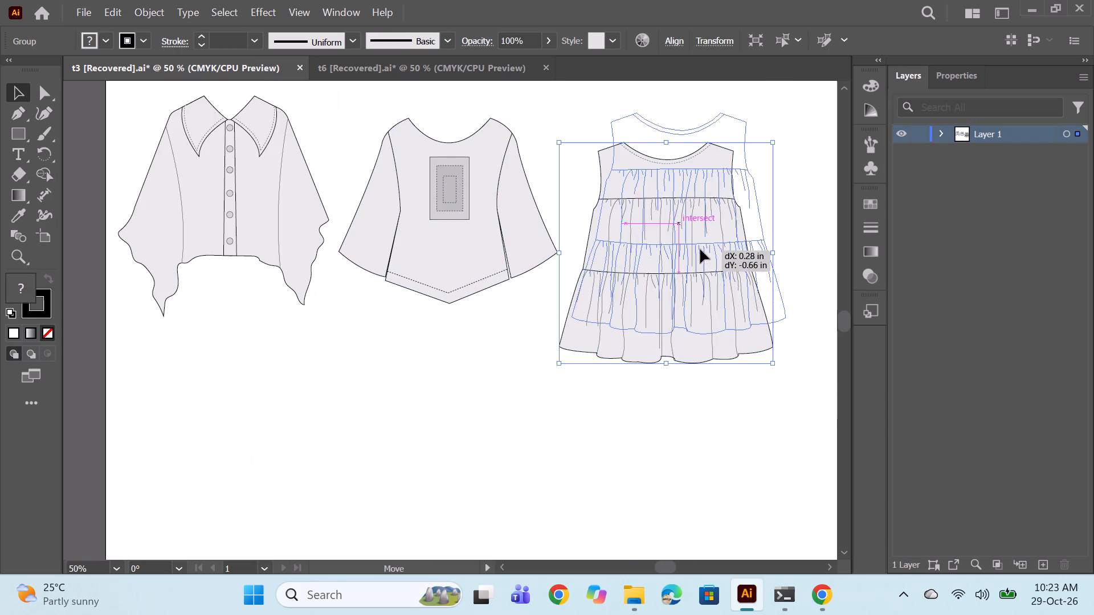
left_click_drag(700, 249, 701, 248)
Copy the V-neck bell-sleeved peplum top from t6 into t3 and place it below the collared poncho.
left_click(483, 64)
left_click_drag(560, 461, 448, 315)
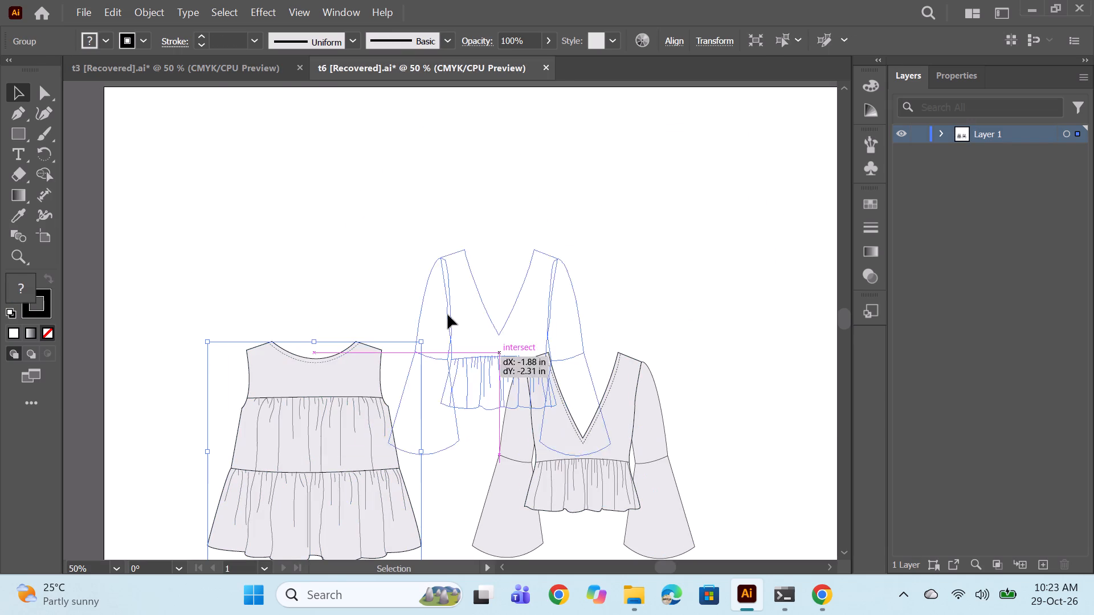
left_click_drag(448, 315, 251, 363)
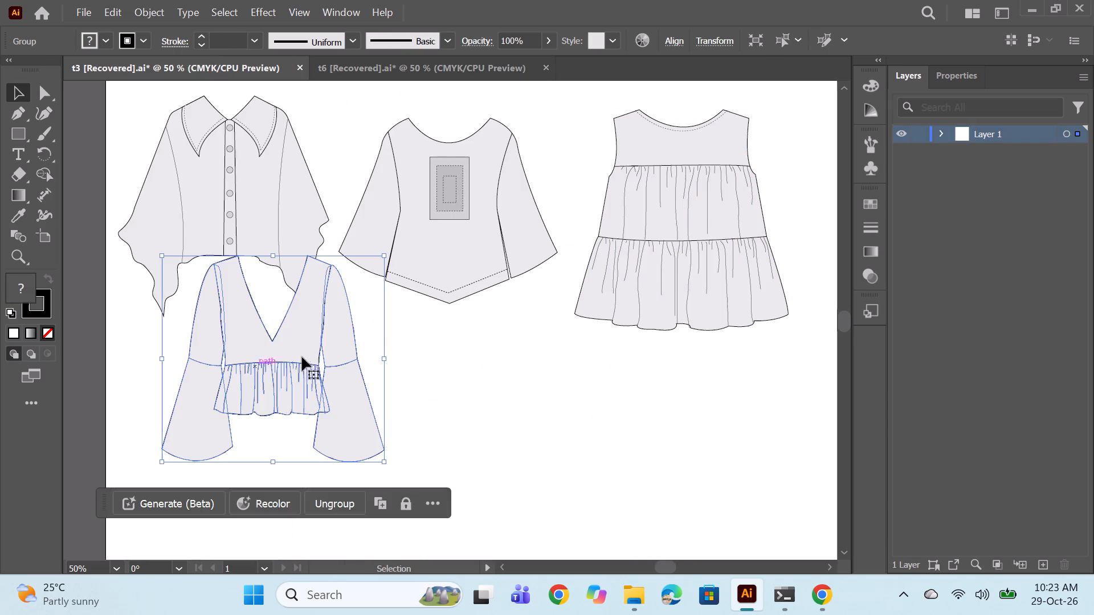
left_click_drag(272, 354, 246, 419)
left_click(519, 396)
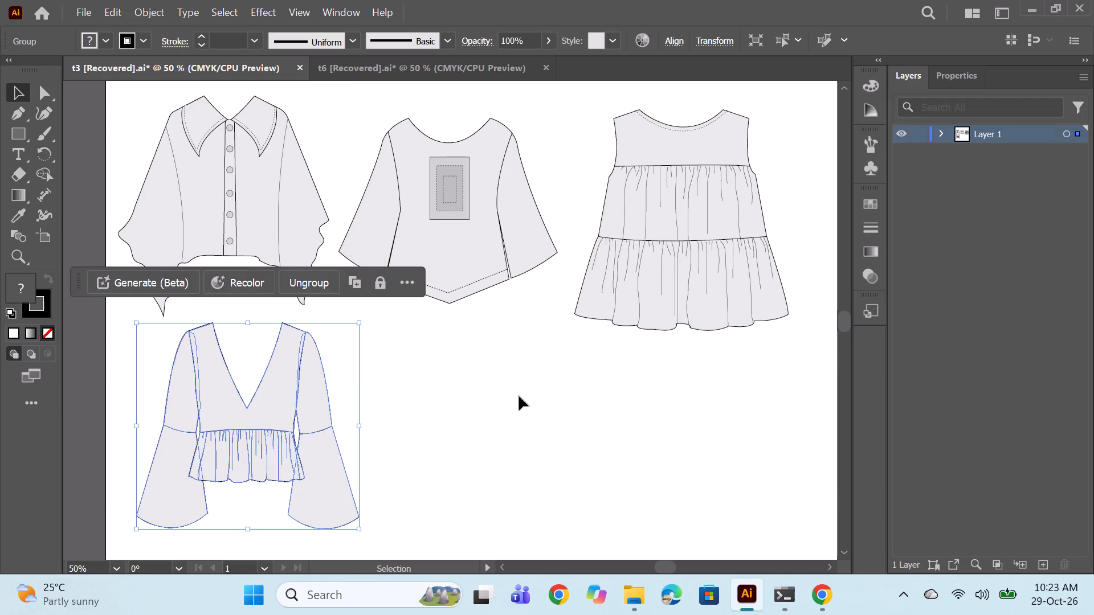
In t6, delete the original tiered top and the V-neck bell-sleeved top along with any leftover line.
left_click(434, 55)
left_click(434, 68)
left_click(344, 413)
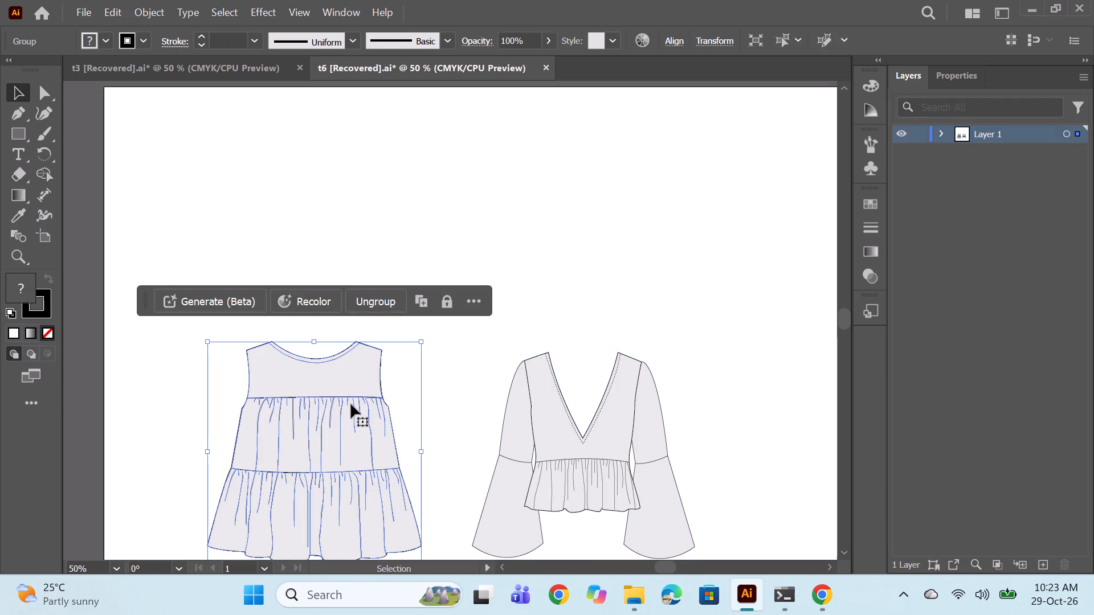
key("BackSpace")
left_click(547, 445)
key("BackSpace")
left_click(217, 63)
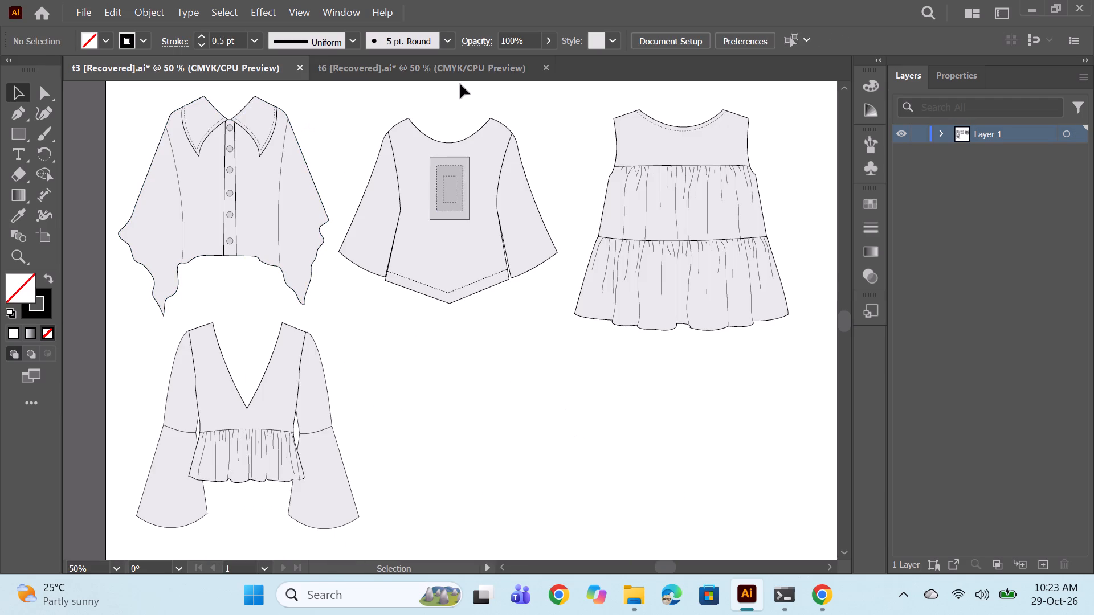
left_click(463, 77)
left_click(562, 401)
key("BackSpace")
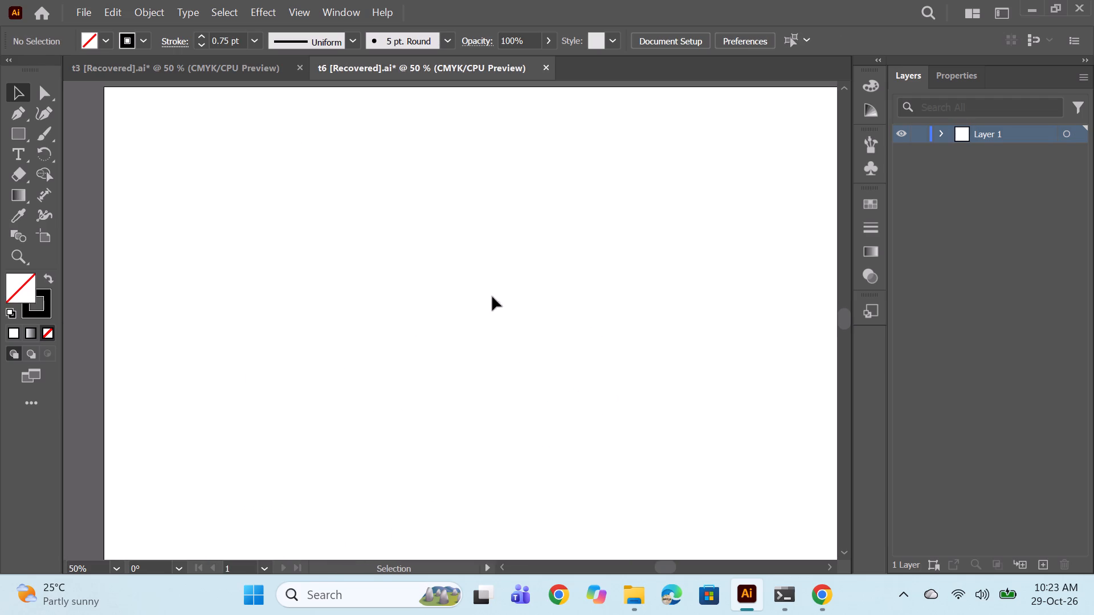
Save the t3 sheet as t1 in the khadi,cotton trouser silhouettes folder, replacing the existing t1 Illustrator file.
left_click(224, 65)
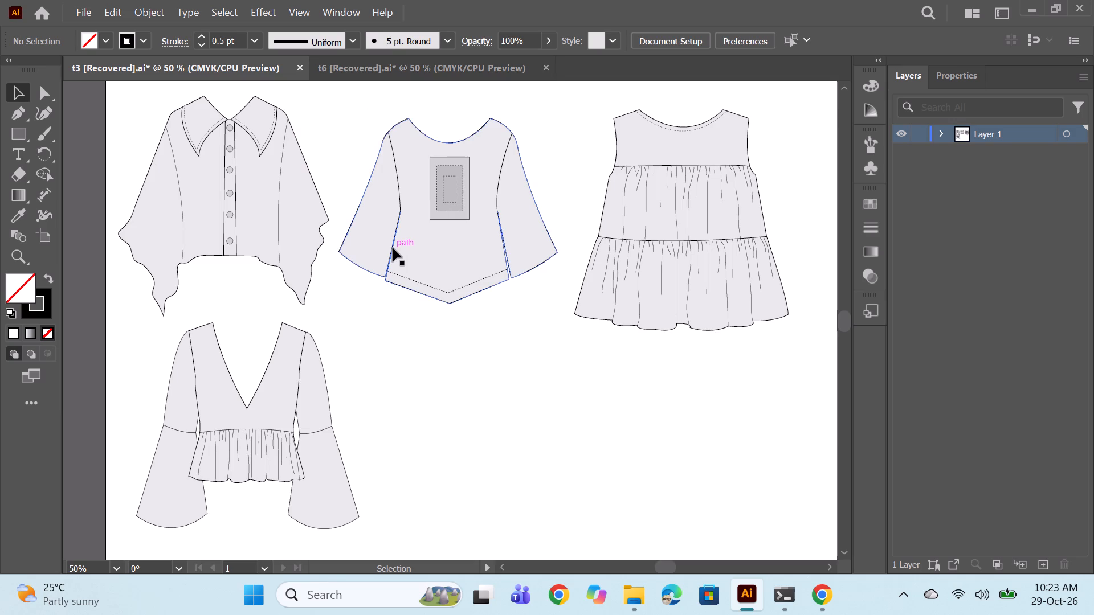
key("ctrl+s")
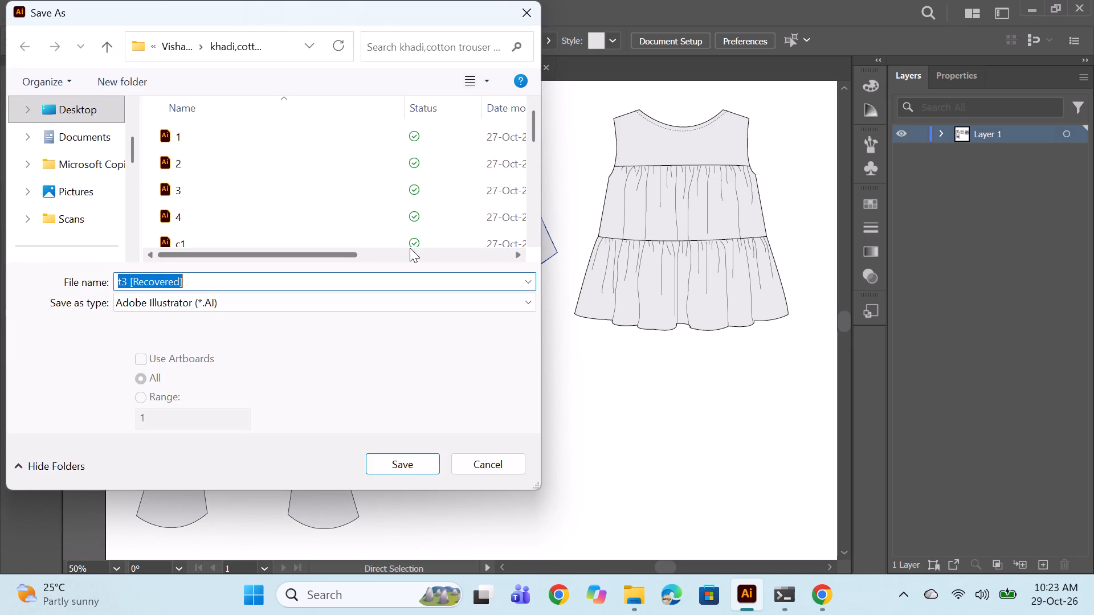
type("t1")
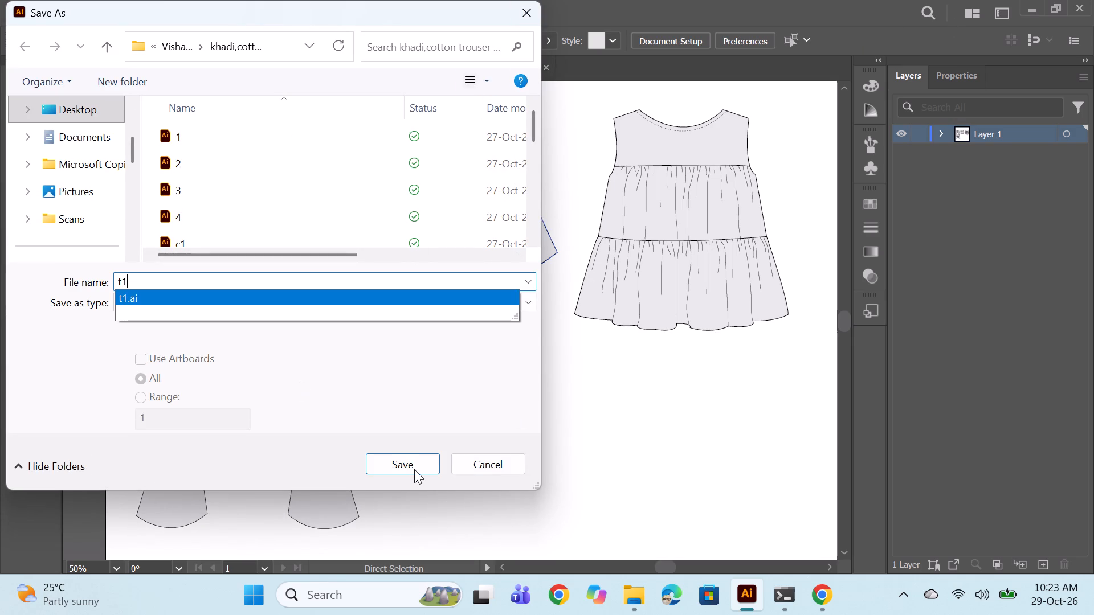
left_click(413, 469)
left_click(613, 363)
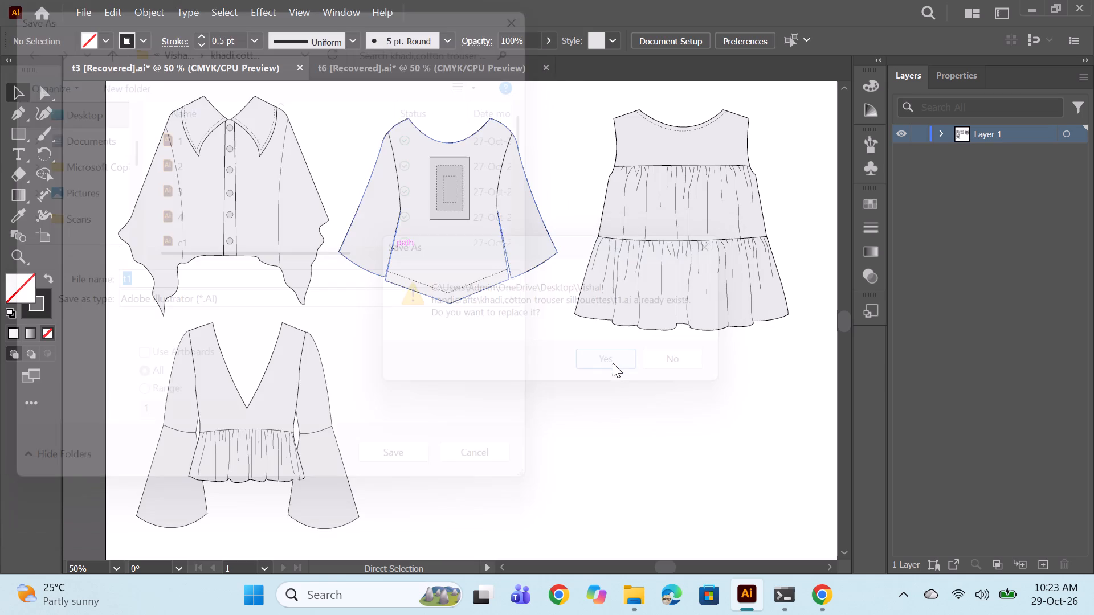
left_click(603, 537)
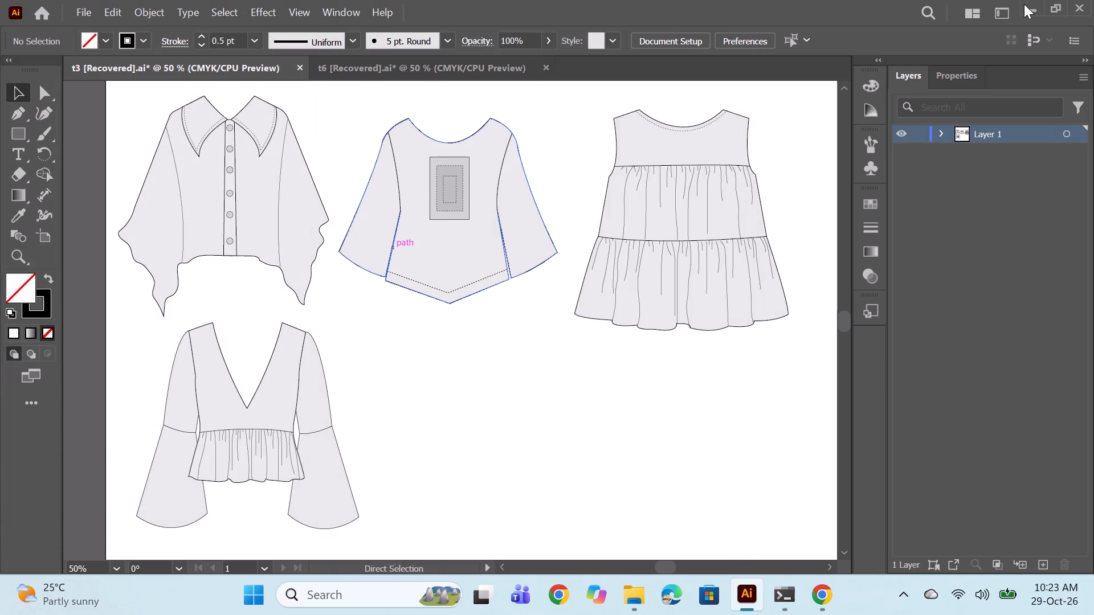
Close the recovered t6 document without saving its changes.
left_click(488, 68)
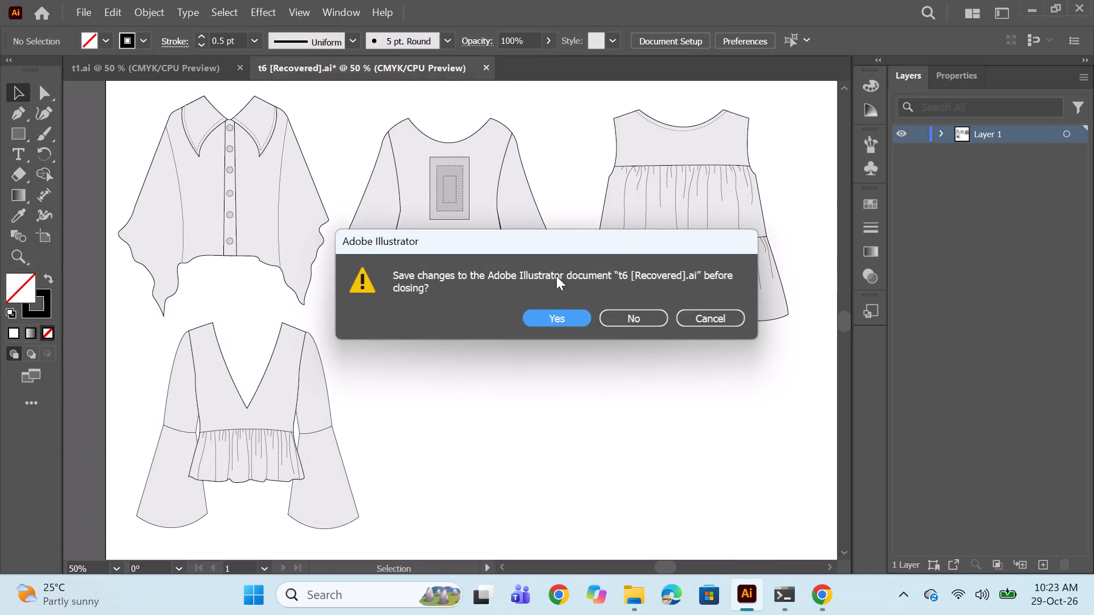
left_click(630, 319)
Open t1 from the Khadi tops silhouettes folder and compare it with the newly saved t1 sheet.
left_click(1036, 2)
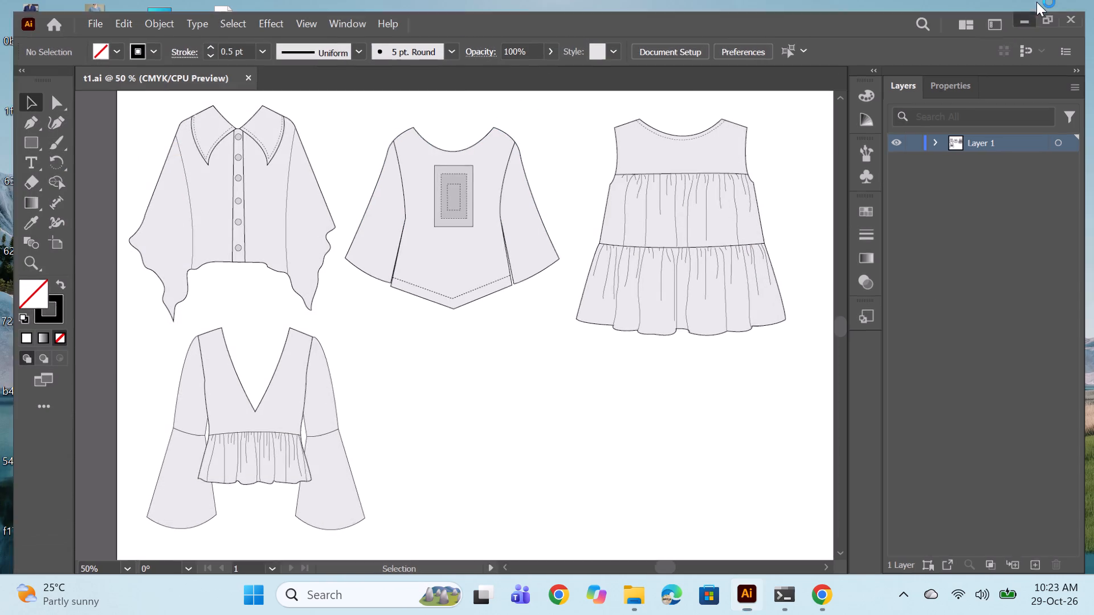
left_click(648, 600)
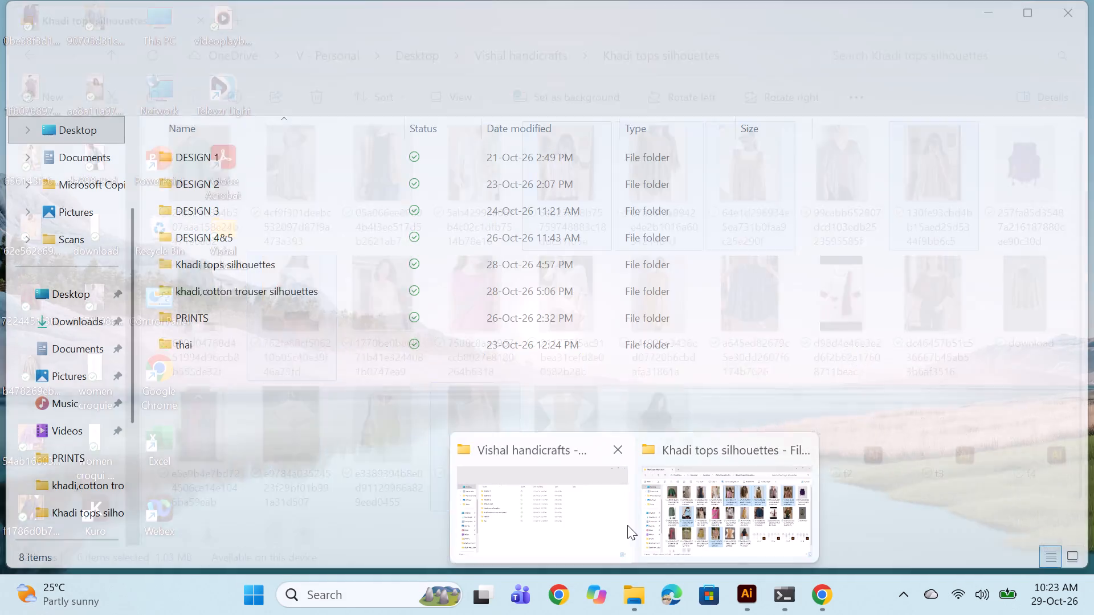
left_click(626, 524)
double_click(274, 265)
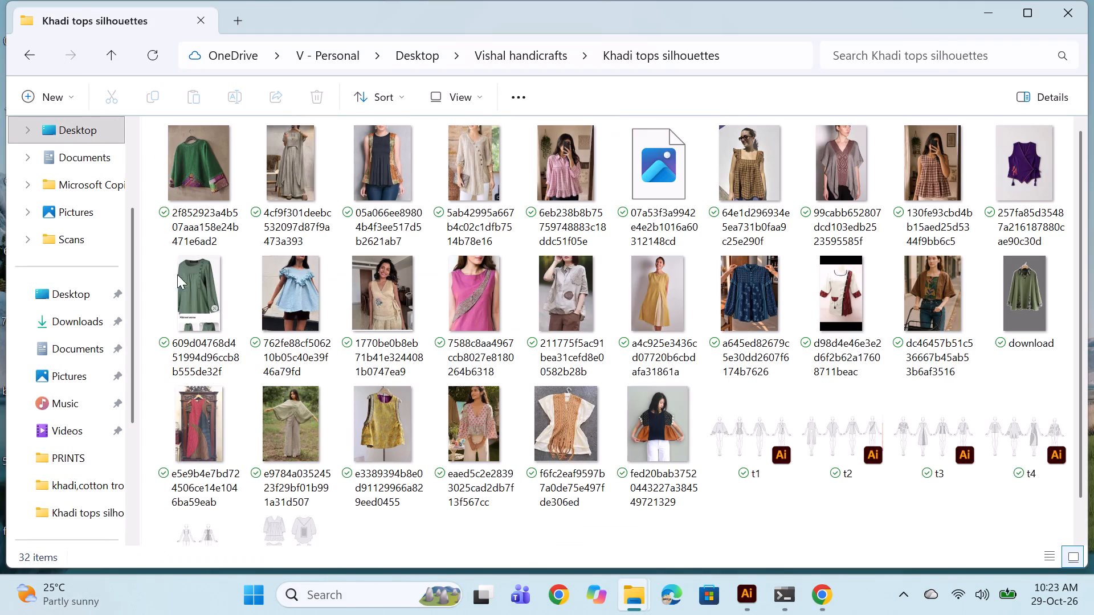
scroll(476, 307, "down", 2)
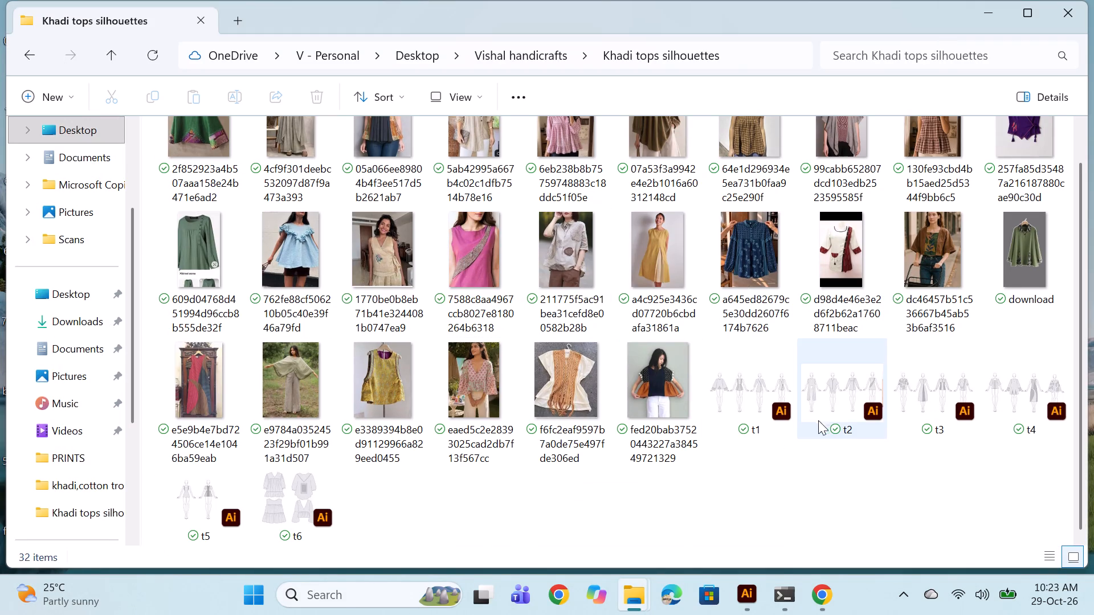
double_click(760, 403)
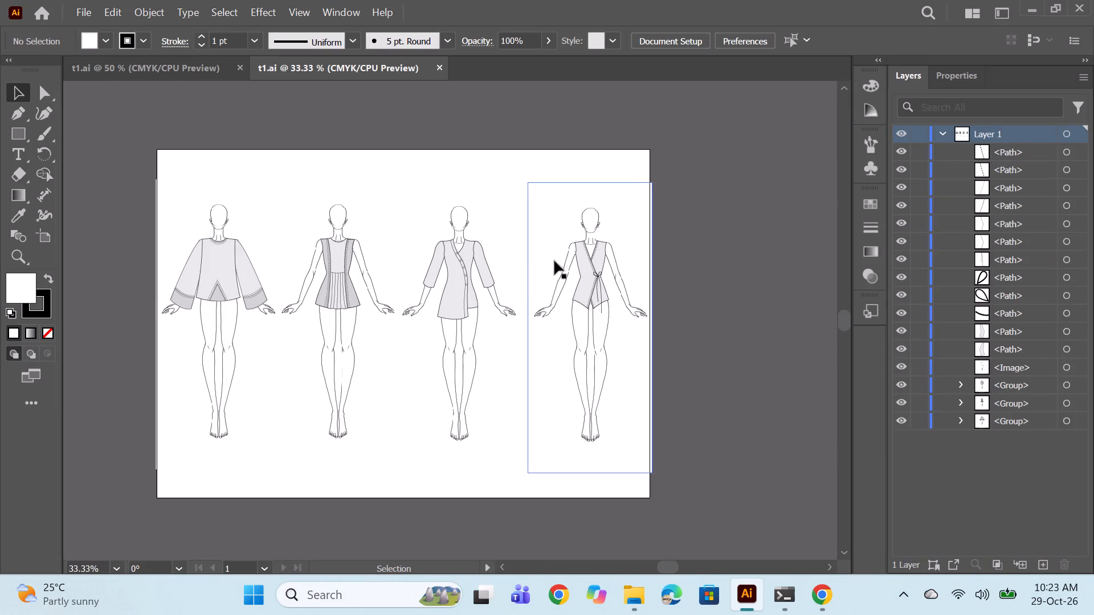
left_click(146, 63)
left_click(317, 63)
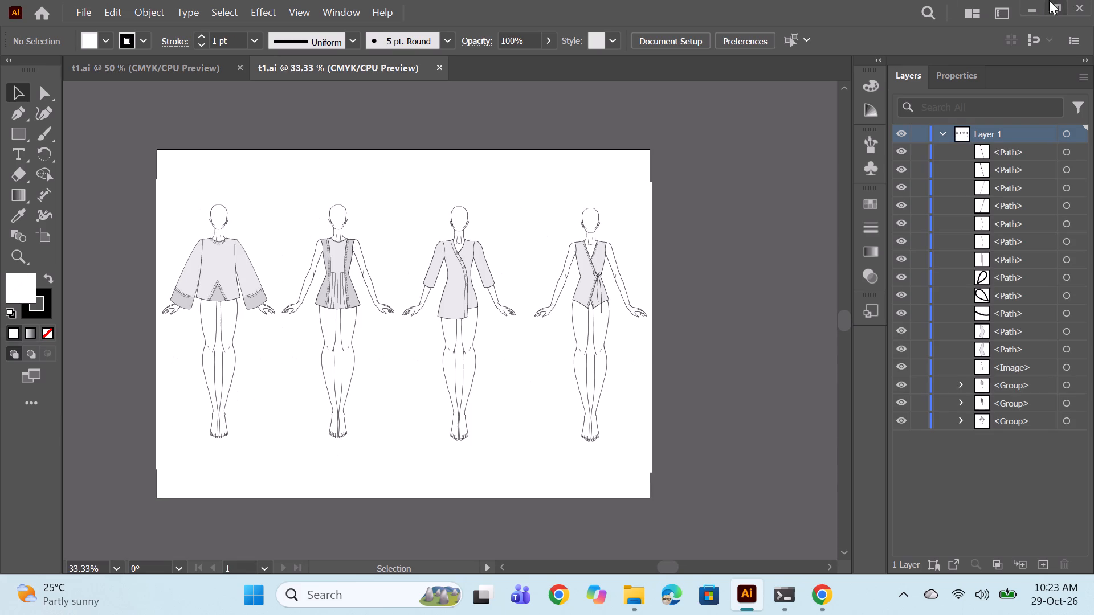
Look through the Khadi tops silhouettes folder for the new sheet and reopen its t1 file.
left_click(1036, 0)
scroll(757, 413, "down", 2)
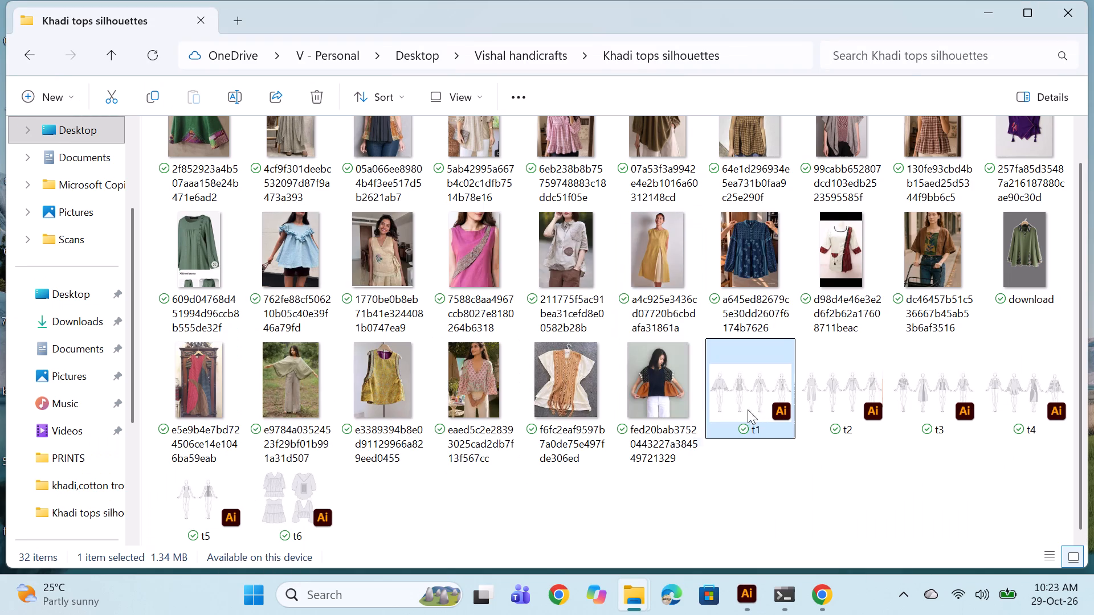
scroll(750, 366, "down", 2)
scroll(852, 403, "up", 9)
scroll(852, 399, "down", 6)
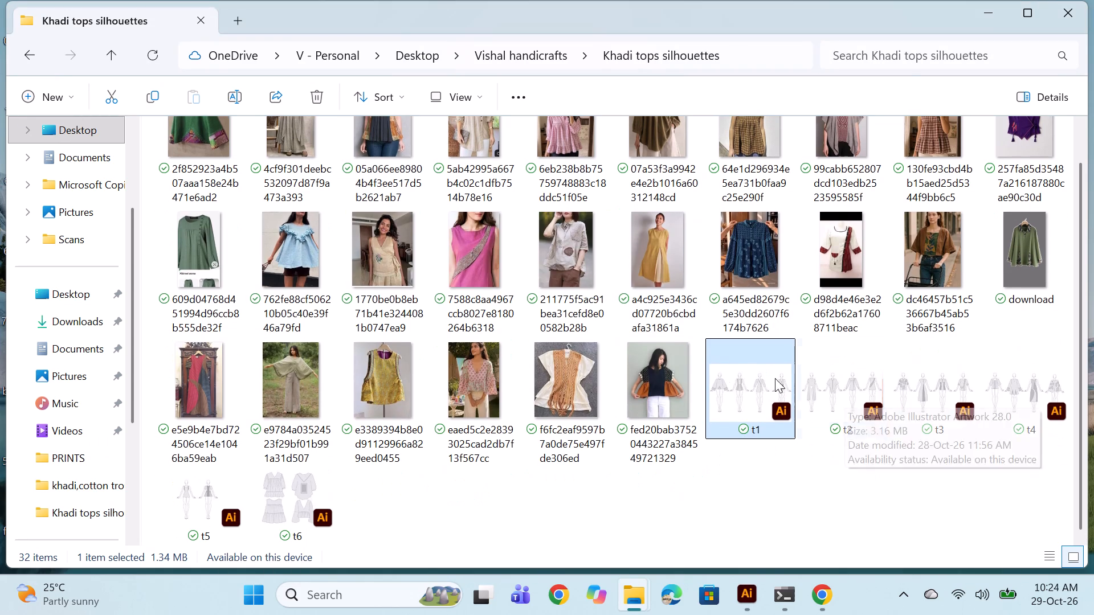
double_click(743, 398)
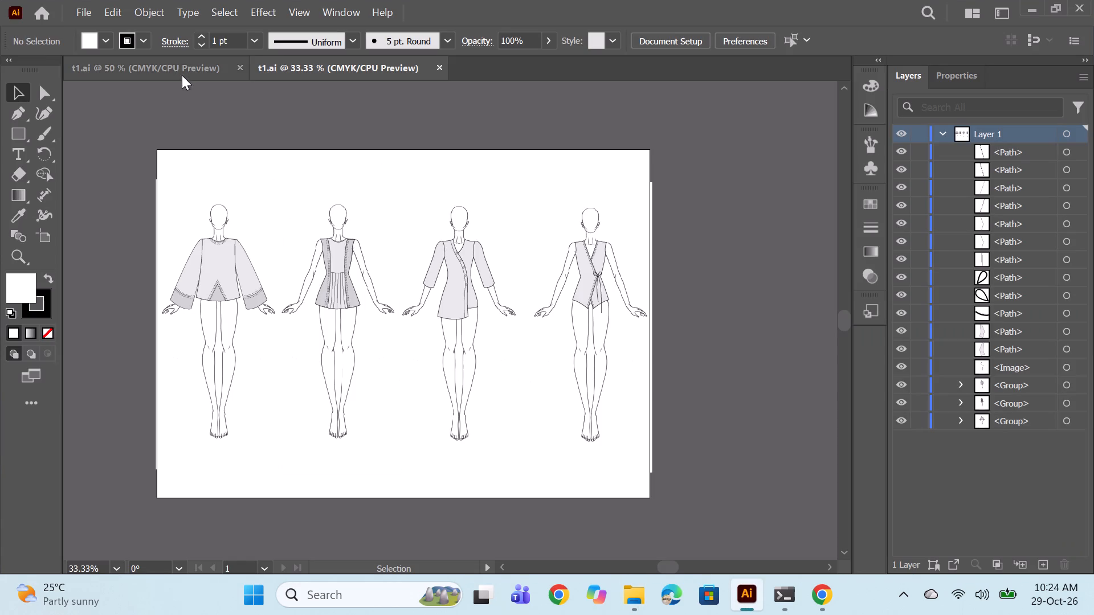
Save the t1 sheet of four flat tops again, and close both open t1 documents.
left_click(183, 65)
key("ctrl+s")
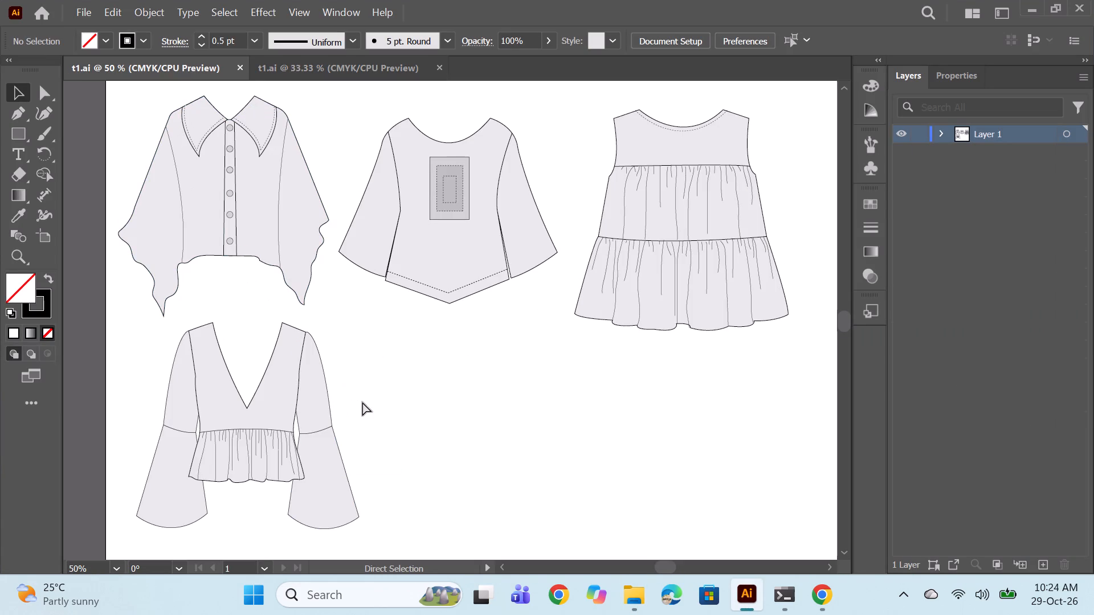
key("ctrl+s")
key("ctrl+s")
key("ctrl+s")
key("ctrl+s")
key("ctrl+s")
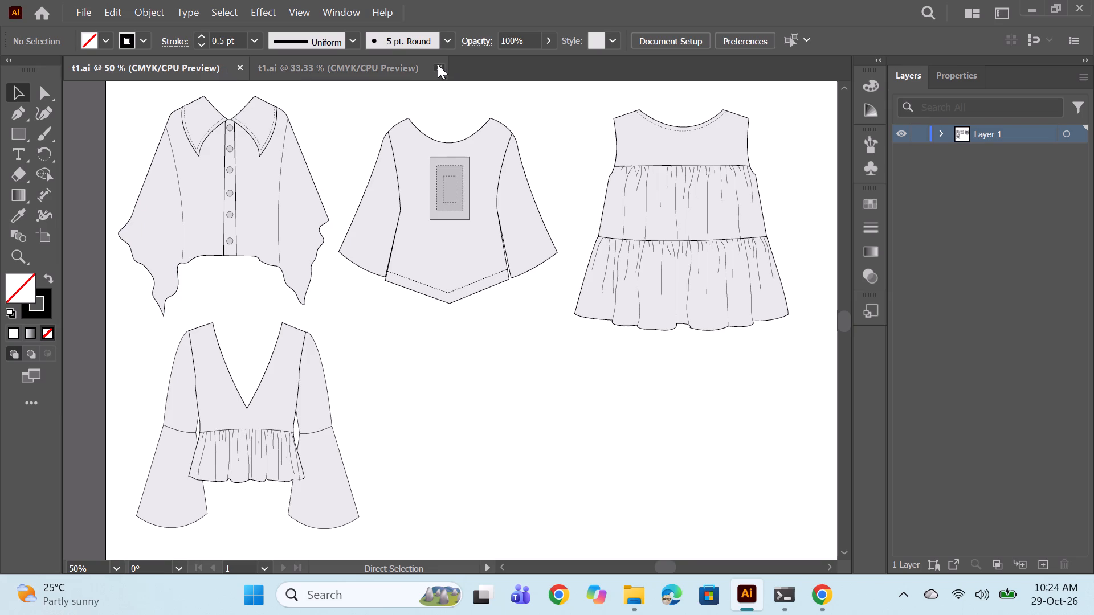
left_click(438, 64)
left_click(240, 63)
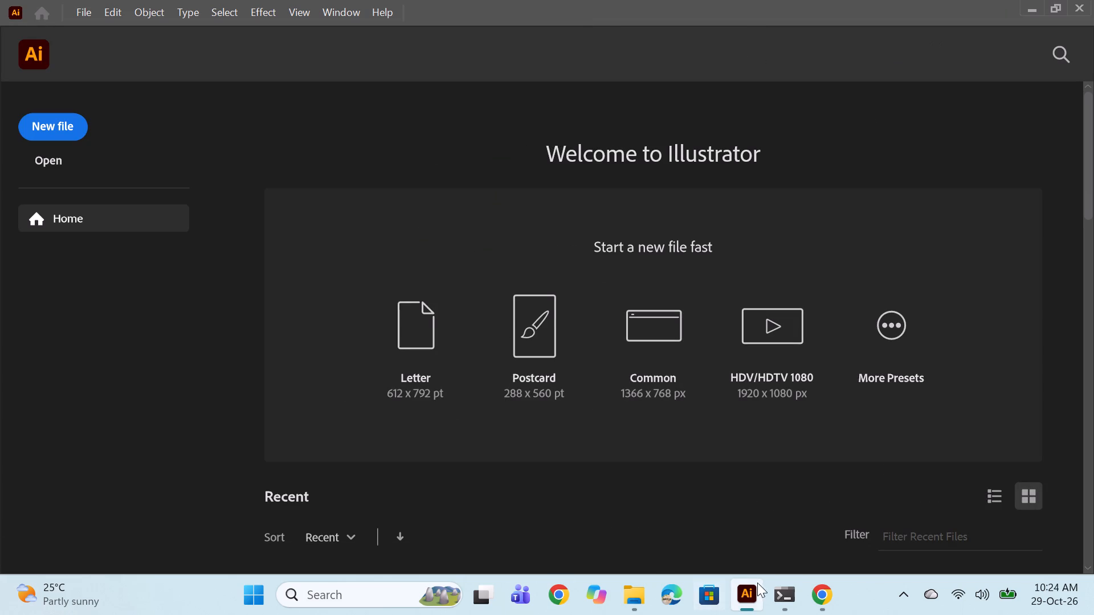
Locate the newly saved t1 file in the khadi,cotton trouser silhouettes folder inside Vishal handicrafts.
left_click(751, 591)
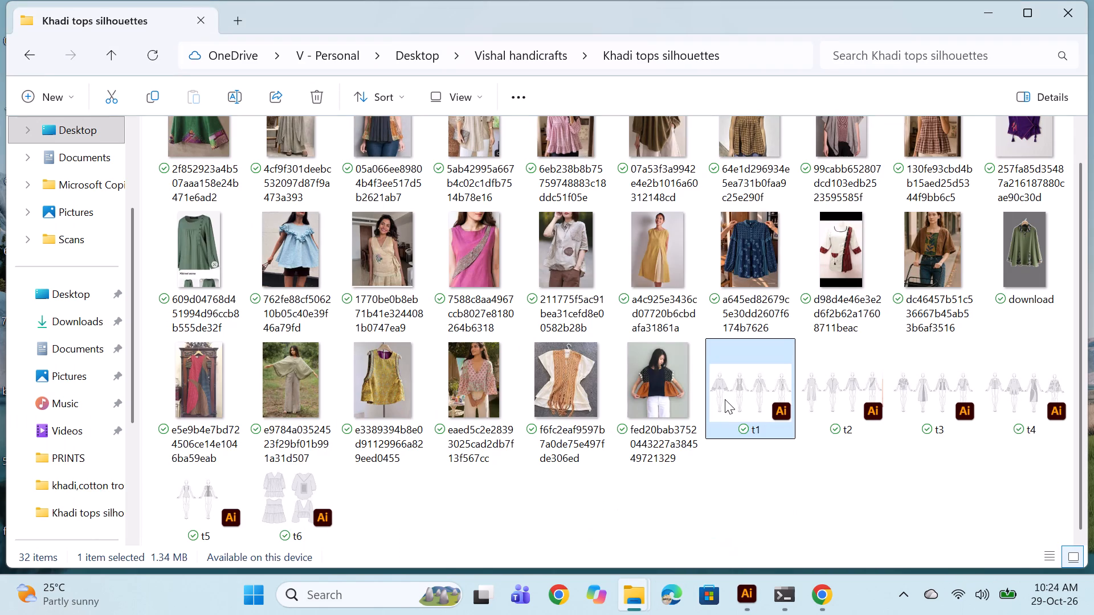
scroll(730, 401, "up", 6)
scroll(730, 401, "down", 6)
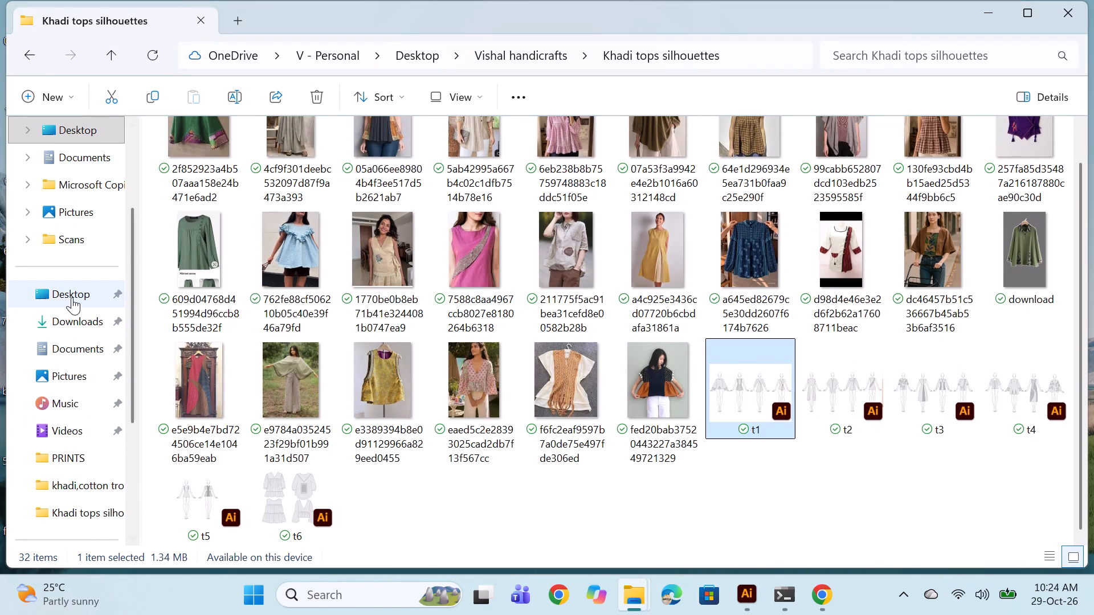
left_click(72, 297)
scroll(191, 371, "down", 4)
scroll(230, 277, "up", 3)
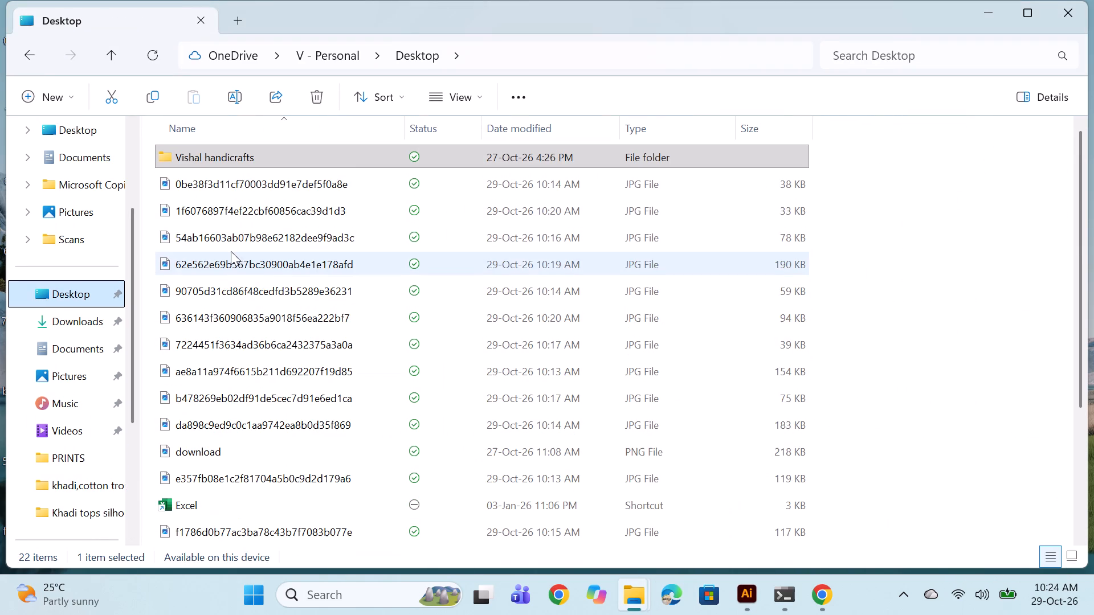
scroll(231, 251, "up", 7)
double_click(292, 161)
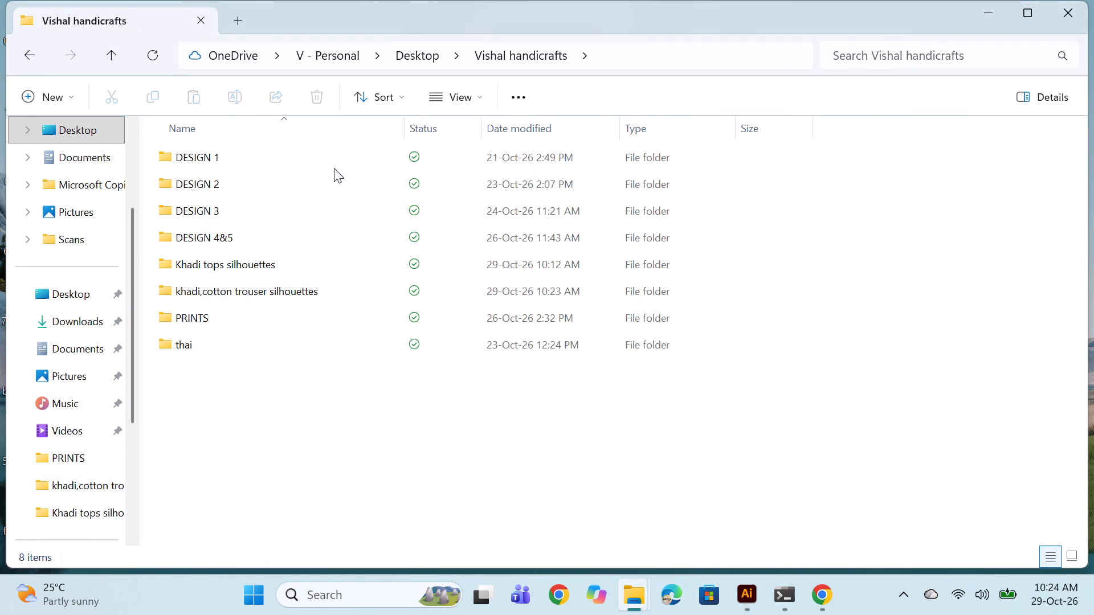
double_click(250, 294)
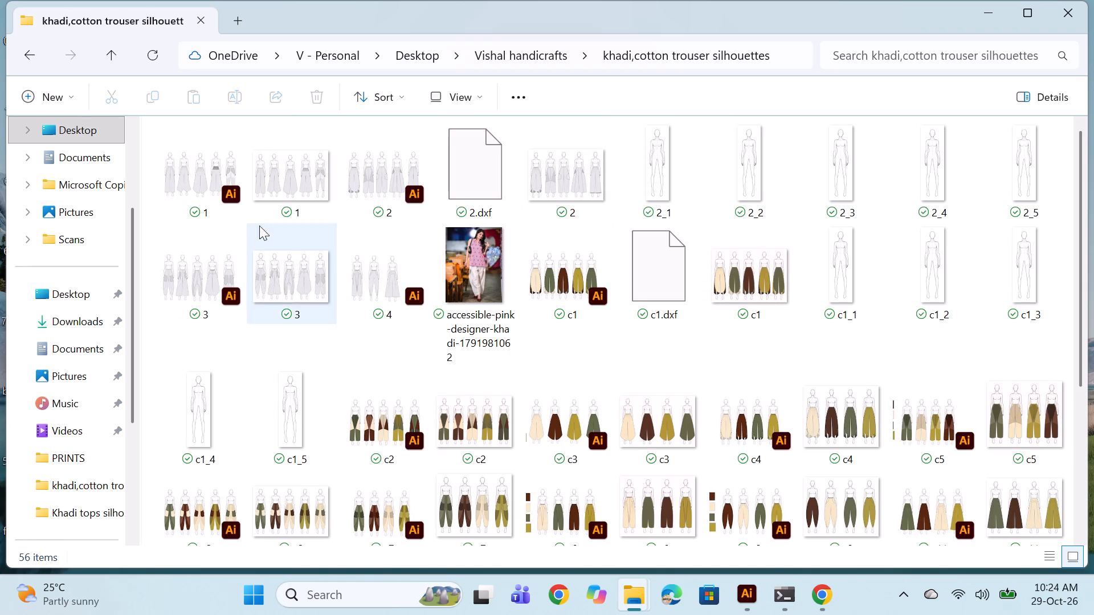
scroll(708, 255, "down", 8)
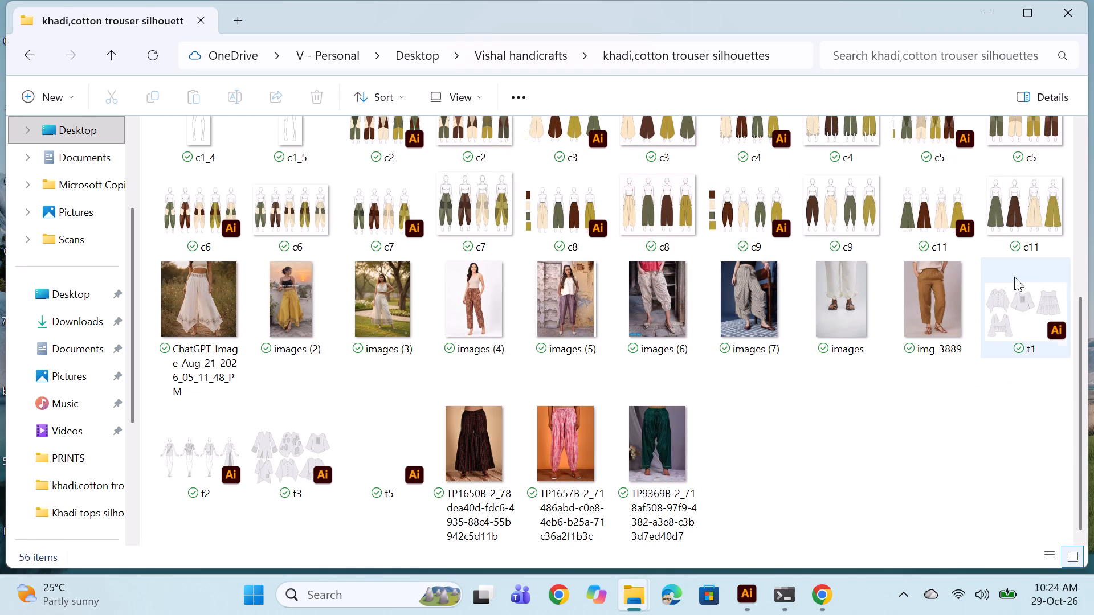
left_click(1019, 311)
left_click(1019, 311)
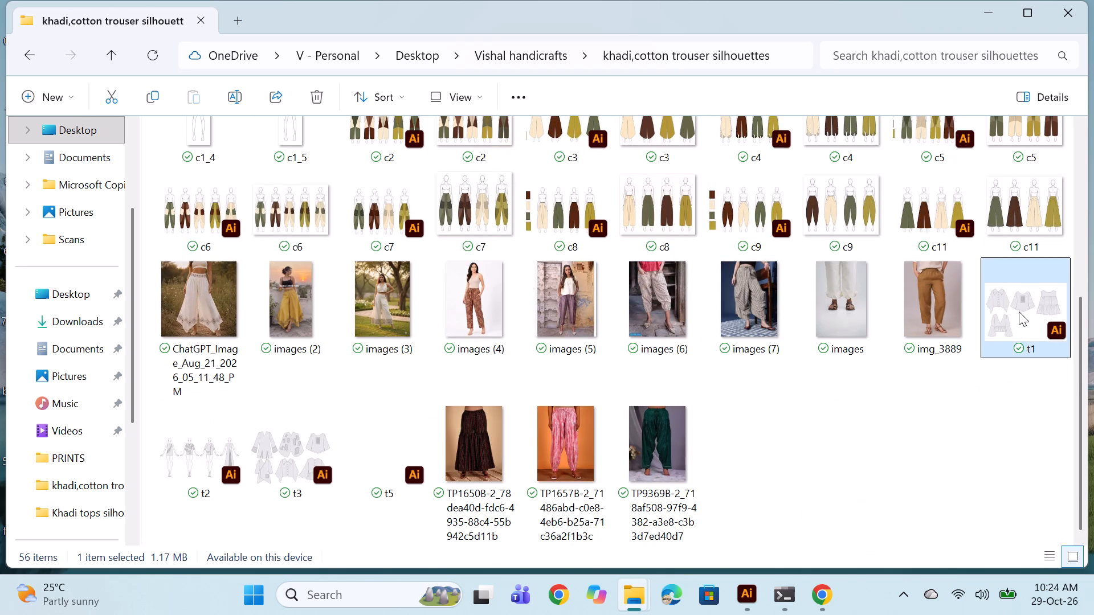
Delete the old t1, t2, t3, t4, t5 and t6 Illustrator files from the Khadi tops silhouettes folder.
left_click(998, 5)
left_click(644, 604)
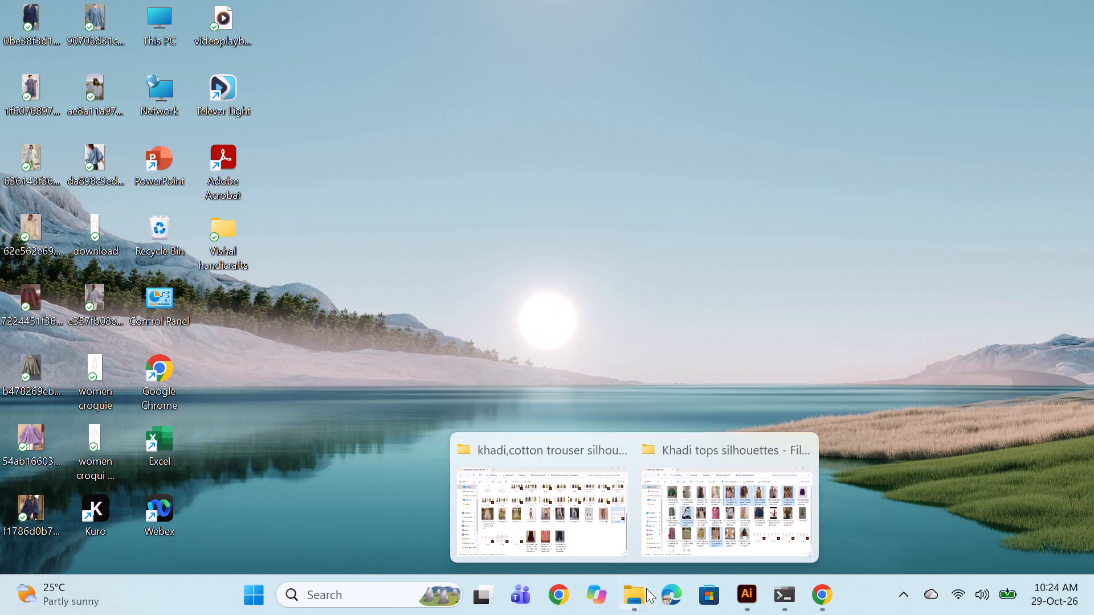
left_click(707, 534)
scroll(787, 397, "down", 5)
left_click(761, 397)
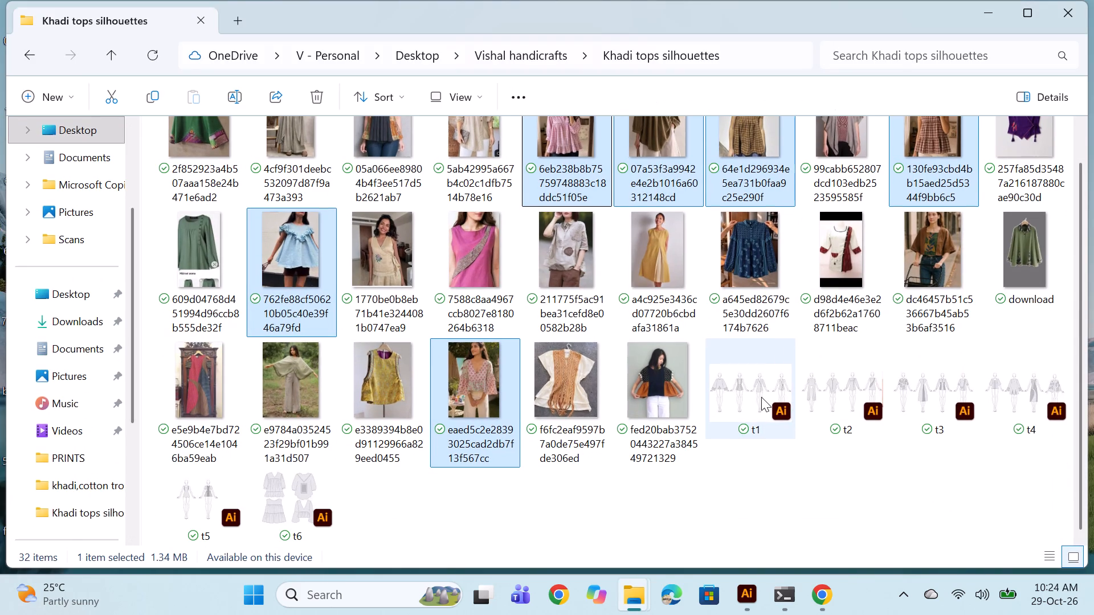
right_click(761, 397)
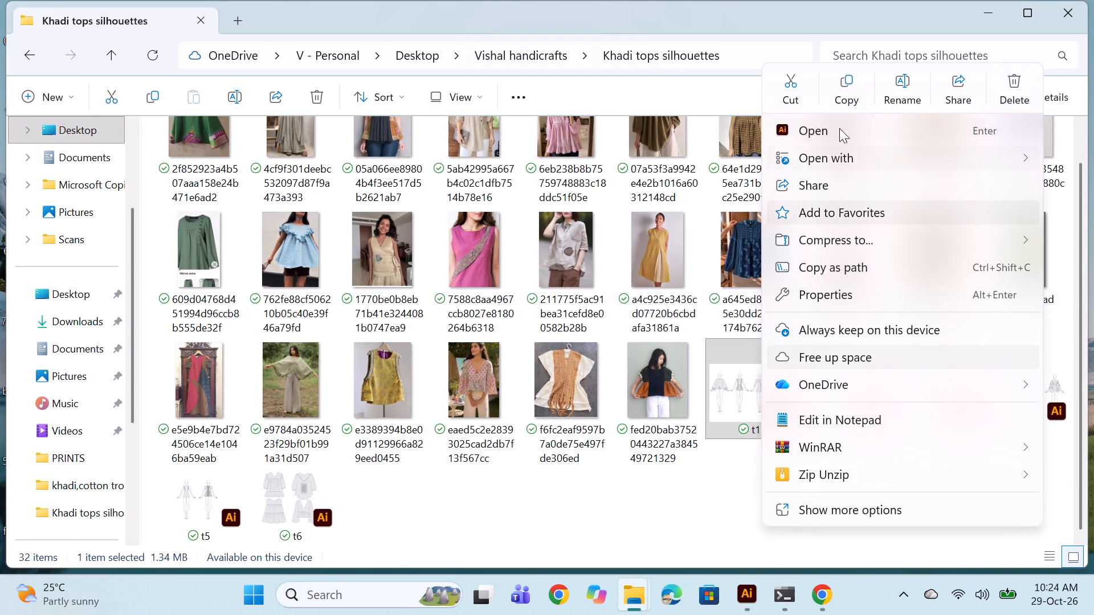
left_click(1007, 91)
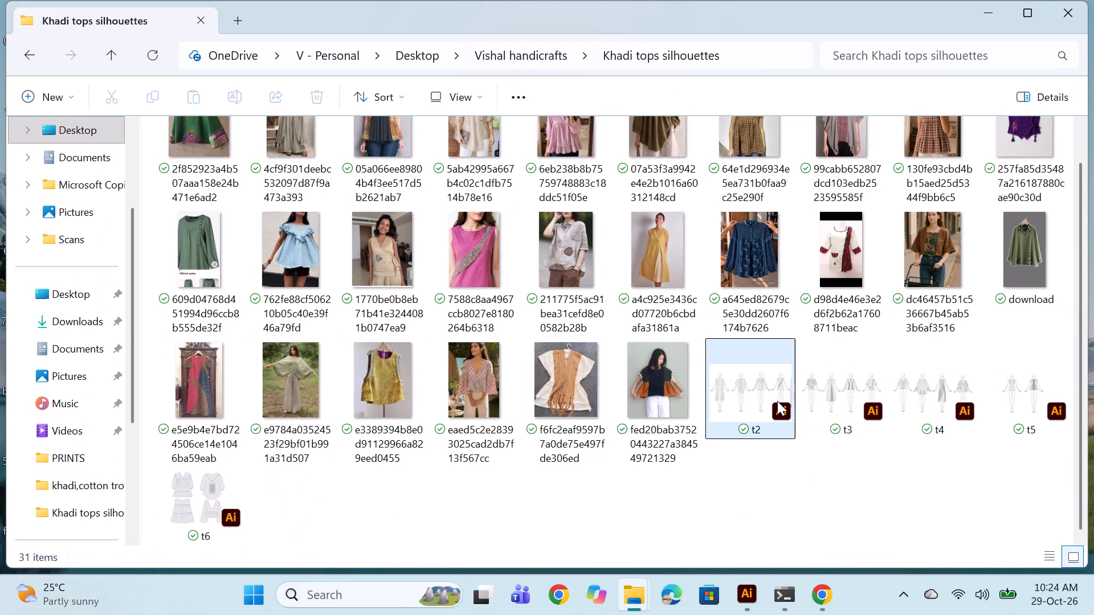
left_click(777, 401)
left_click(997, 394, "shift")
right_click(997, 394)
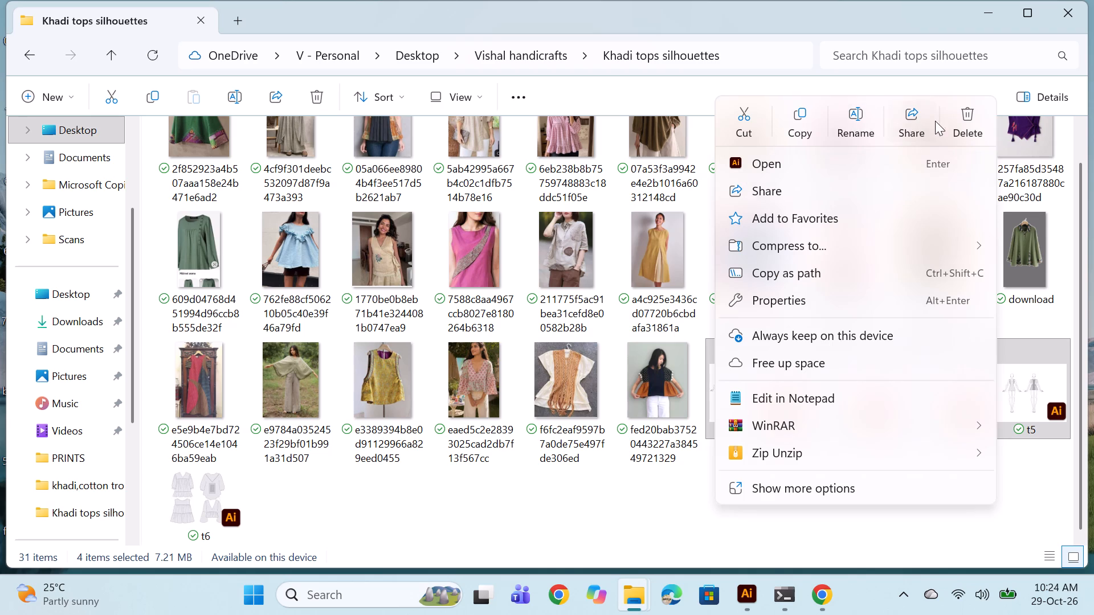
left_click(951, 120)
right_click(746, 428)
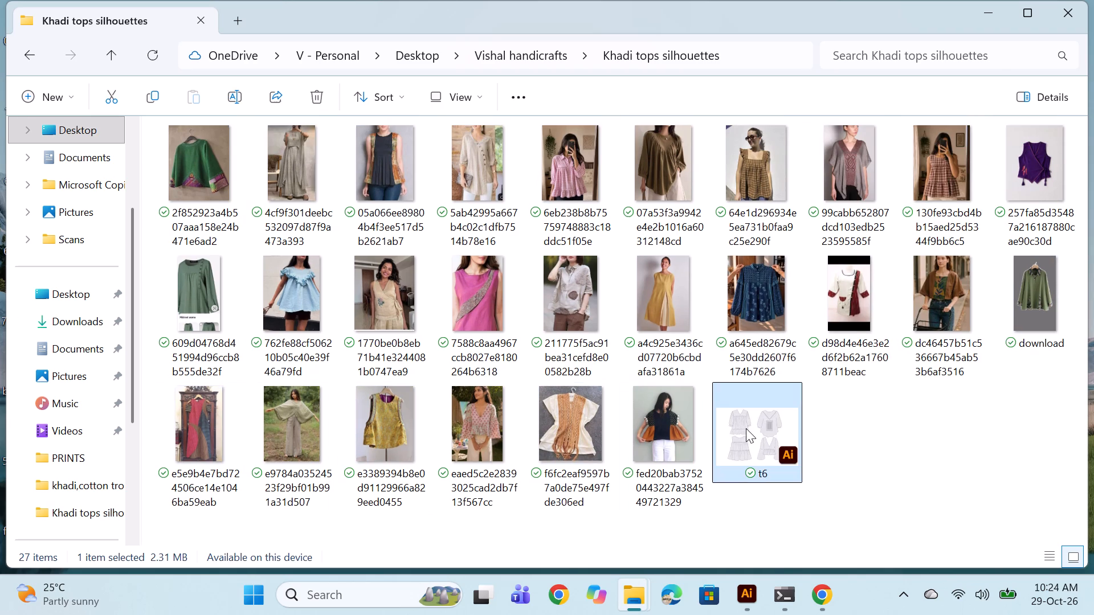
left_click(1001, 83)
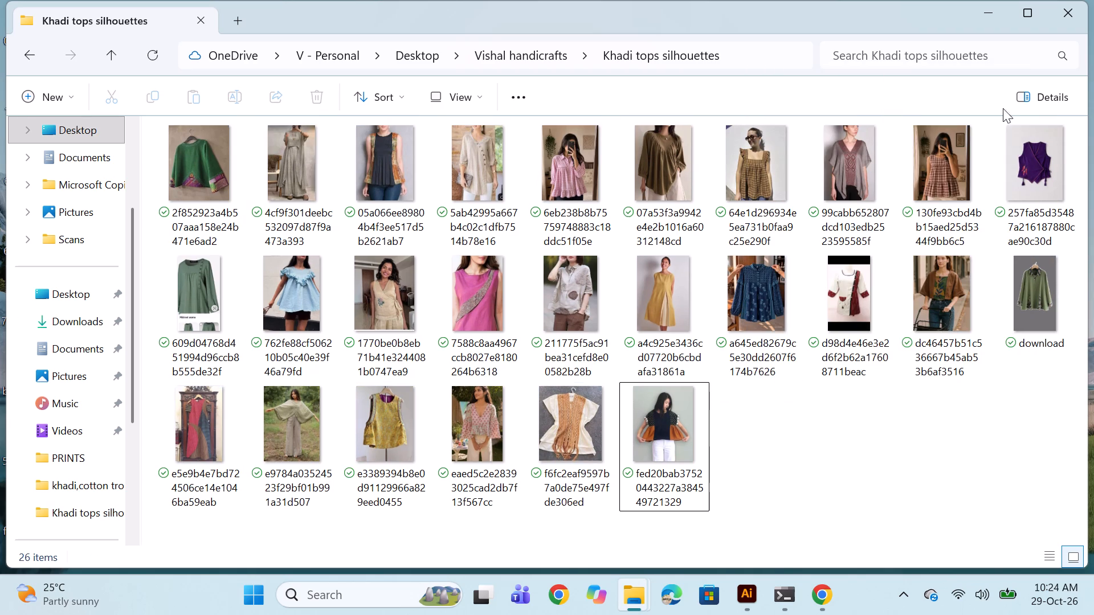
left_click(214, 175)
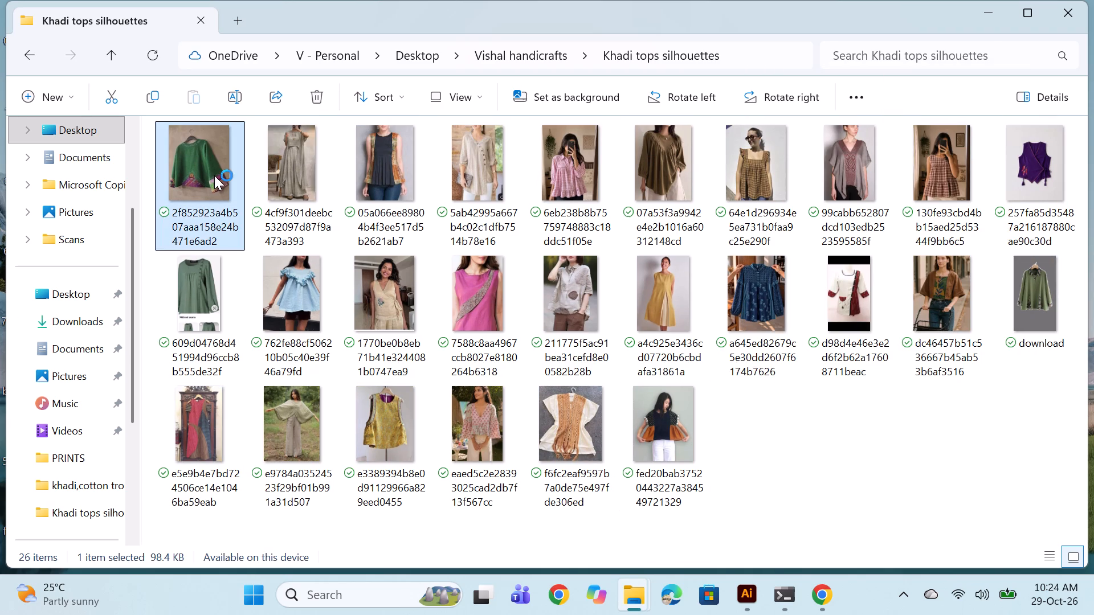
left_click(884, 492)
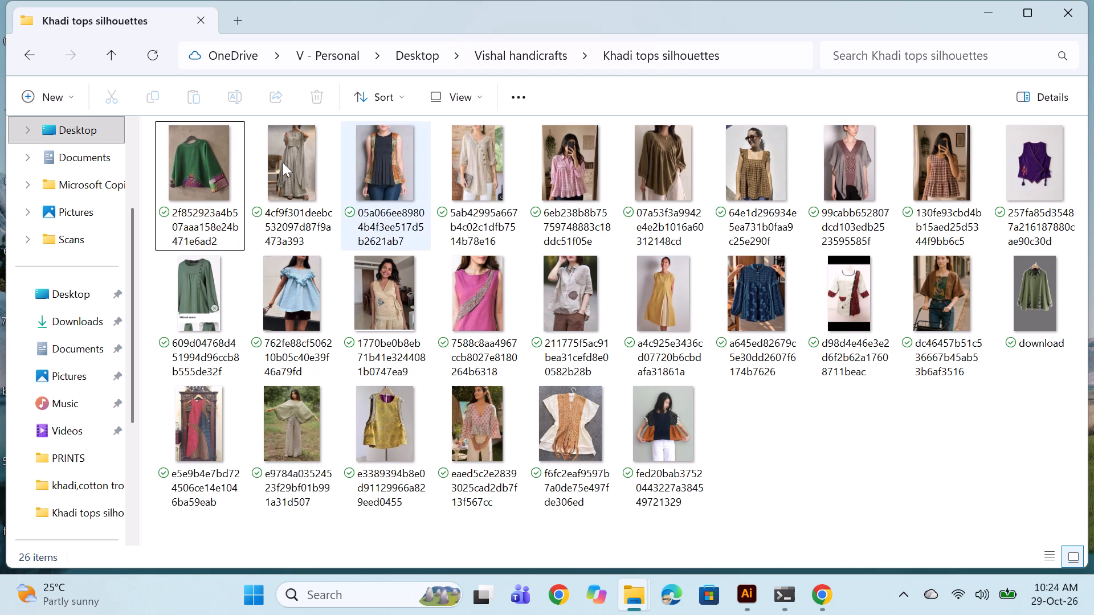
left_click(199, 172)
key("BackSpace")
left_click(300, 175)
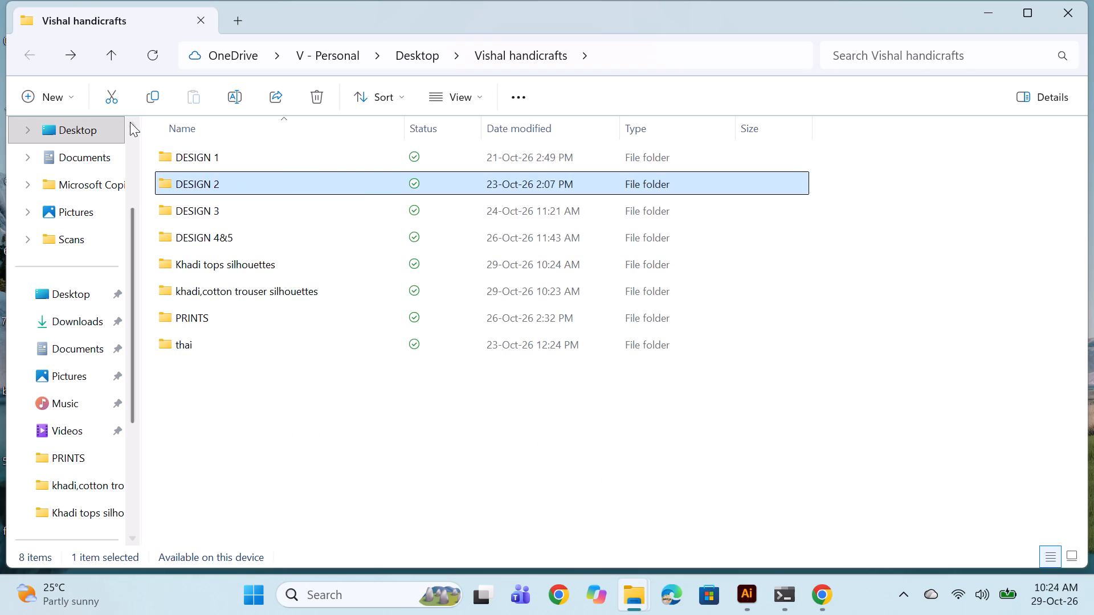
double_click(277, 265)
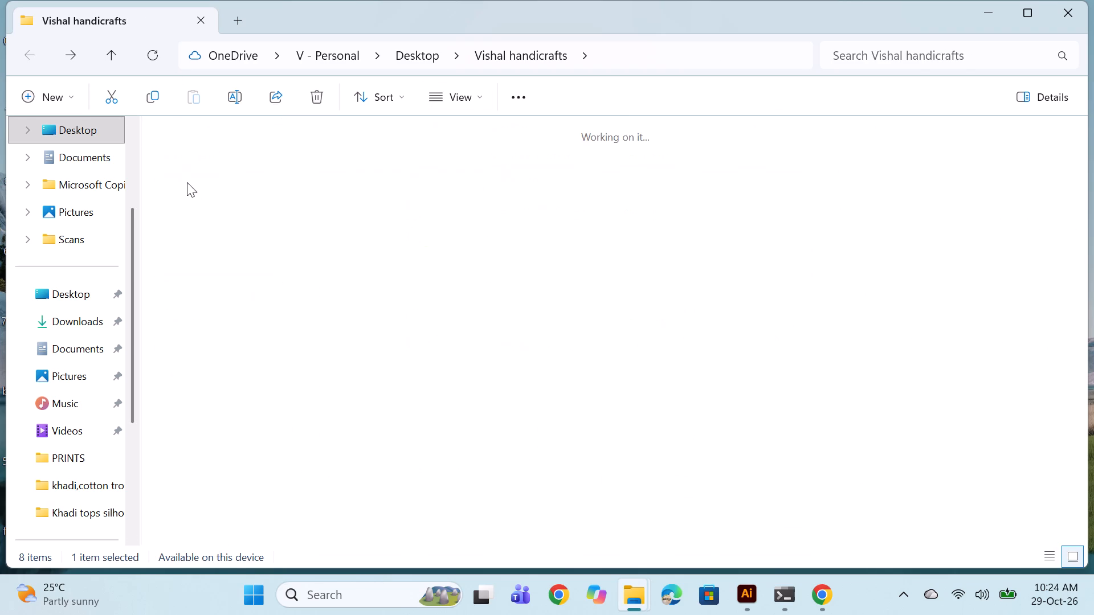
Delete the green embroidered top, long grey dress, black printed-side top and cream buttoned shirt photos from Khadi tops silhouettes.
left_click(187, 179)
key("Delete")
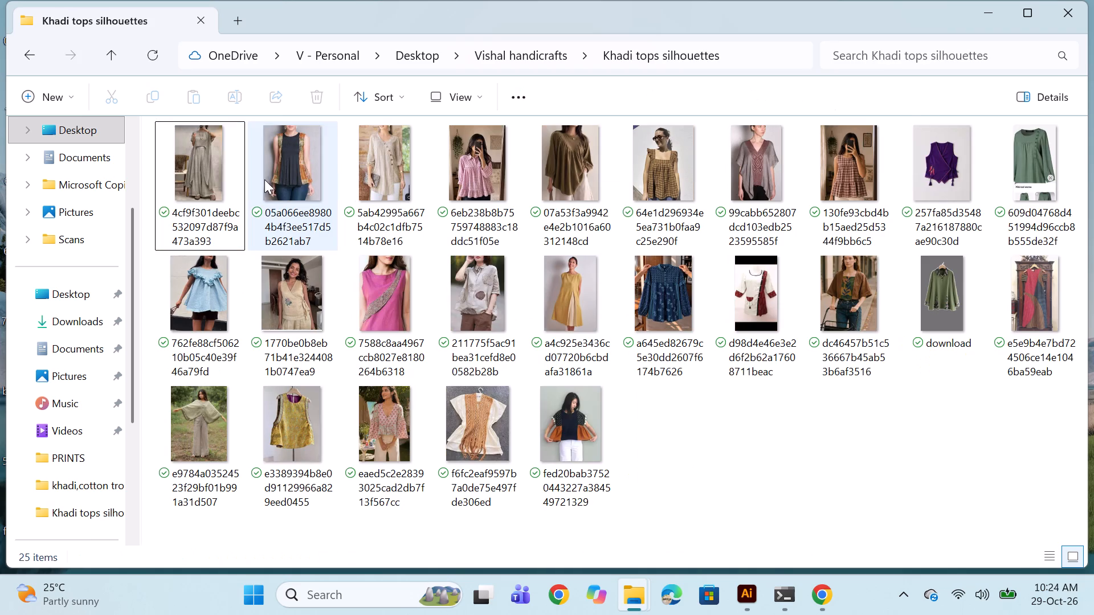
left_click(213, 187)
key("Delete")
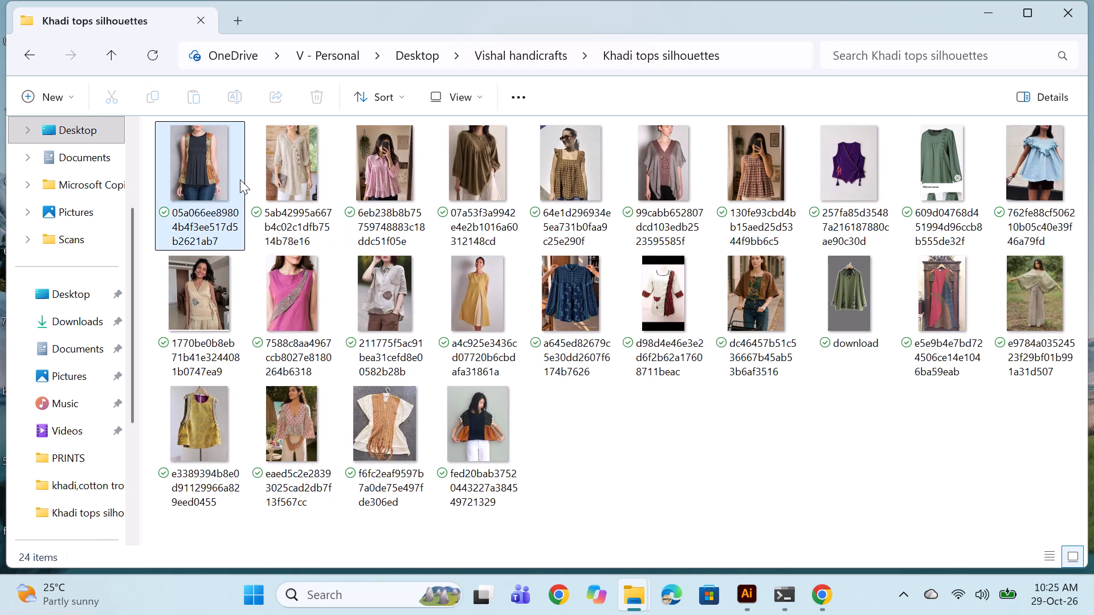
key("Delete")
left_click(214, 179)
key("Delete")
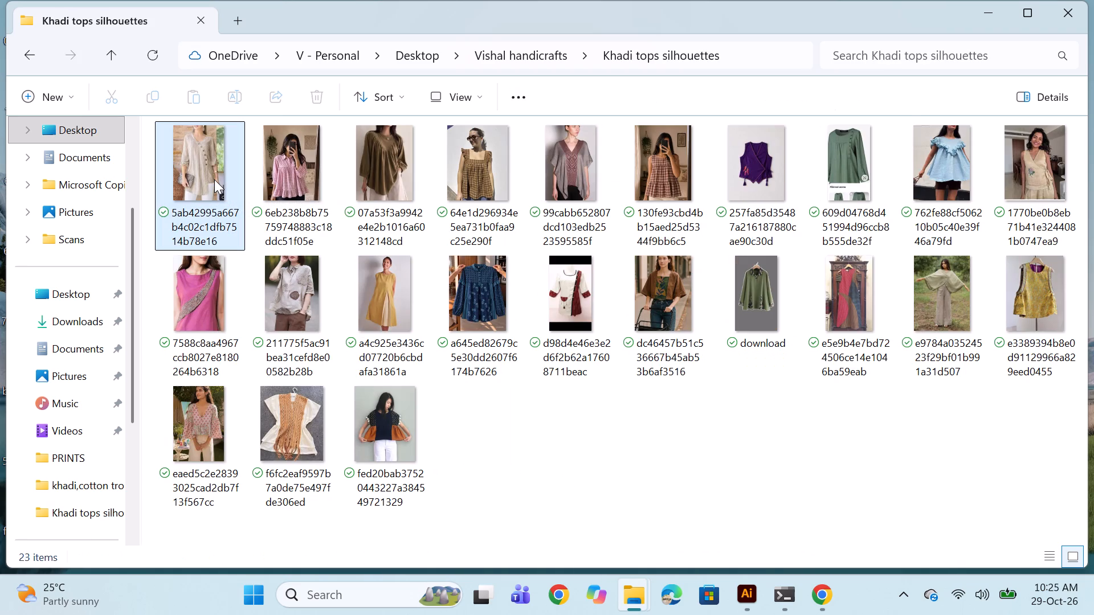
left_click(214, 179)
key("Delete")
Delete the grey kaftan, purple vest, long green top, cream wrap top, pale motif shirt and magenta sleeveless top photos.
left_click(270, 173)
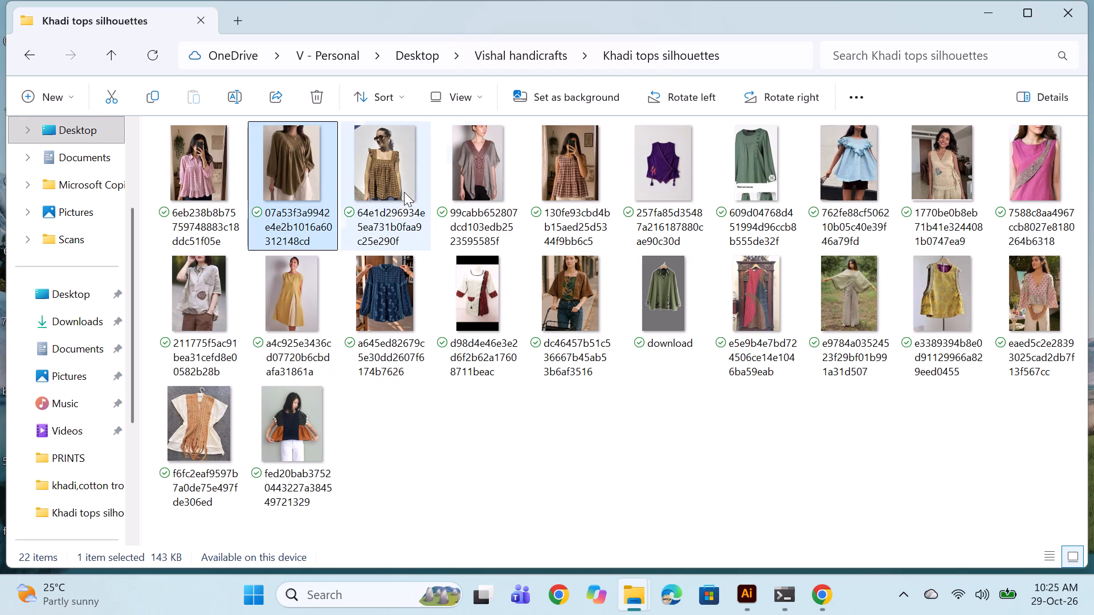
left_click(452, 175)
left_click(473, 171)
key("Delete")
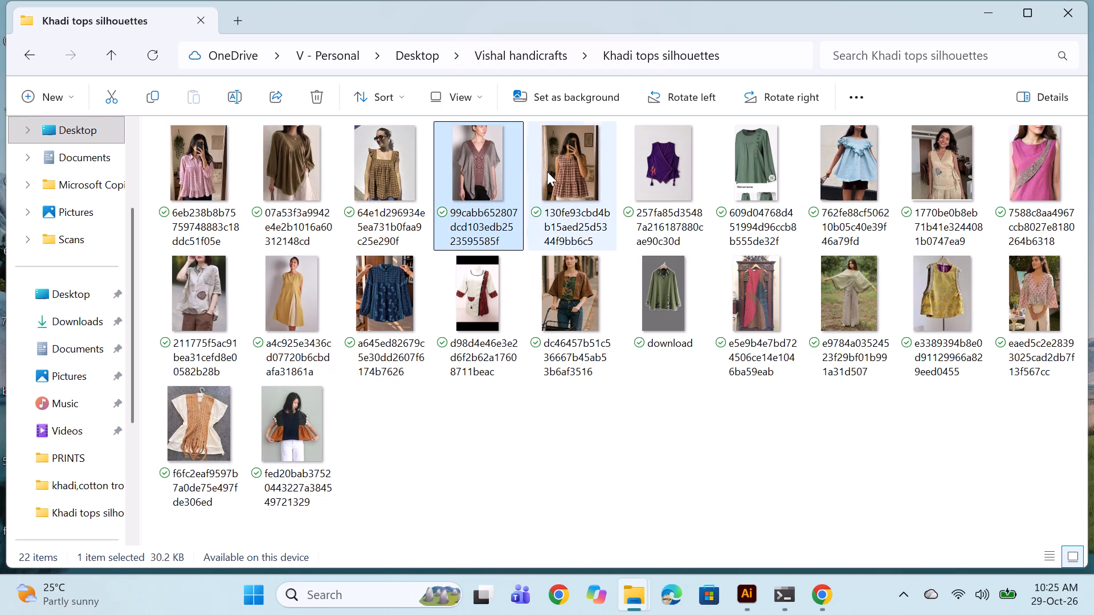
left_click(560, 169)
key("Delete")
left_click(599, 173)
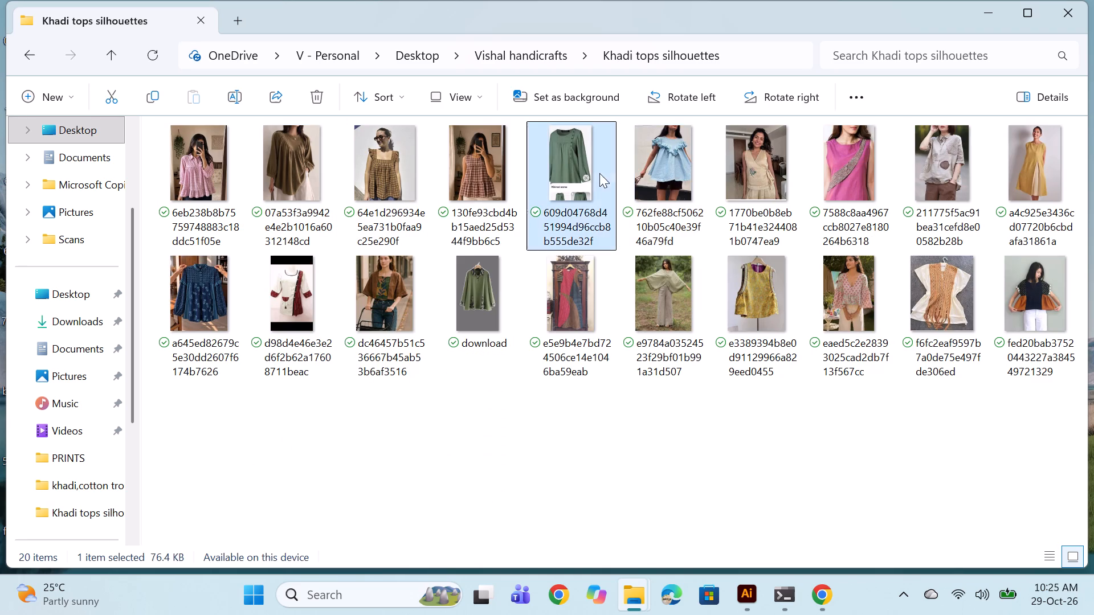
key("Delete")
left_click(679, 166)
key("Delete")
left_click(736, 172)
key("Delete")
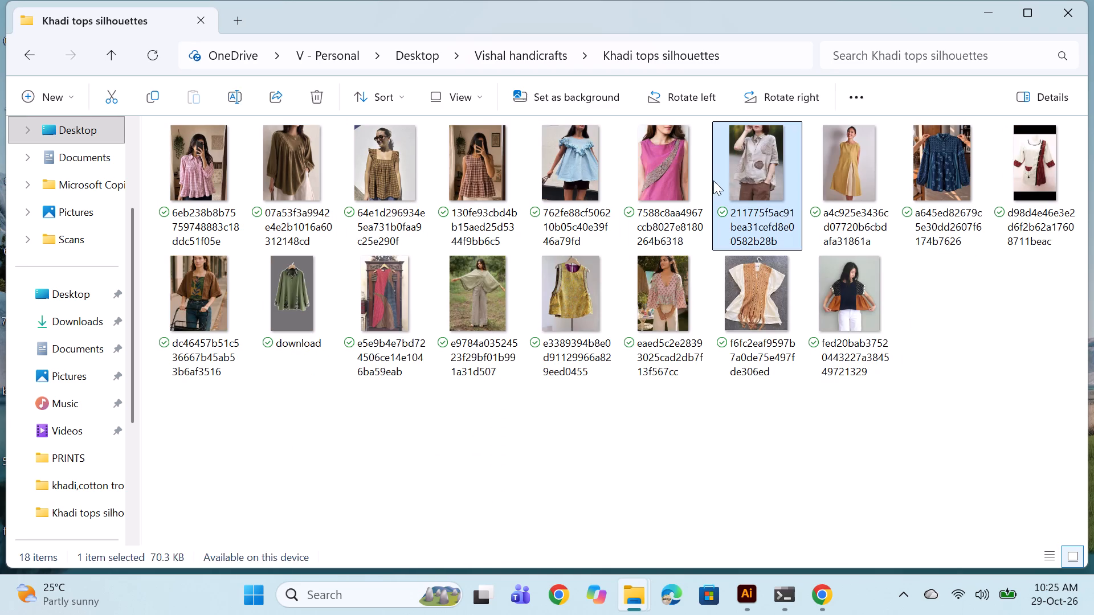
left_click(679, 166)
key("Delete")
Delete the yellow tunic, navy shirt, white top with scarf, brown top, green download and red panelled tunic photos.
left_click(674, 181)
key("Delete")
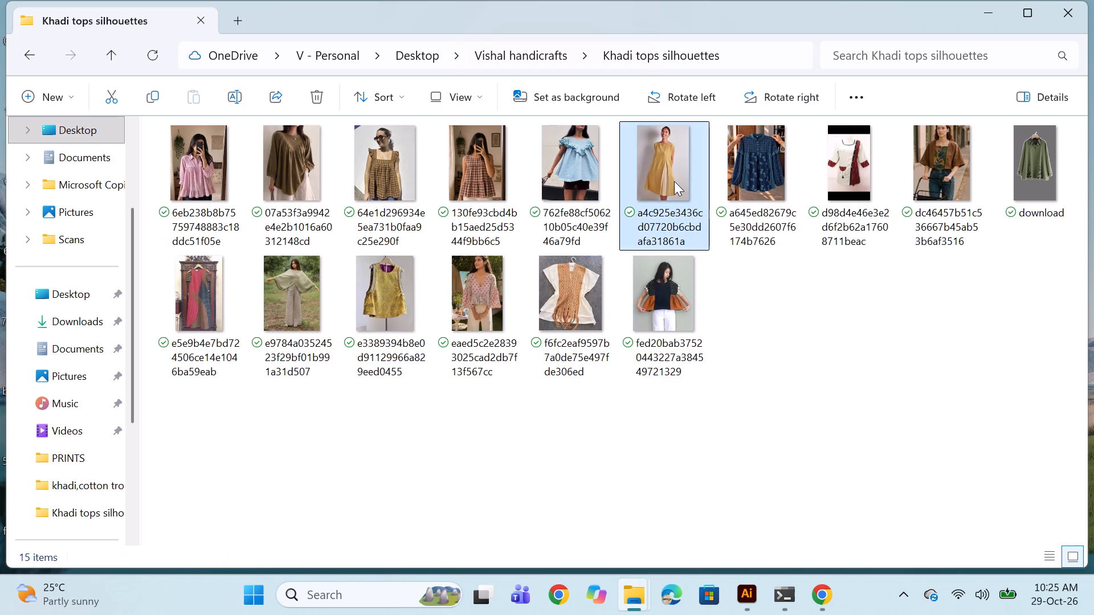
key("Delete")
key("Delete")
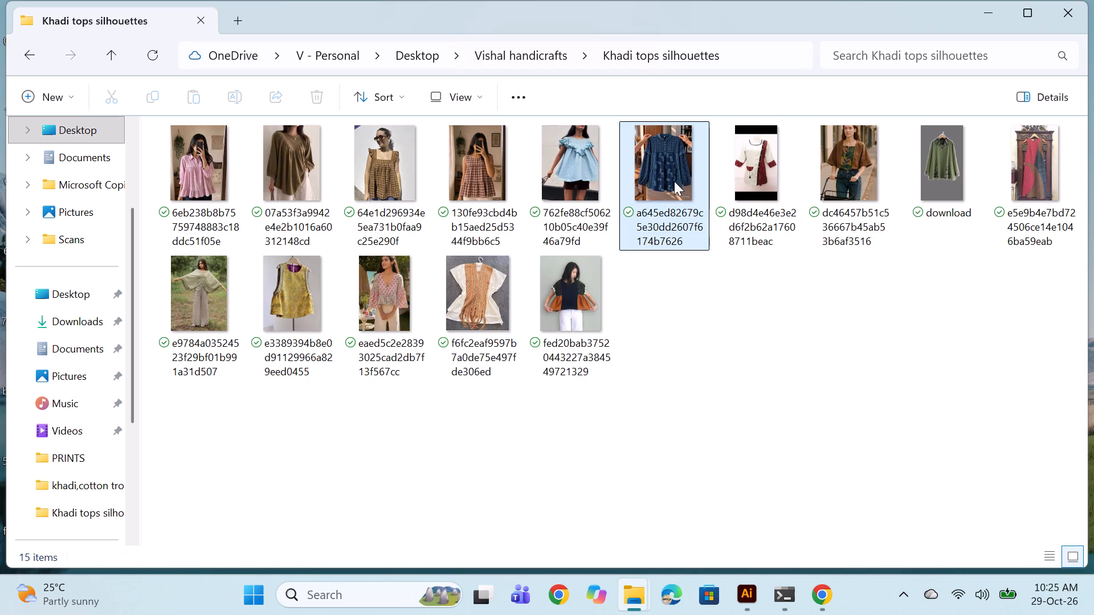
left_click(674, 181)
key("Delete")
left_click(675, 184)
key("Delete")
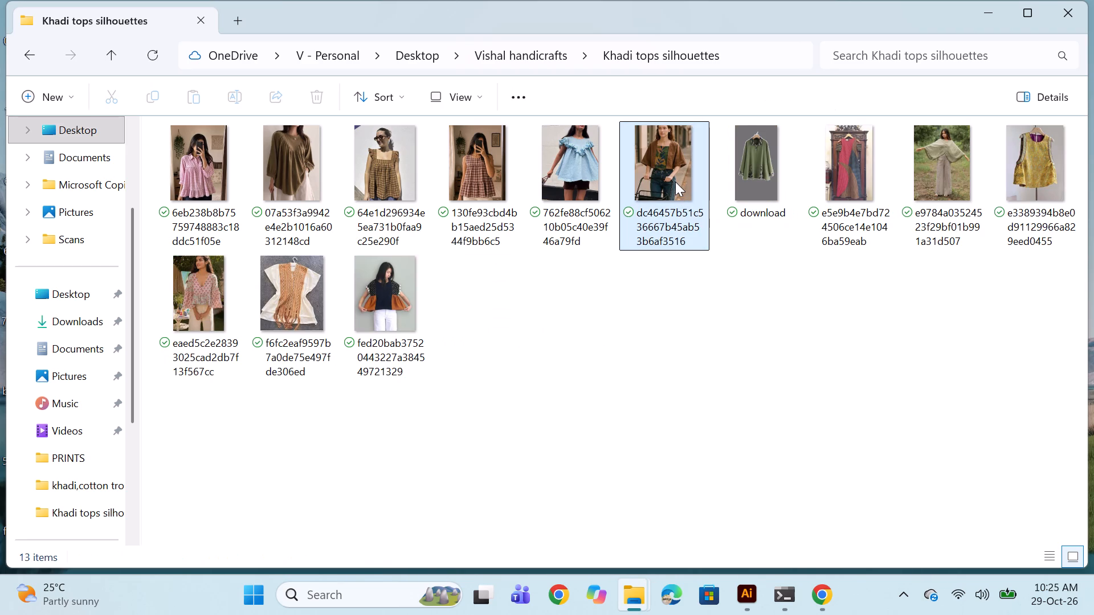
left_click(675, 182)
key("Delete")
left_click(667, 178)
key("Delete")
left_click(670, 183)
key("Delete")
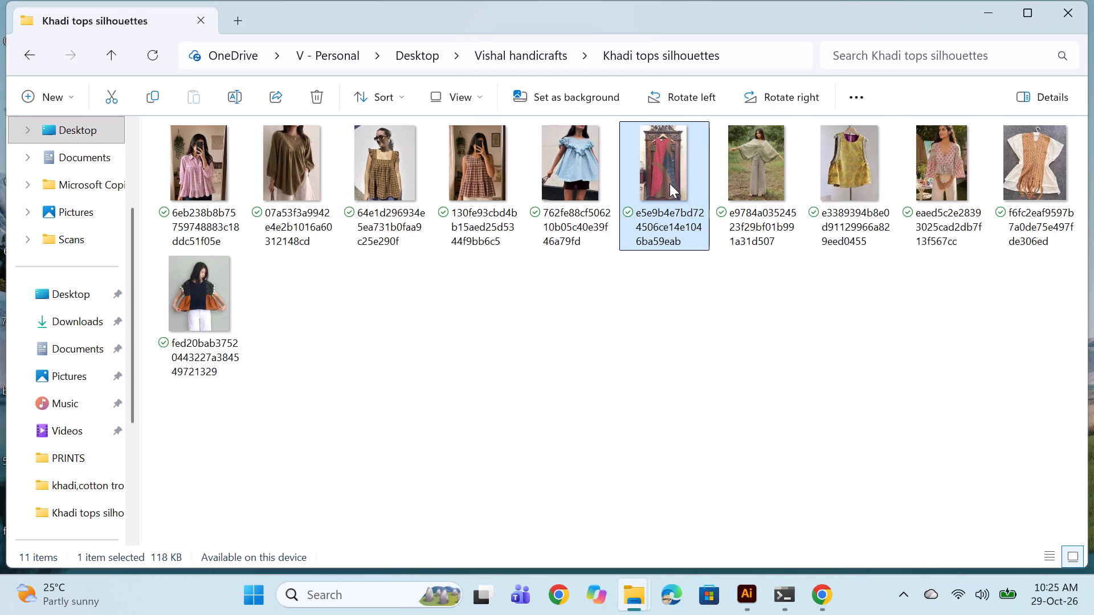
Delete the remaining photos after the blue ruffled top: pale green outfit, gold vest, patterned blouse, white-and-orange top and black top.
left_click(670, 183)
key("Delete")
left_click(670, 183)
key("Delete")
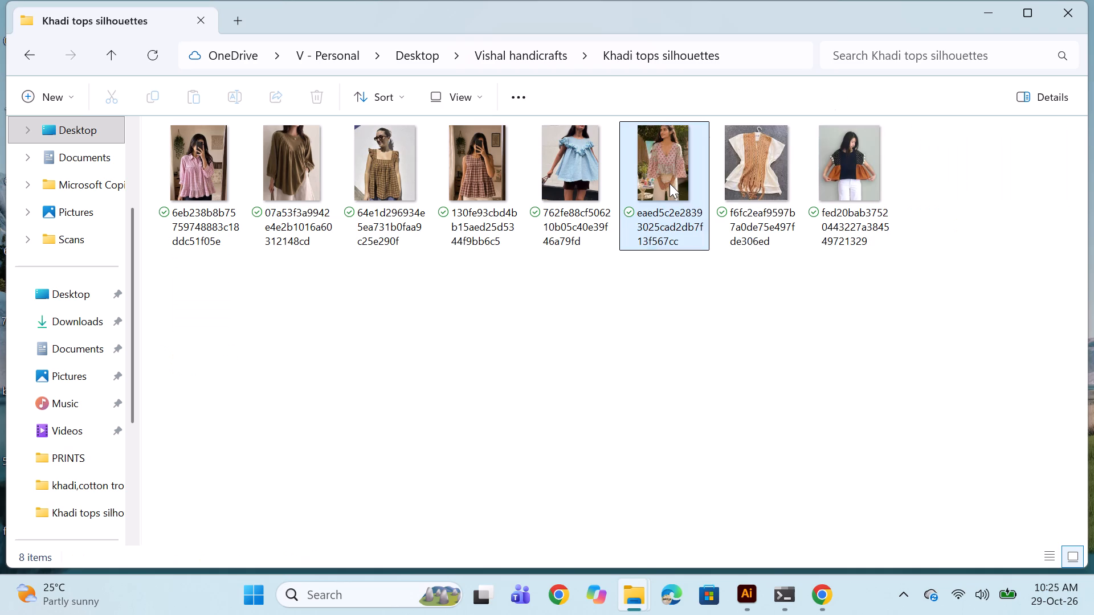
left_click(670, 183)
key("Delete")
left_click(670, 183)
key("Delete")
left_click(670, 183)
key("Delete")
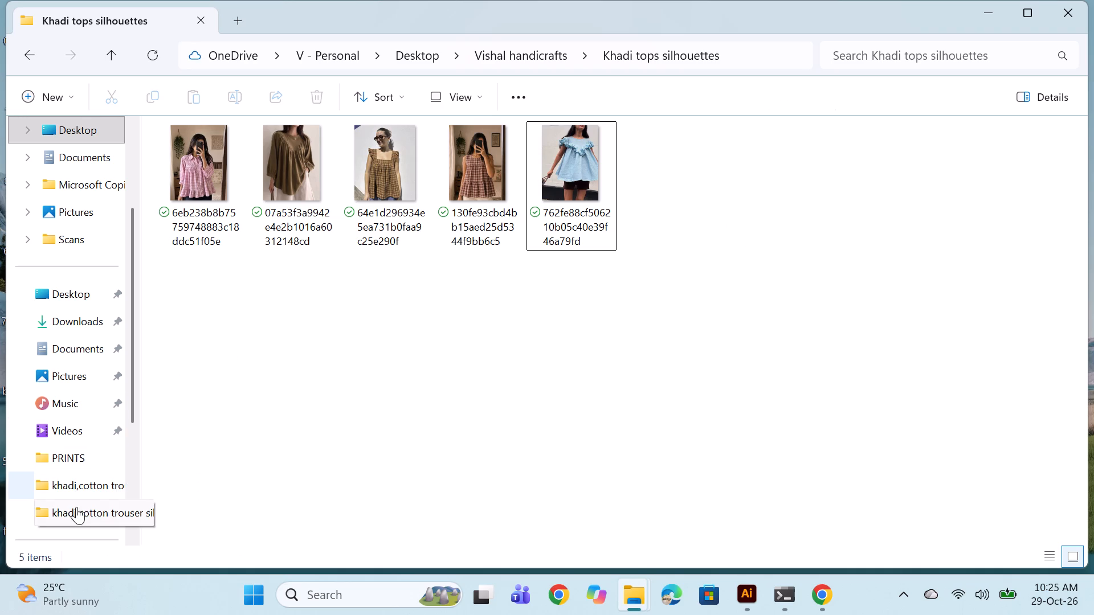
Move the t1 Illustrator file from khadi,cotton trouser silhouettes into Khadi tops silhouettes, and minimise the folder window.
double_click(76, 507)
double_click(87, 464)
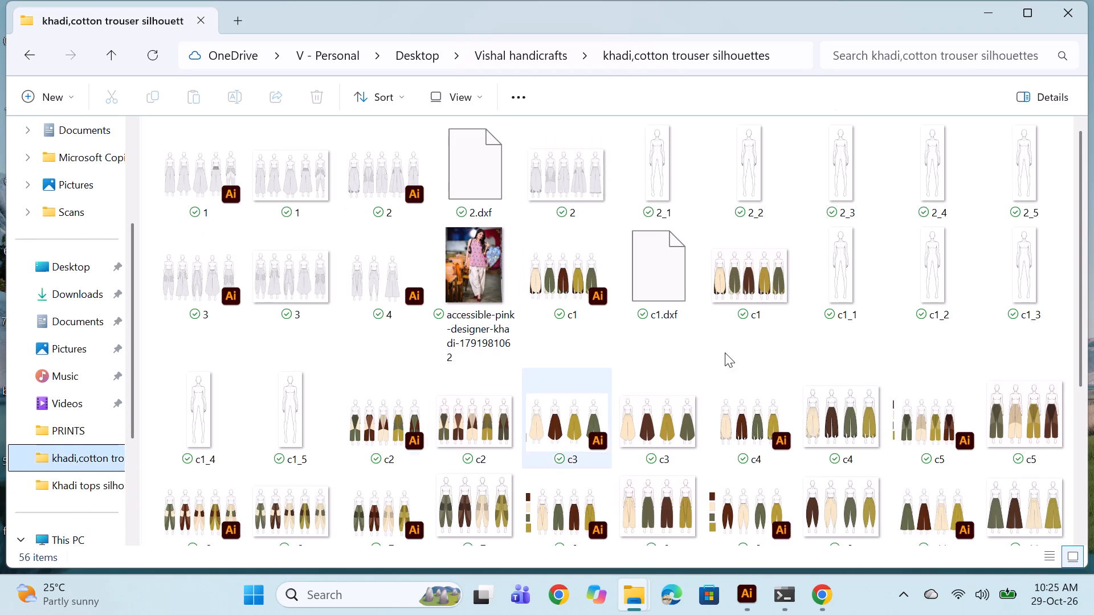
scroll(791, 346, "down", 9)
scroll(799, 382, "up", 1)
scroll(799, 383, "down", 1)
right_click(1002, 330)
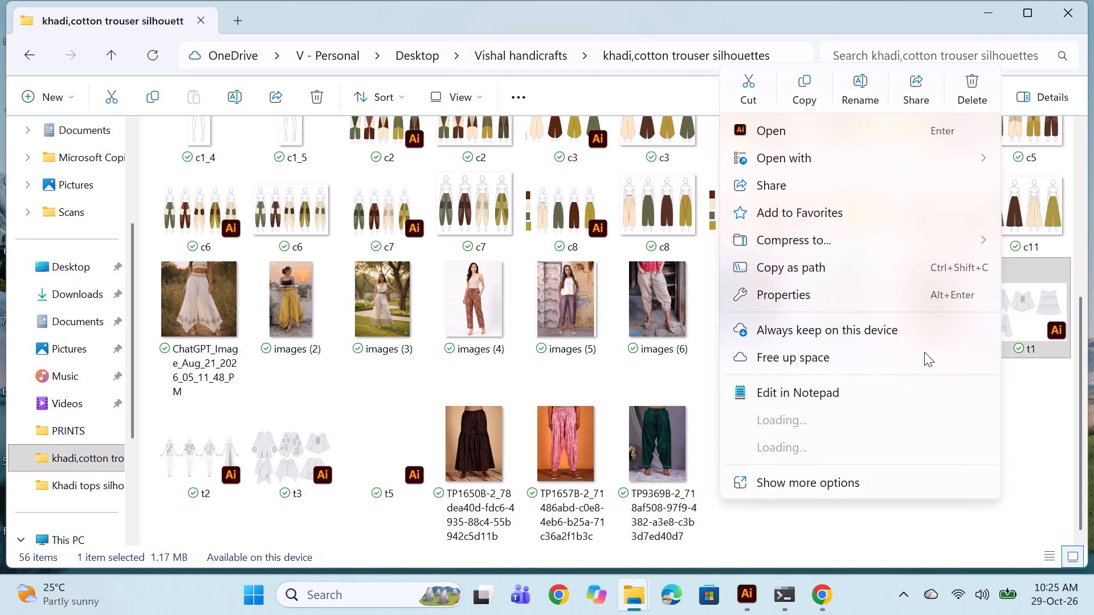
left_click(752, 93)
double_click(82, 495)
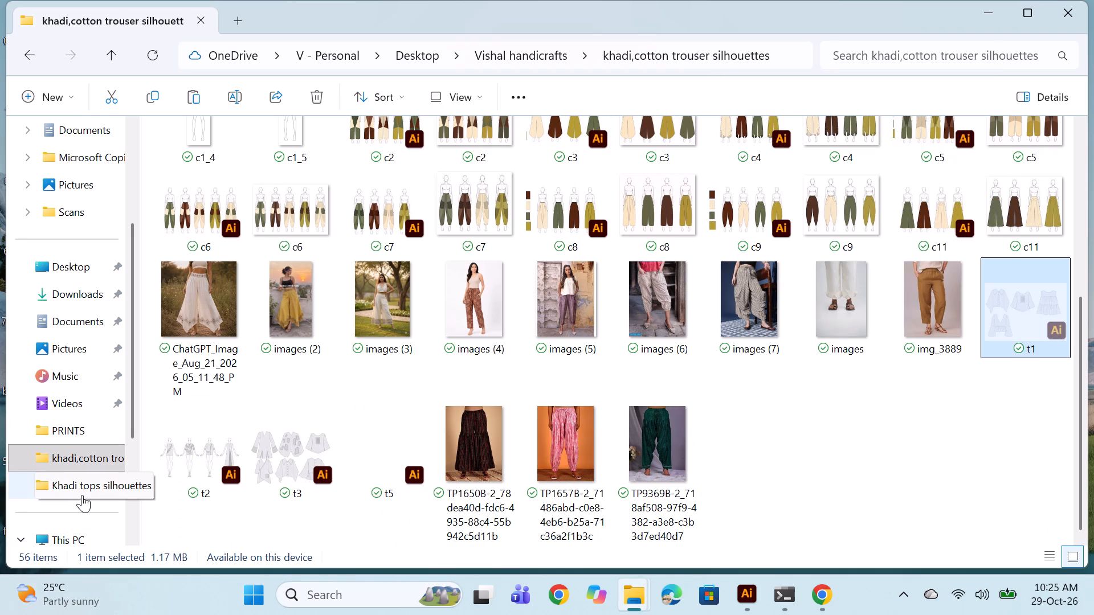
key("ctrl+v")
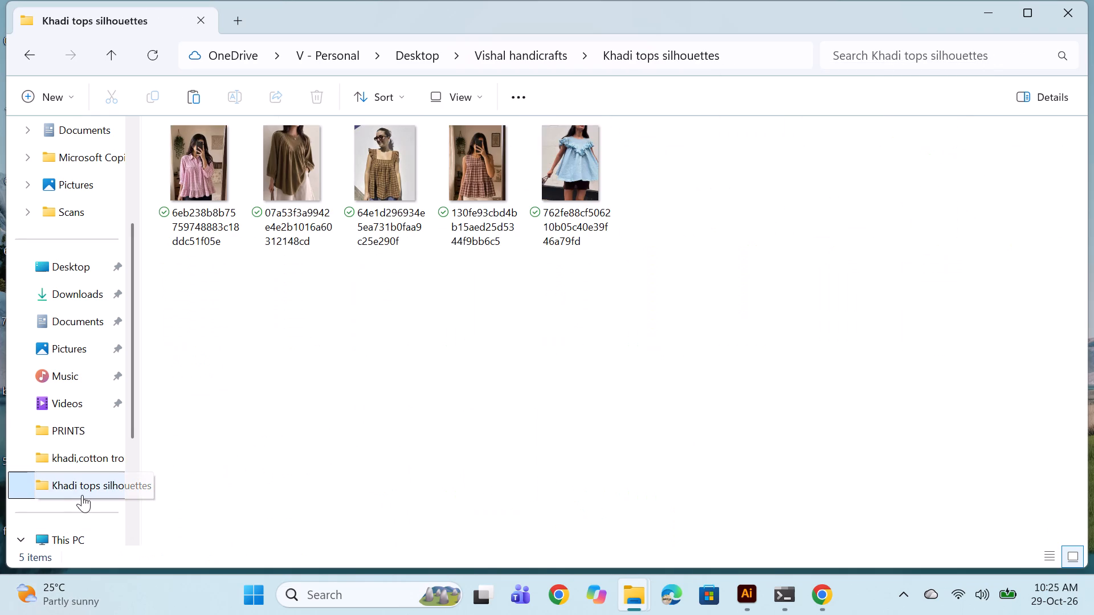
left_click(515, 402)
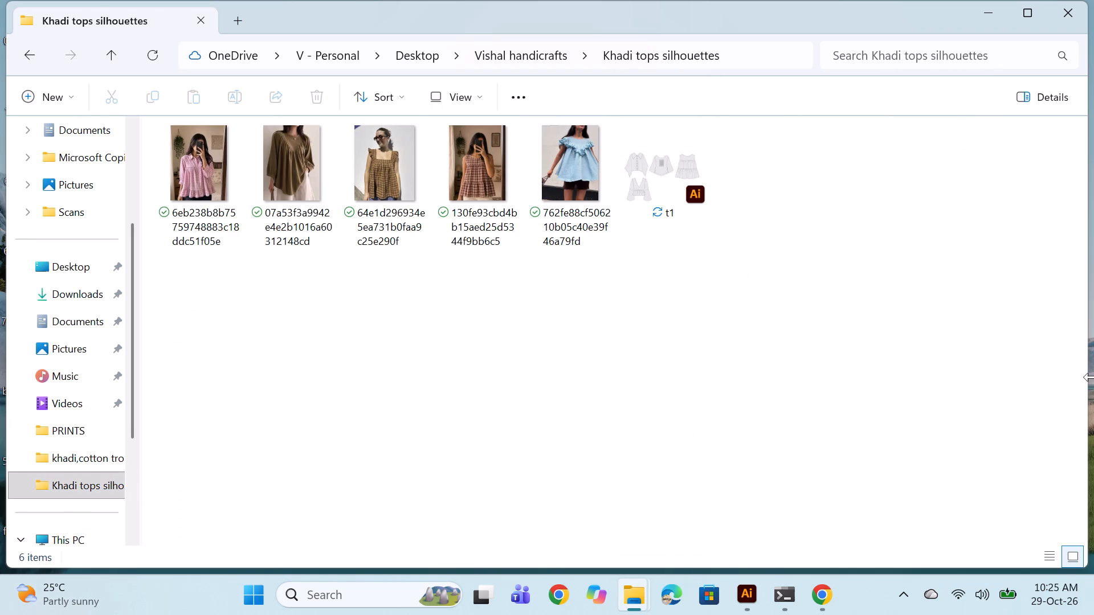
left_click(993, 9)
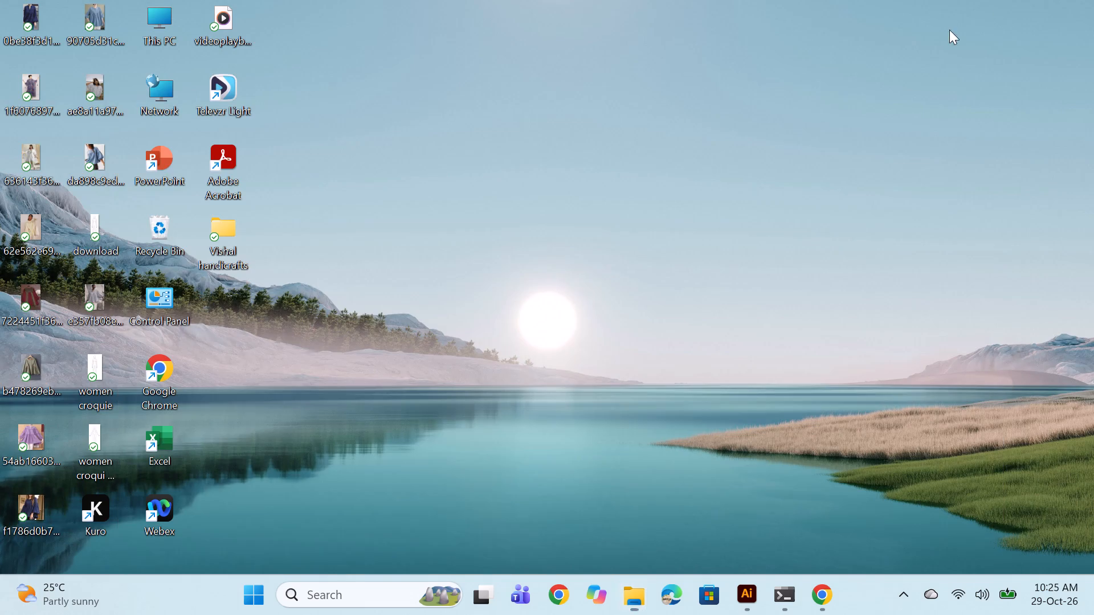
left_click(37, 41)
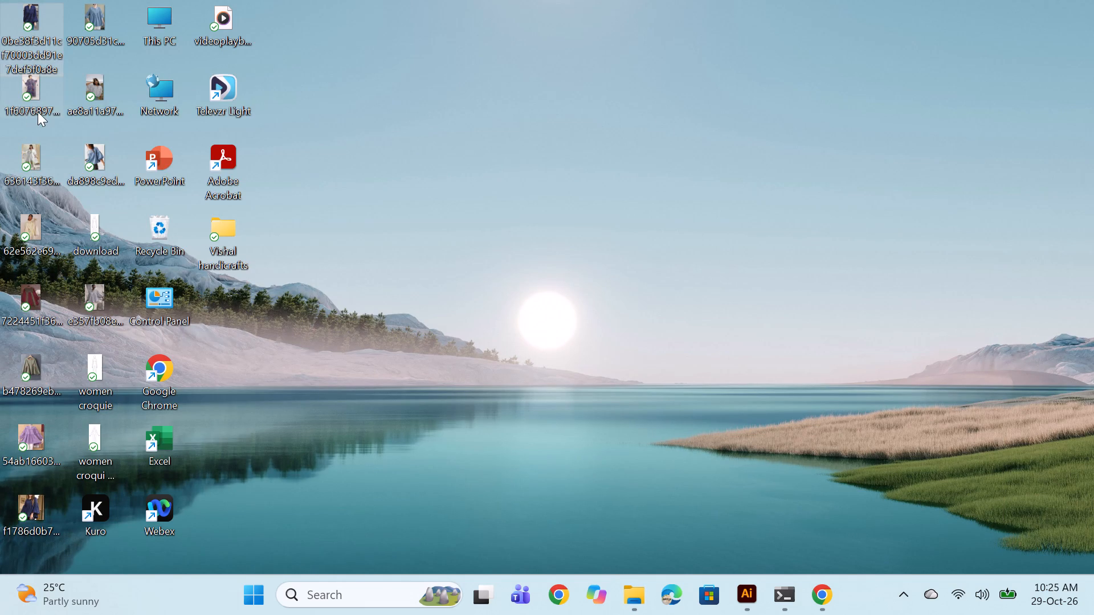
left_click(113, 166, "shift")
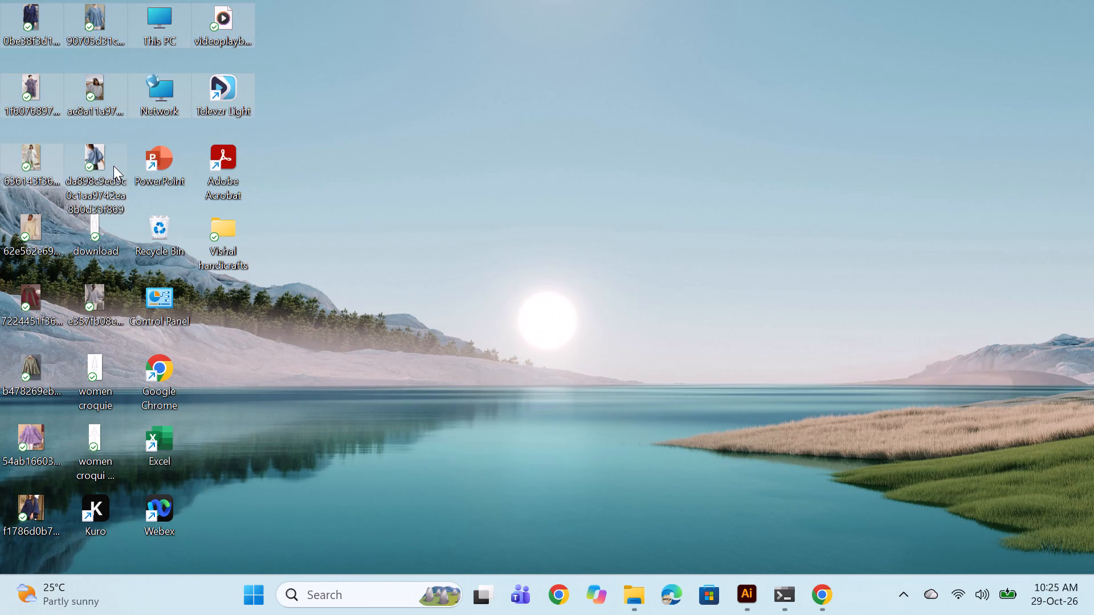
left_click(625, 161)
Select and copy the twelve garment photos in the first two desktop columns, leaving out the download and women croquie files.
left_click(26, 26)
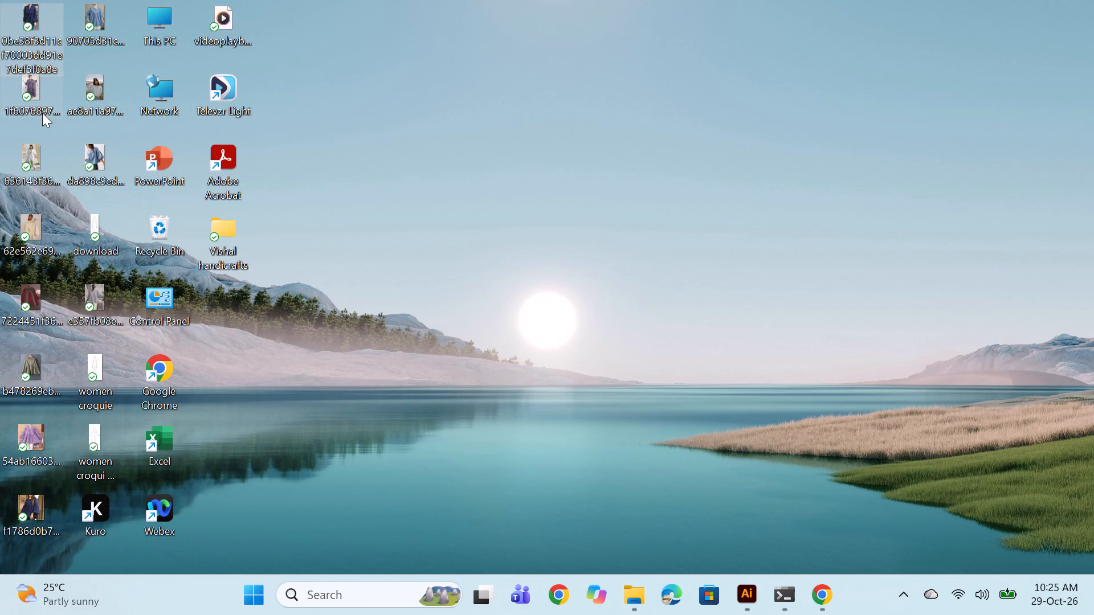
left_click(42, 113, "ctrl")
left_click(43, 185, "ctrl")
left_click(39, 243, "ctrl")
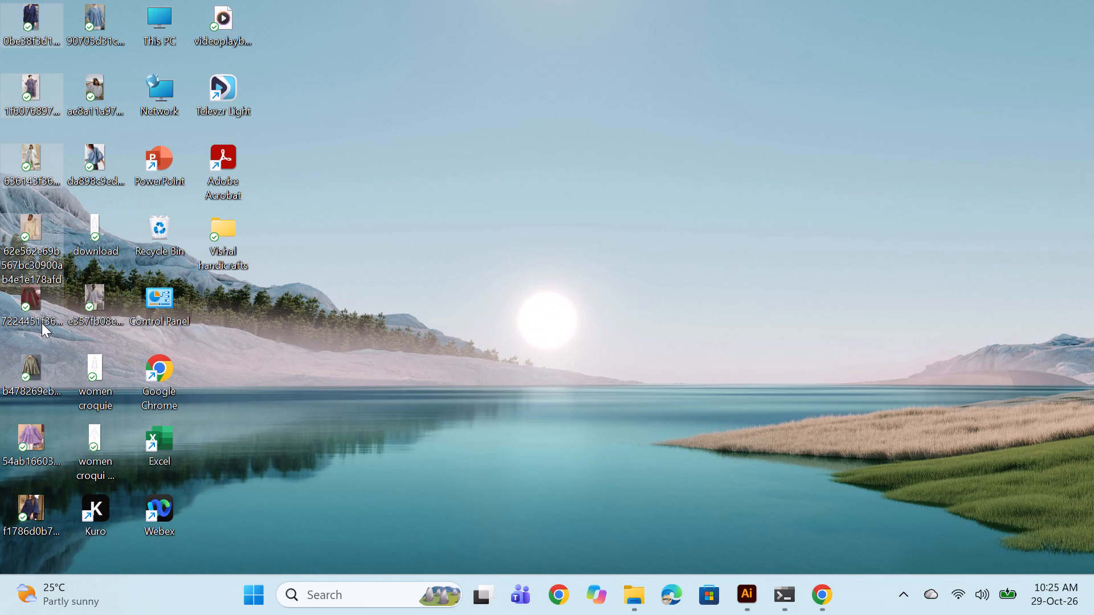
left_click(42, 322, "ctrl")
left_click(46, 386, "ctrl")
left_click(44, 441, "ctrl")
left_click(35, 516, "ctrl")
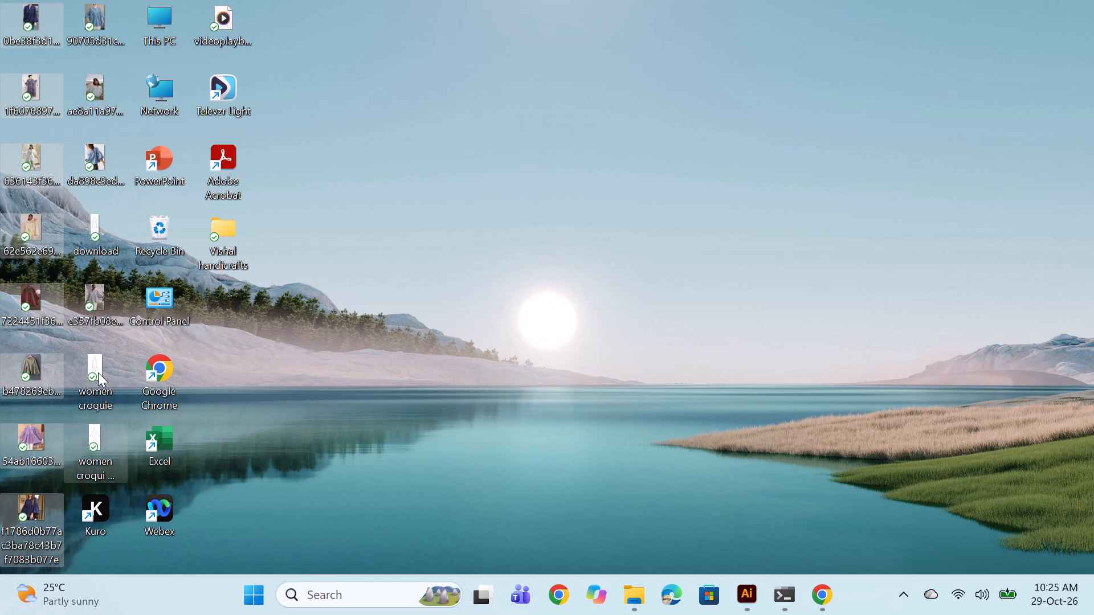
left_click(96, 42, "ctrl")
left_click(111, 104, "ctrl")
left_click(104, 184, "ctrl")
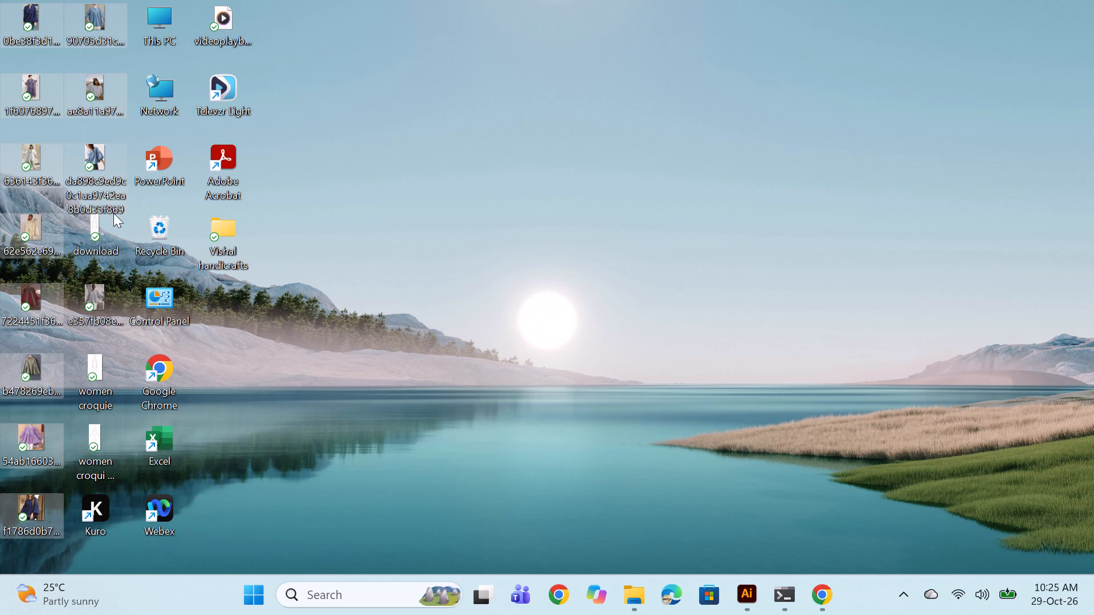
left_click(103, 304, "ctrl")
key("ctrl+c")
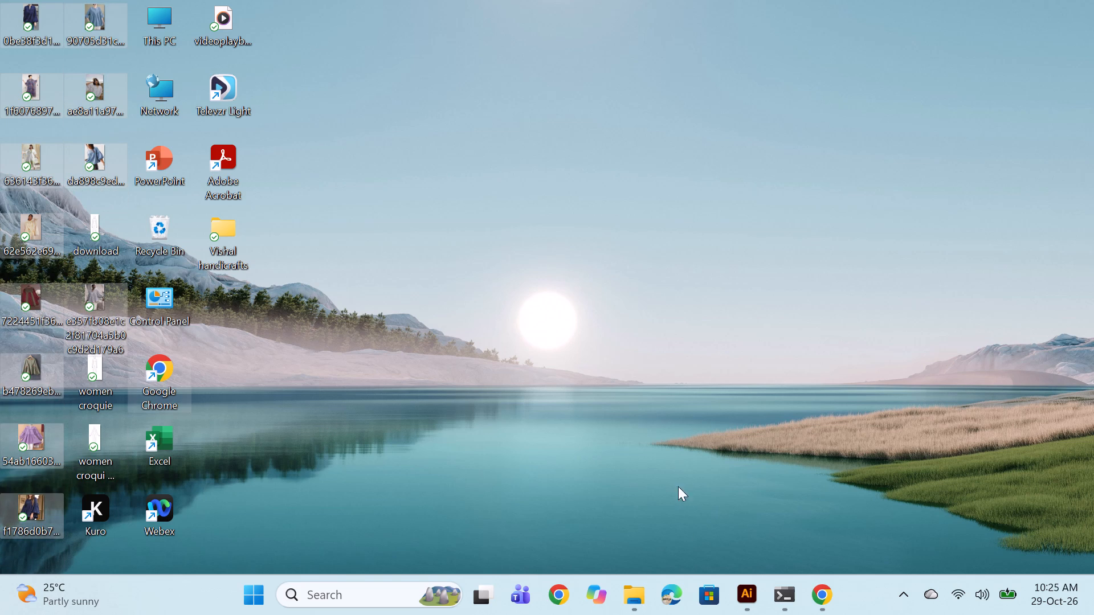
Paste the copied garment photos into the Khadi tops silhouettes folder and minimise the folder window.
left_click(646, 591)
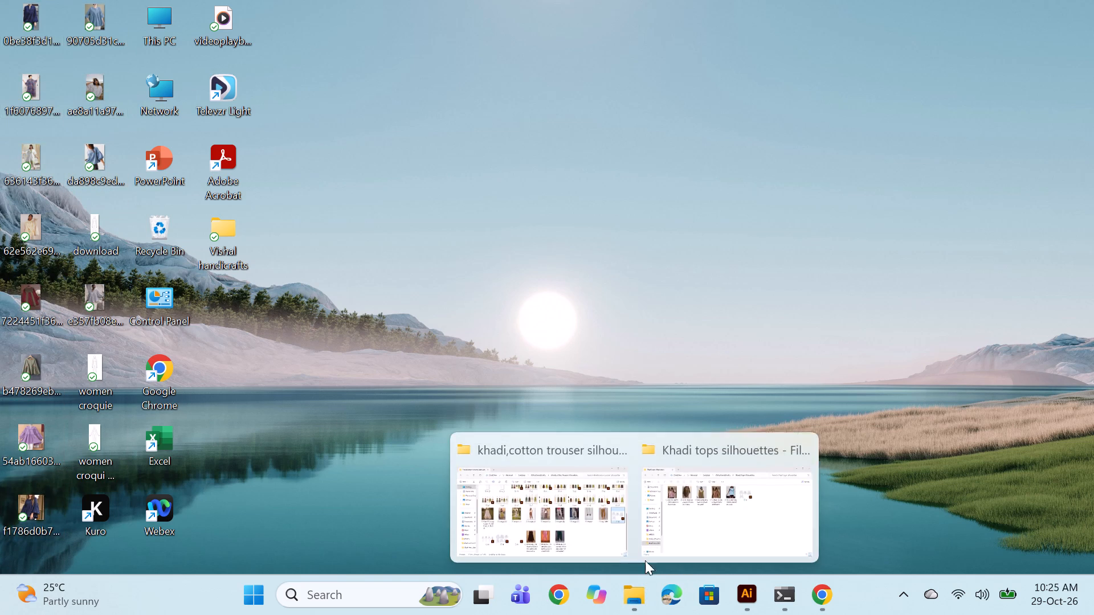
left_click(668, 534)
key("ctrl+v")
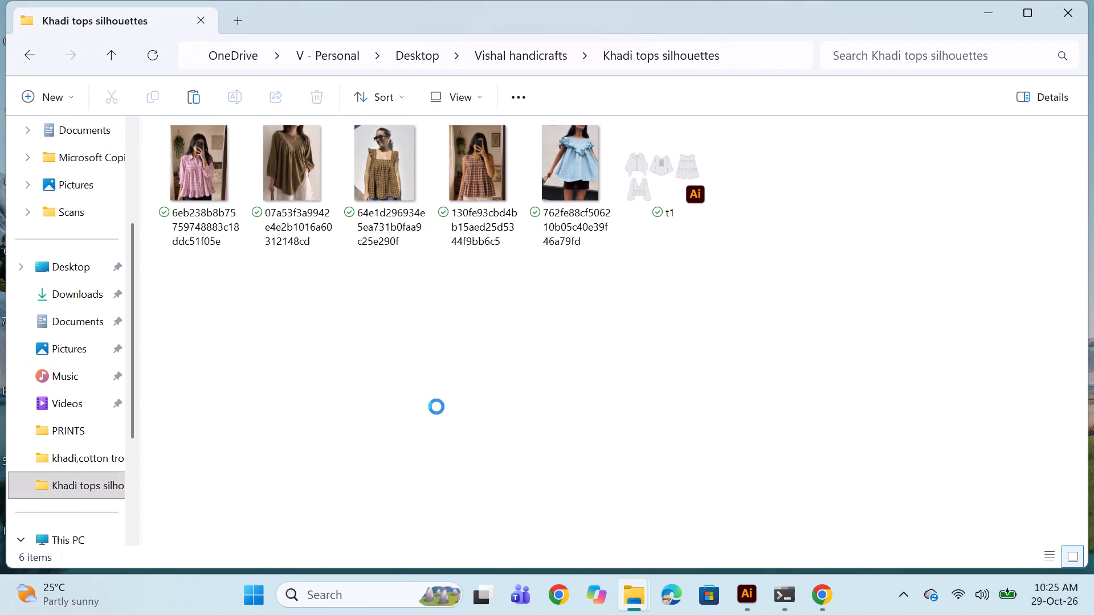
left_click(763, 468)
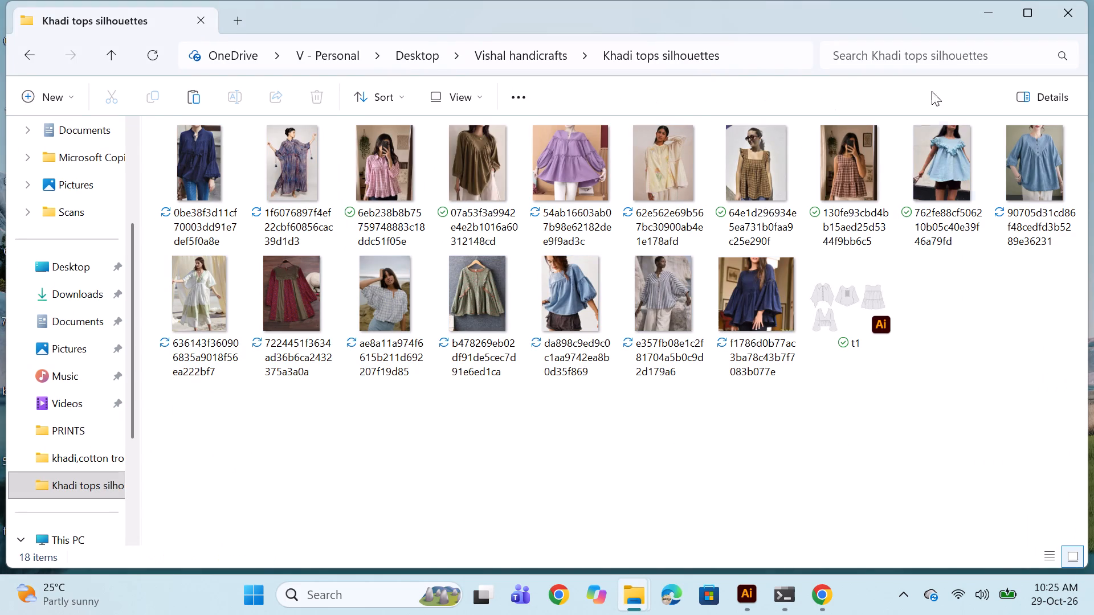
left_click(983, 16)
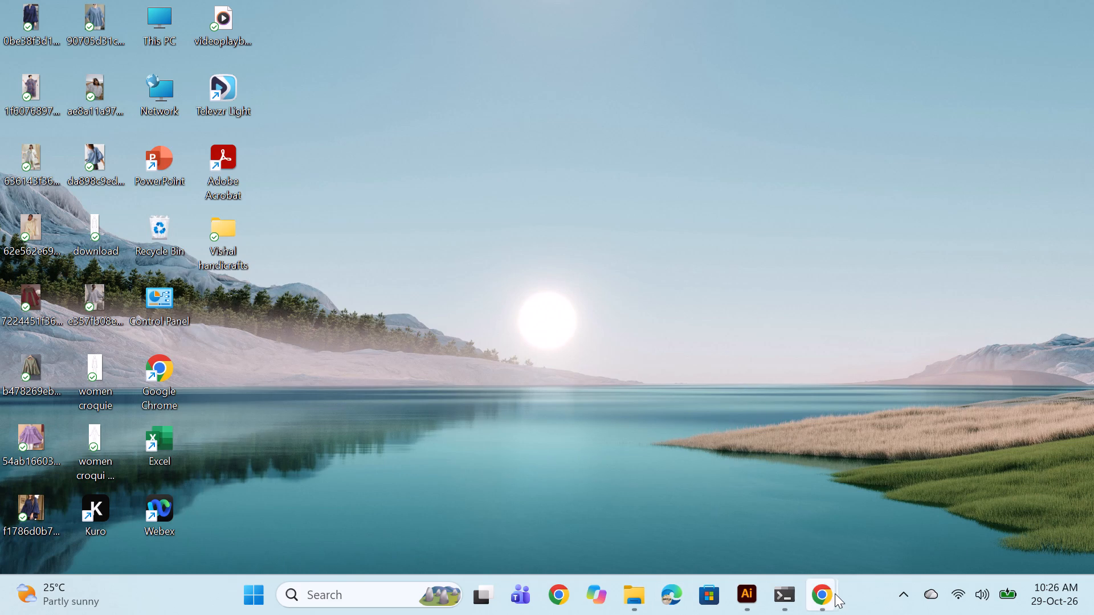
left_click(827, 592)
left_click(768, 522)
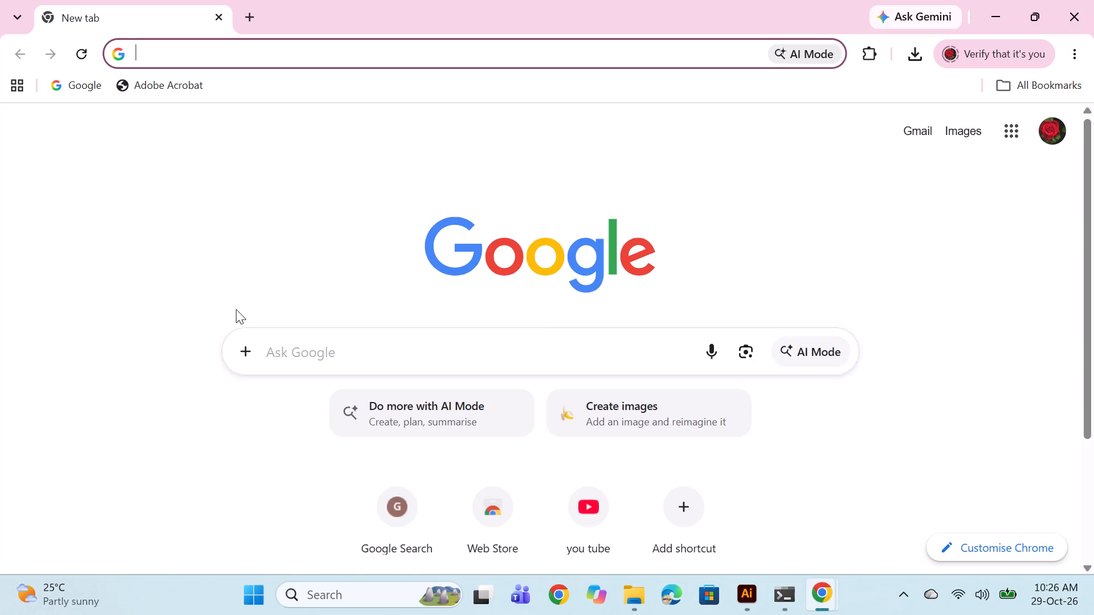
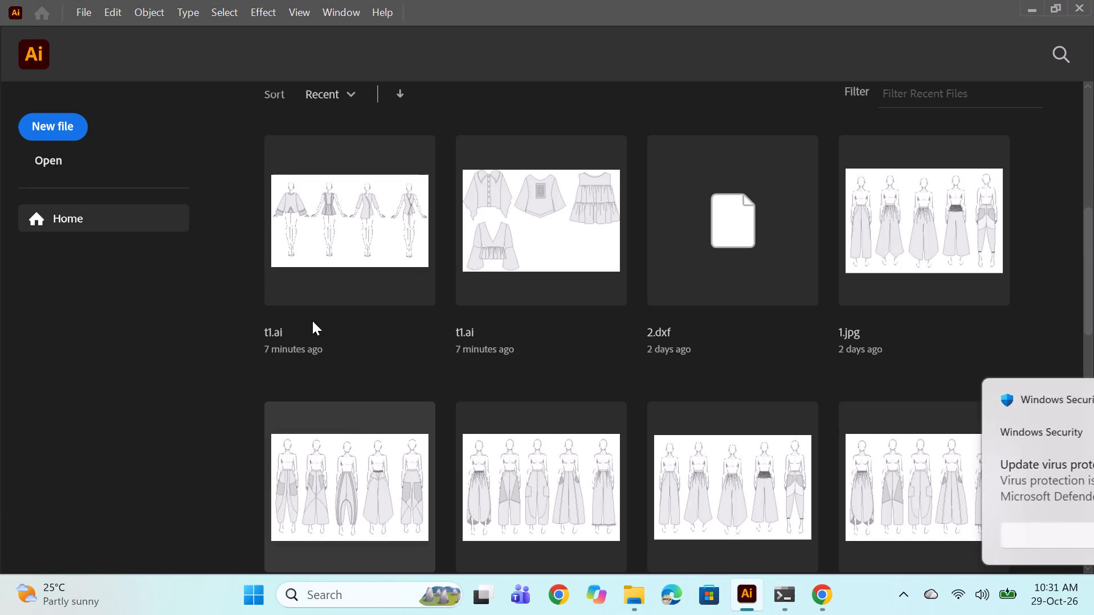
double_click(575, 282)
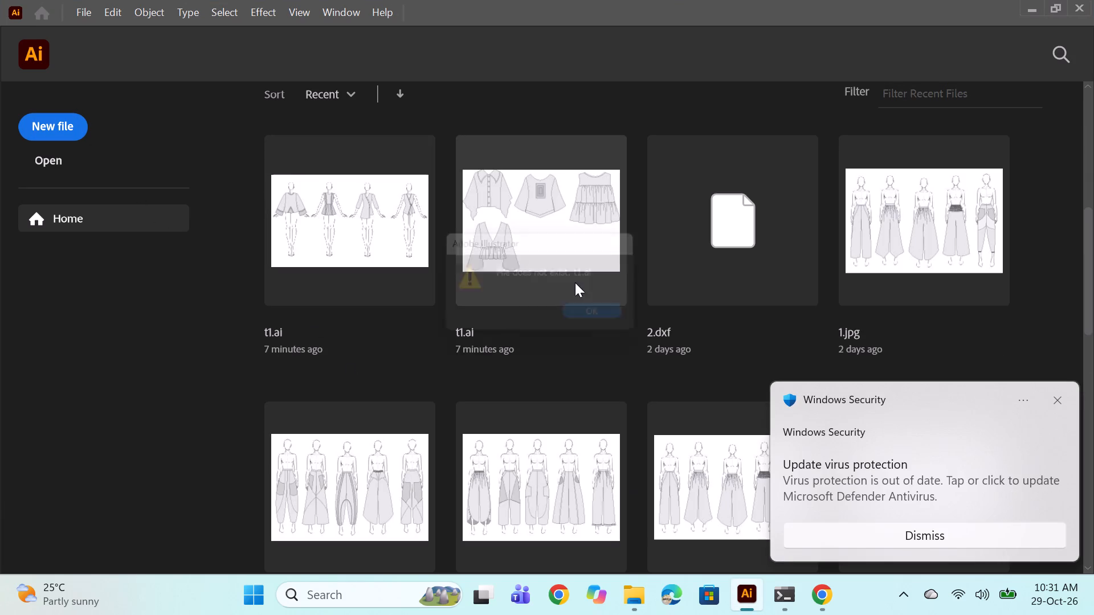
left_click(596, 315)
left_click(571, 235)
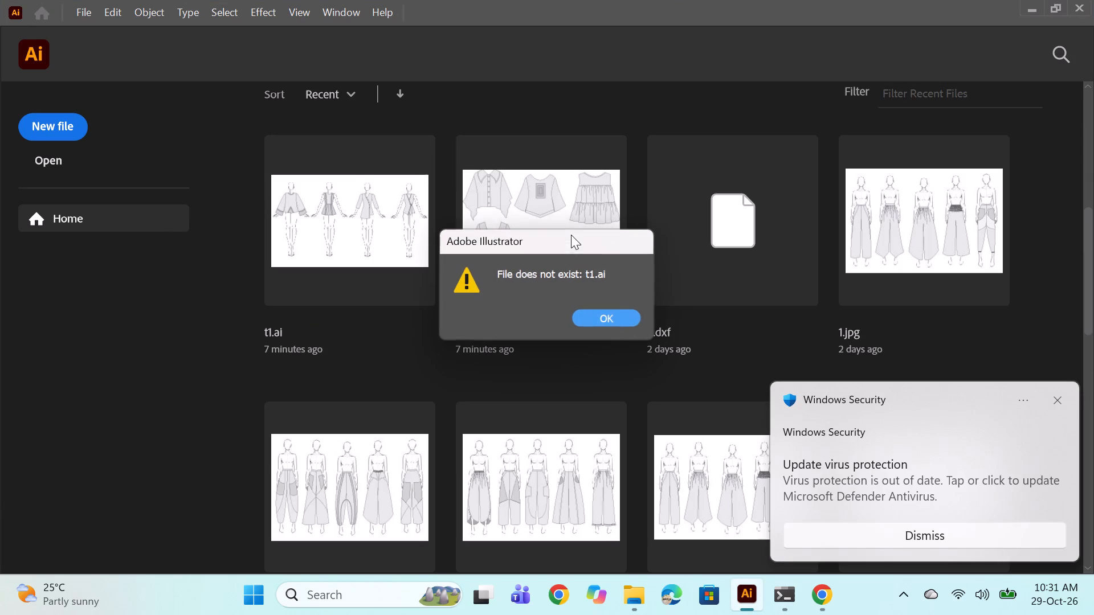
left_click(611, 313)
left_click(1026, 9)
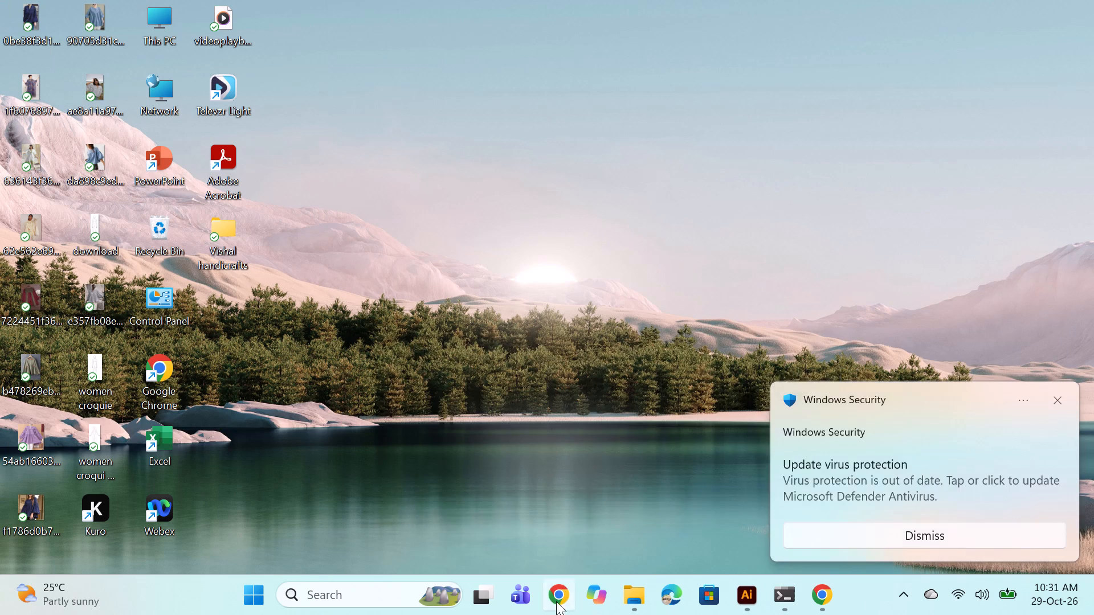
Switch to File Explorer and open the t1 Illustrator file from Desktop, Vishal handicrafts, Khadi tops silhouettes.
left_click(620, 593)
left_click(656, 546)
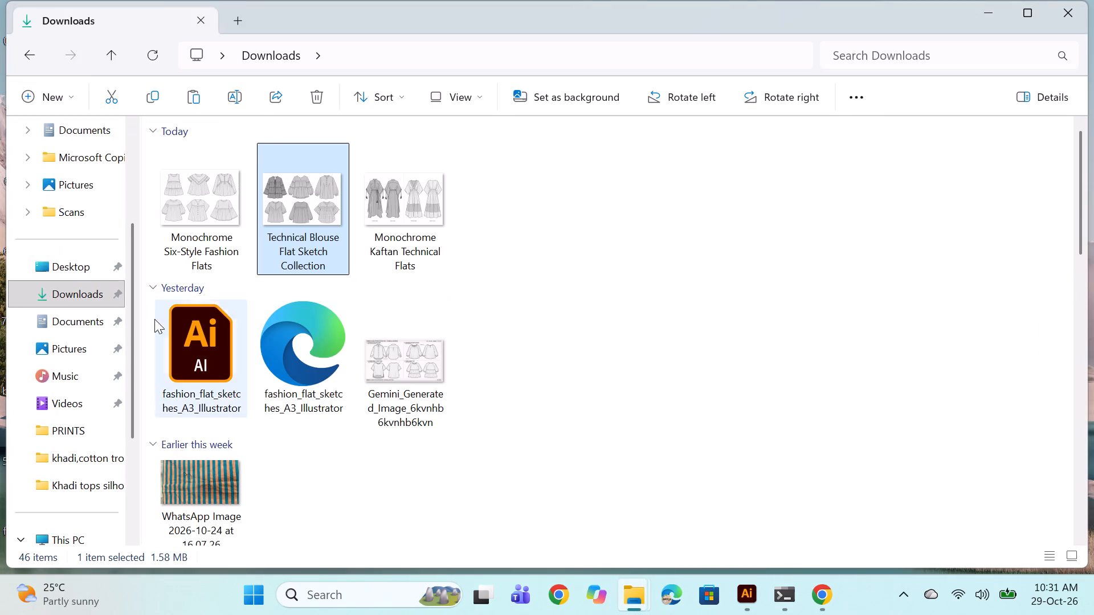
scroll(346, 317, "down", 1)
left_click(46, 261)
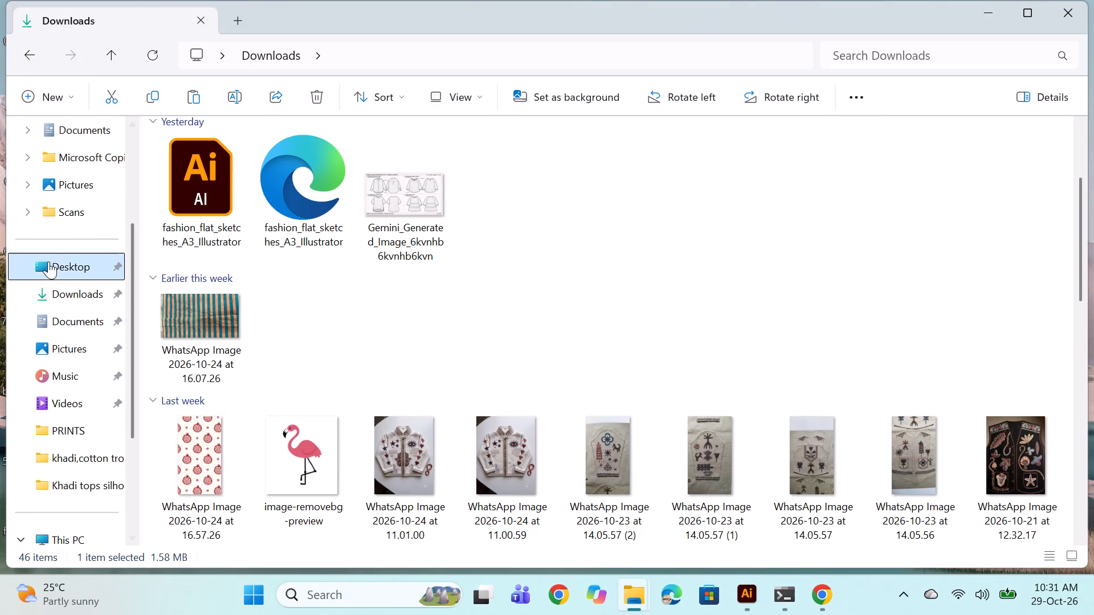
double_click(244, 147)
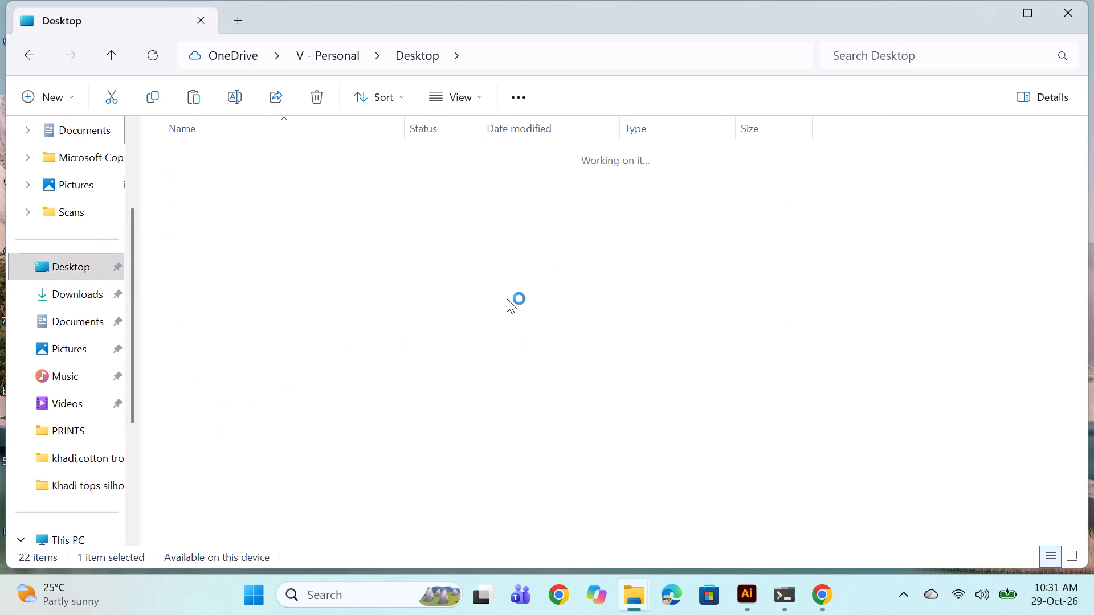
double_click(211, 265)
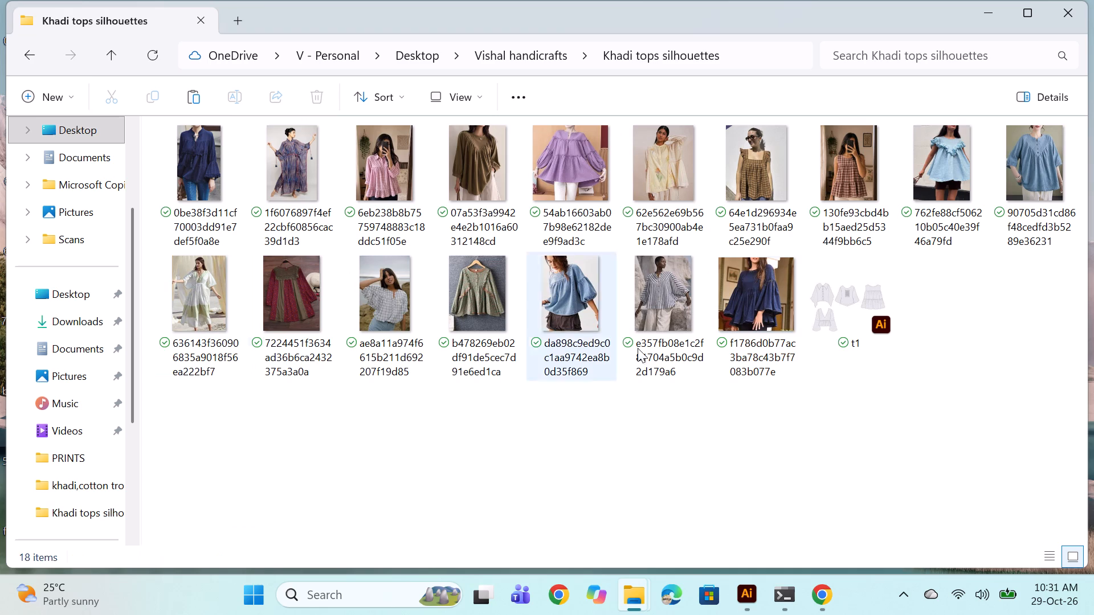
double_click(832, 328)
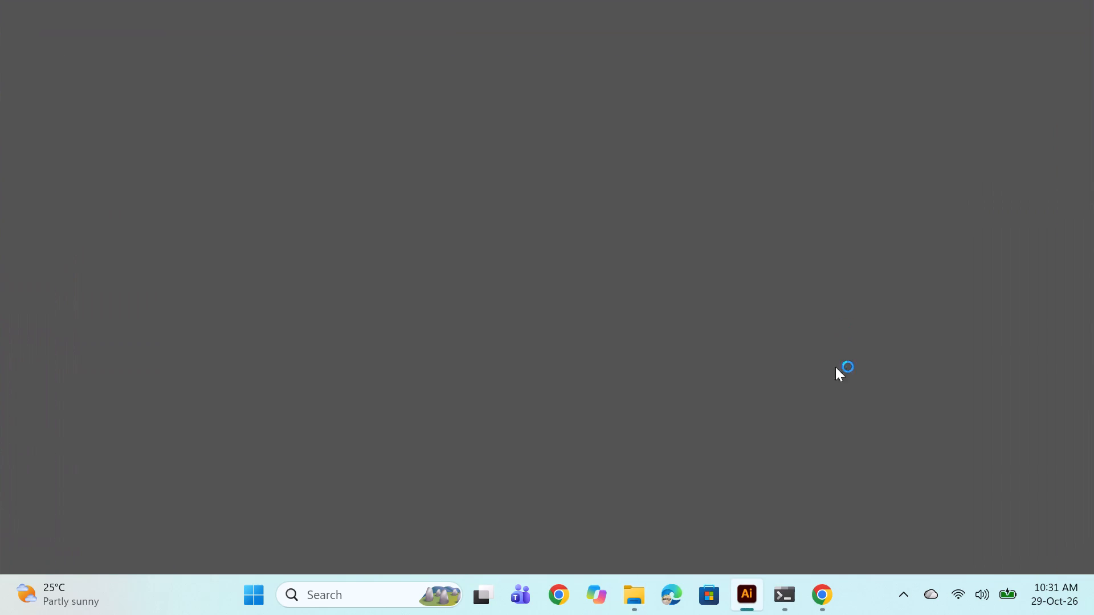
Save the t1 flat-sketch document.
left_click(521, 400)
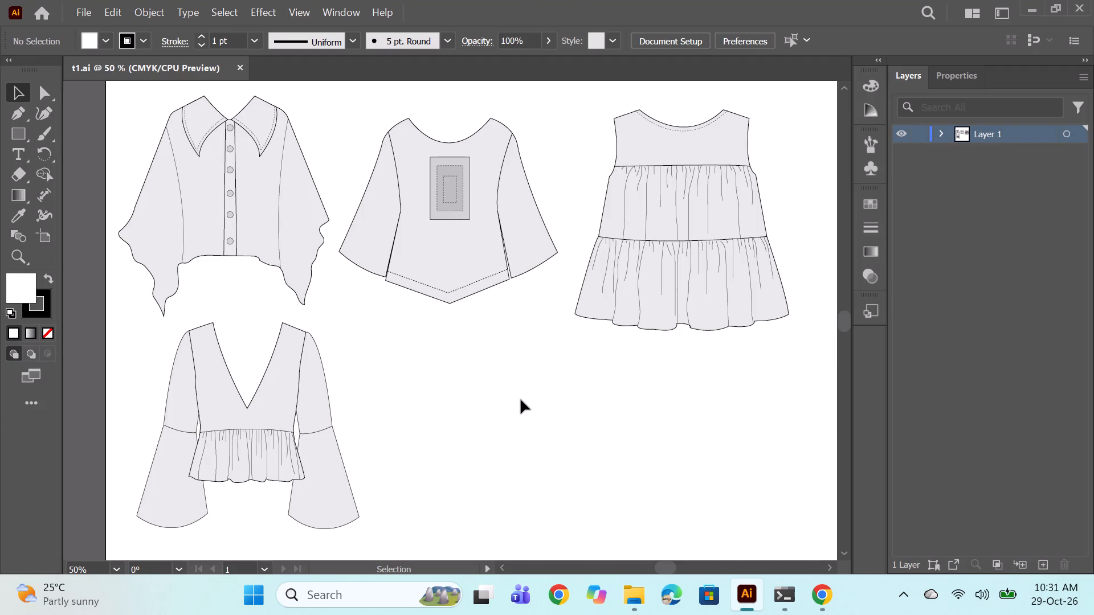
scroll(424, 363, "up", 2)
scroll(426, 361, "down", 2)
scroll(452, 310, "down", 1)
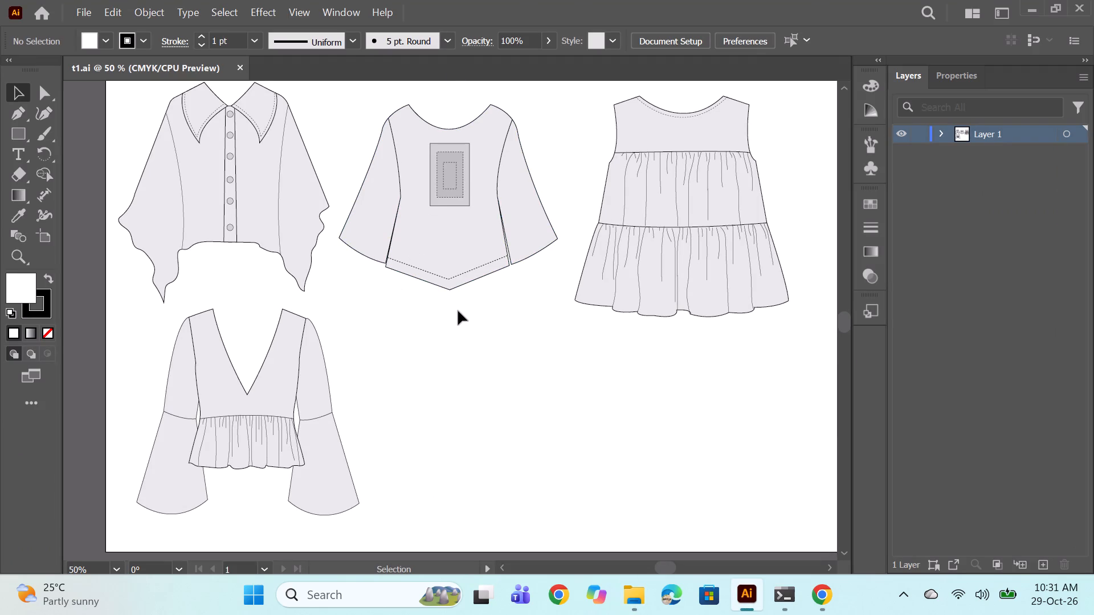
scroll(458, 311, "up", 1)
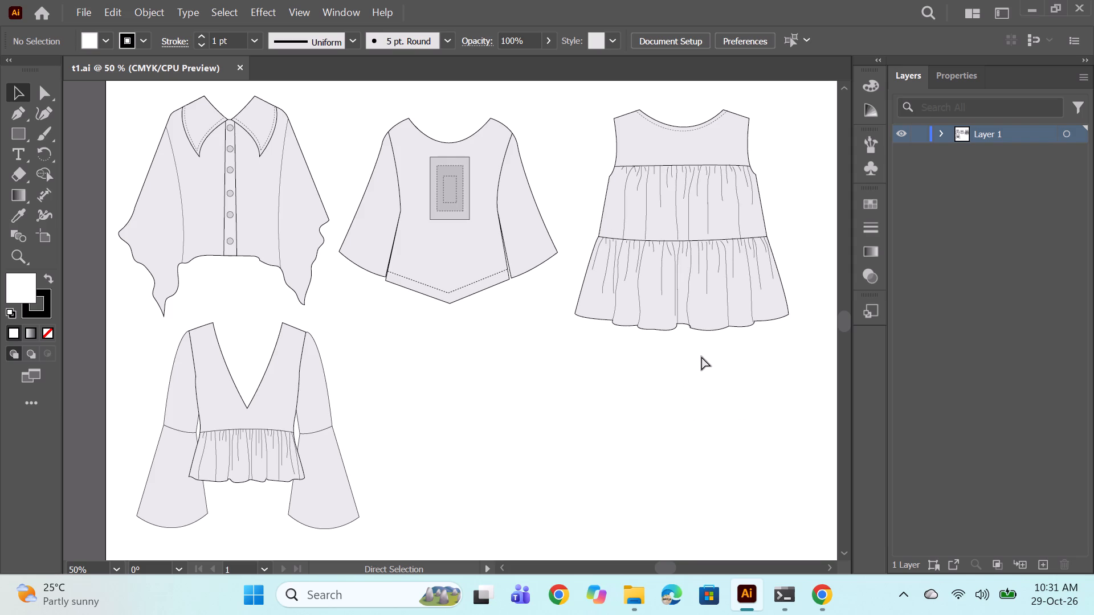
key("ctrl+s")
key("ctrl+s")
key("ctrl+s")
key("ctrl+s")
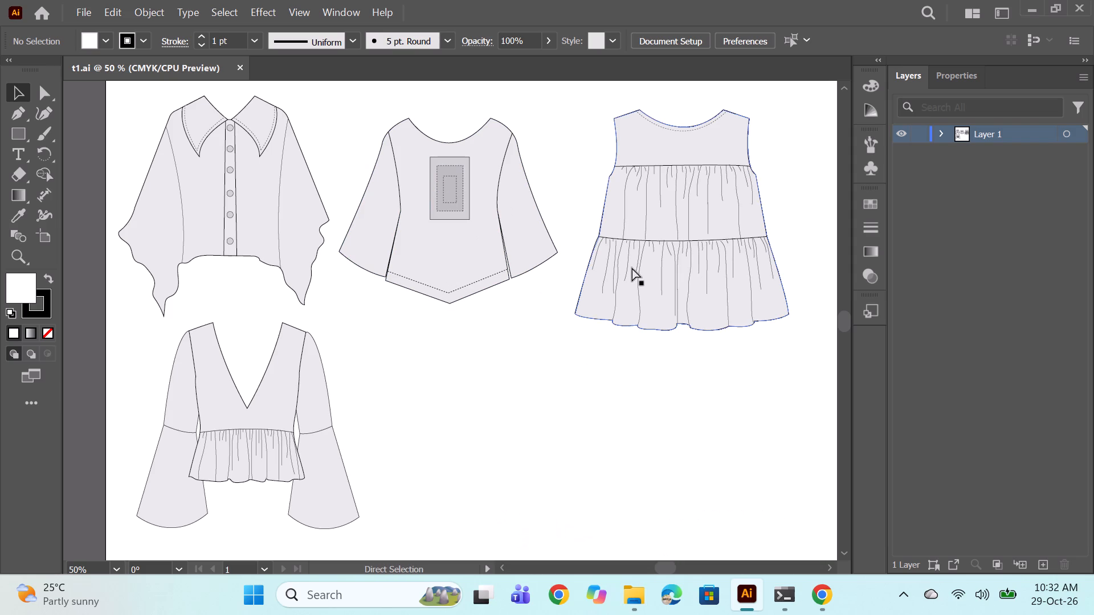
Create a new landscape A3 document, 16.54 x 11.69 in, from the recent CMYK preset.
key("ctrl+n")
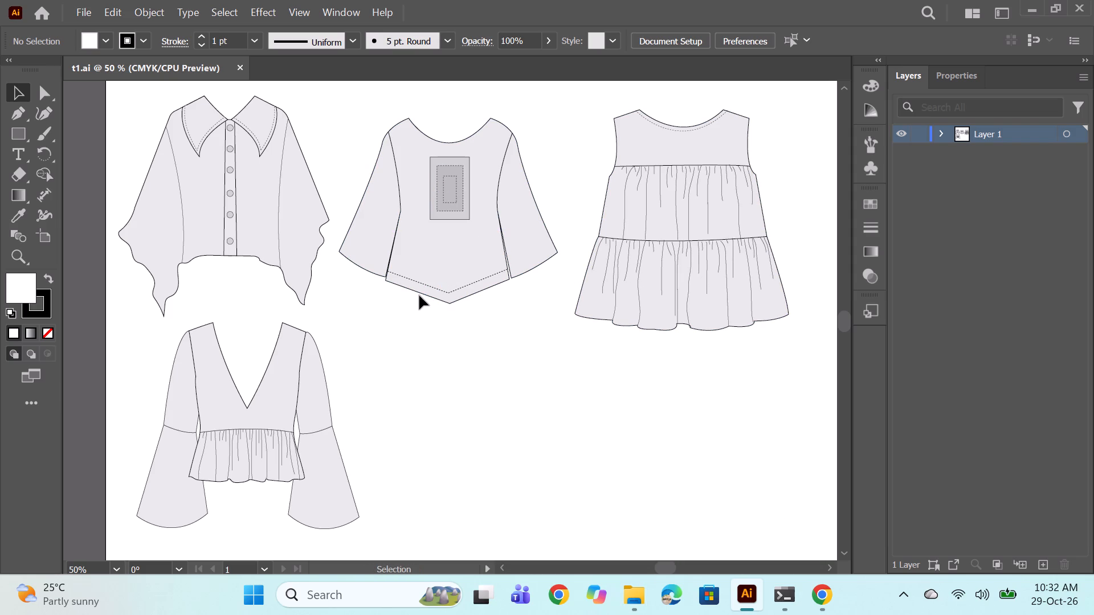
key("Return")
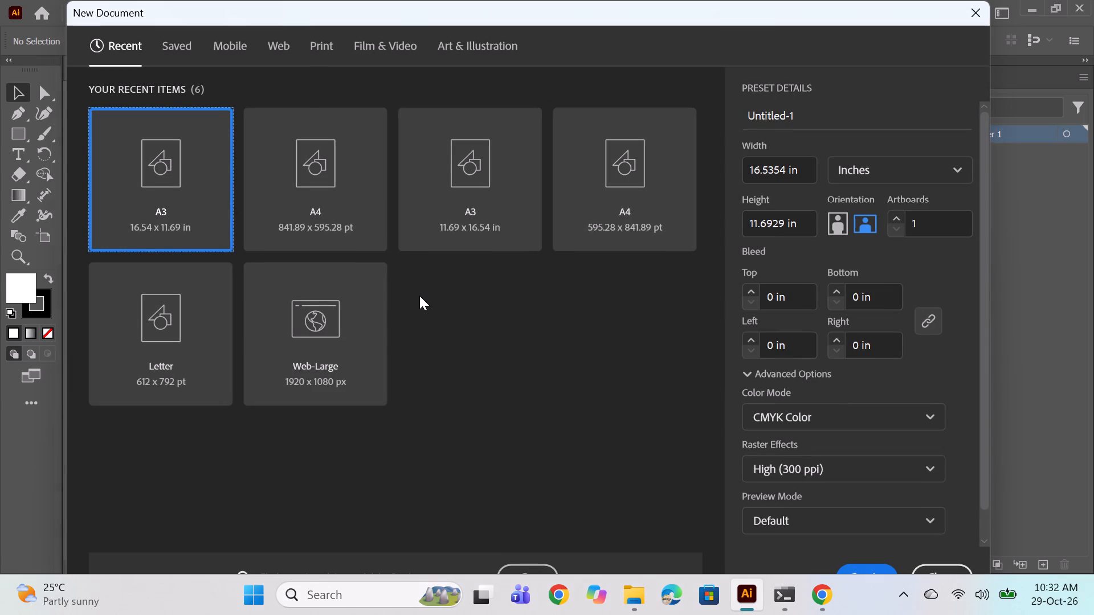
Copy the Technical Blouse Flat Sketch Collection image from Downloads in File Explorer and paste it into the new Illustrator document.
left_click(636, 596)
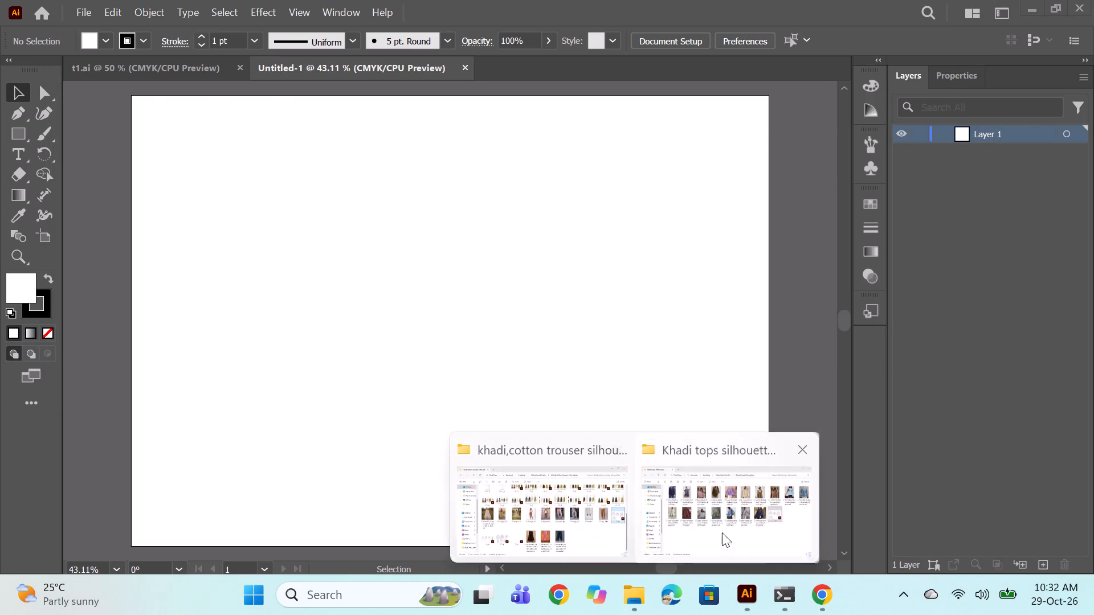
left_click(722, 532)
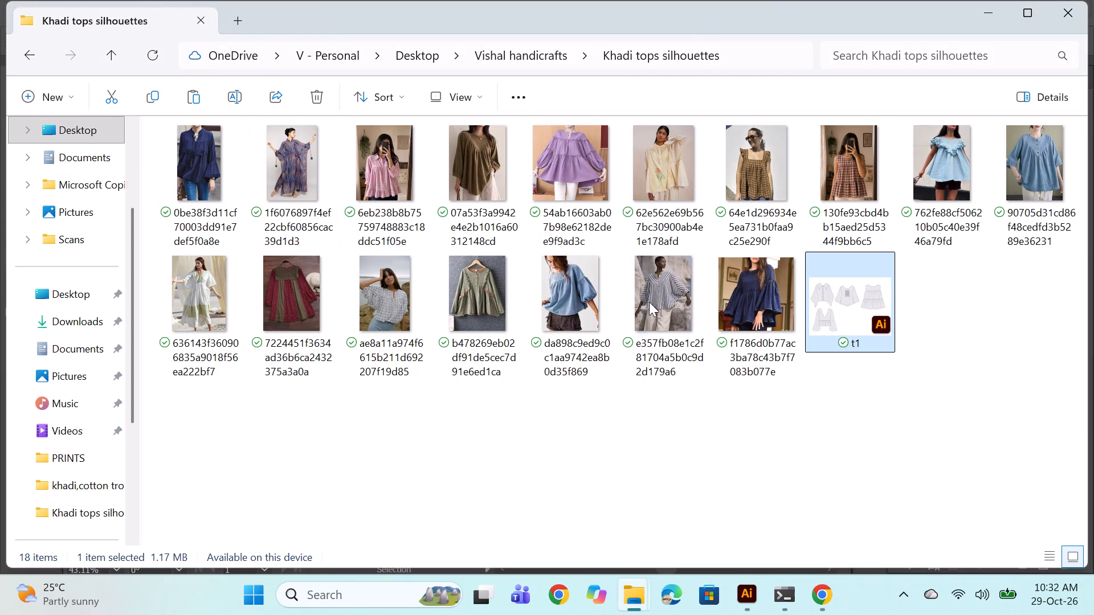
left_click(80, 317)
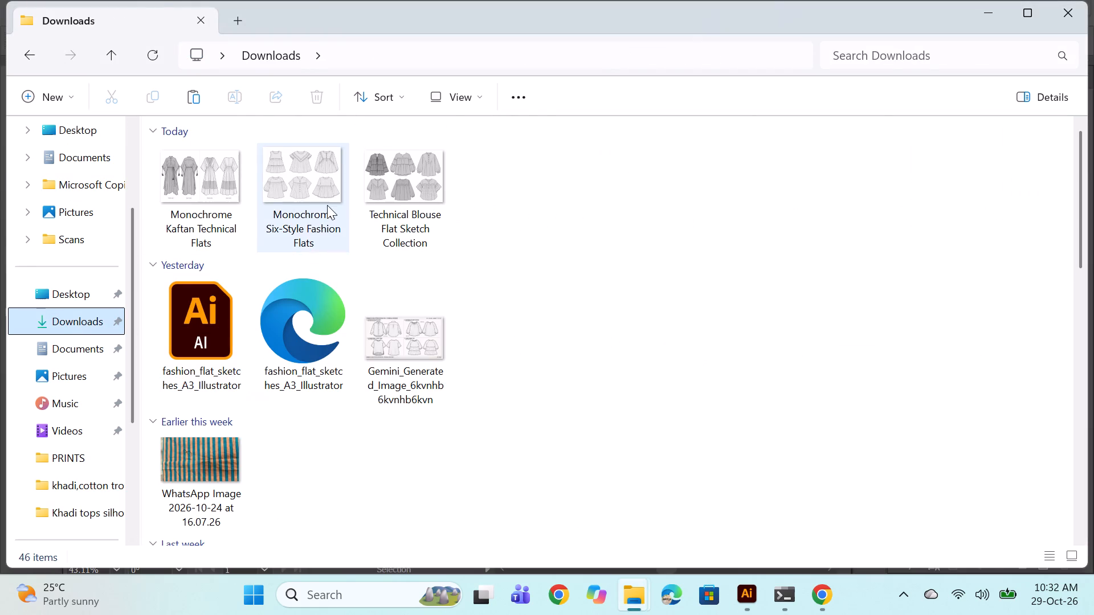
left_click(386, 195)
right_click(399, 187, "ctrl")
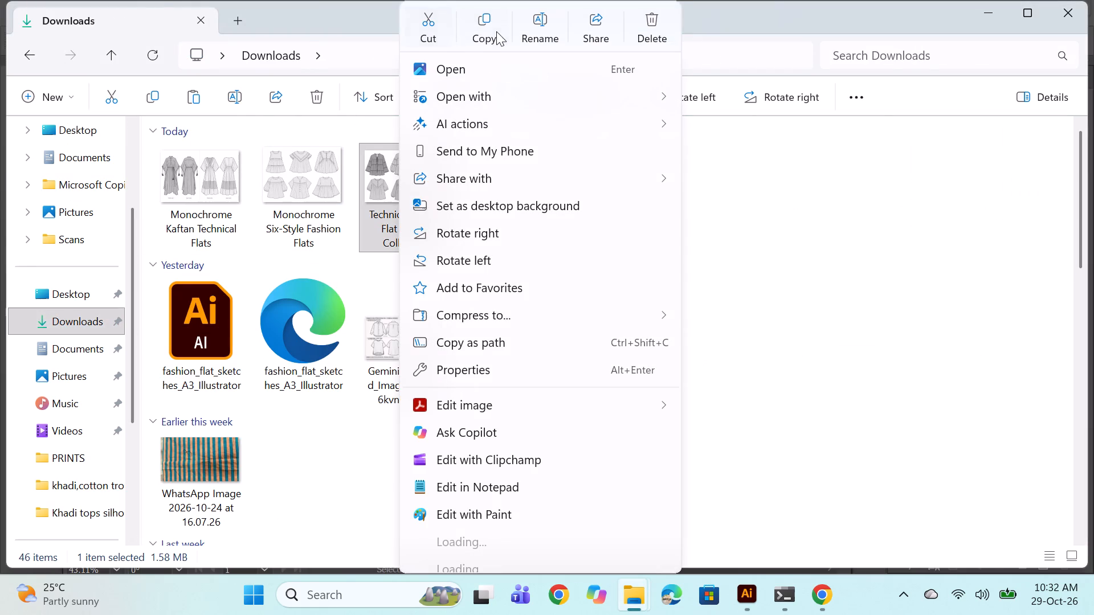
left_click(496, 31)
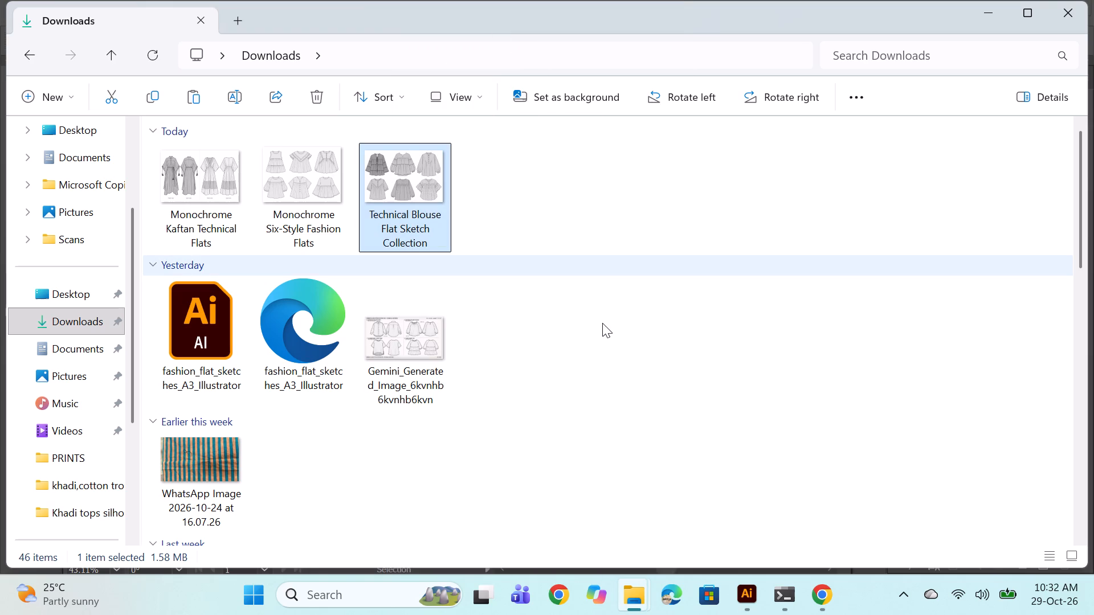
left_click(751, 600)
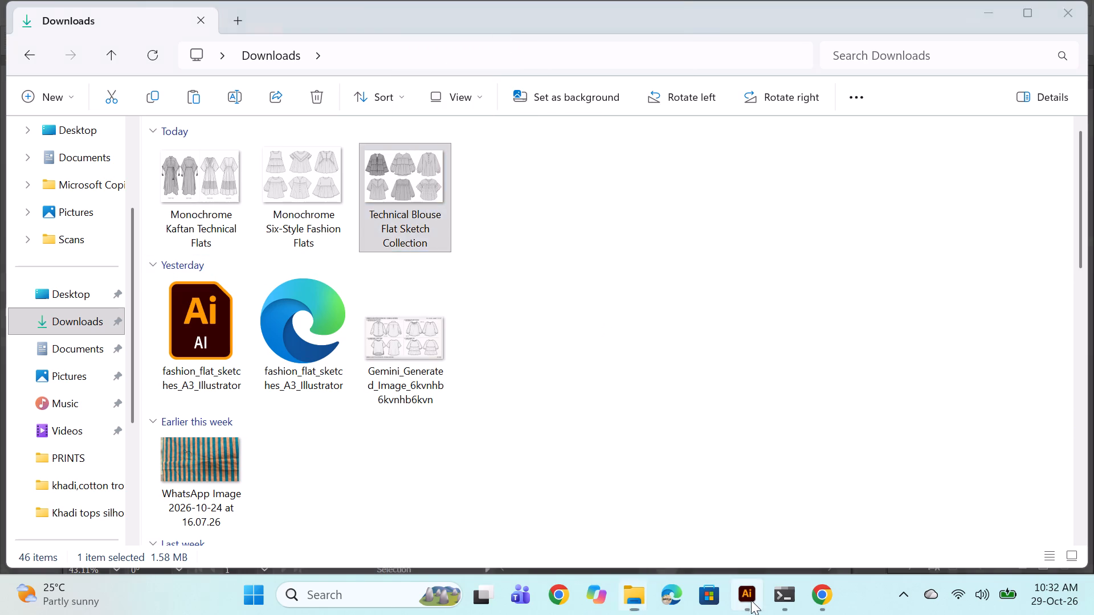
key("ctrl+v")
scroll(671, 270, "down", 2, "alt")
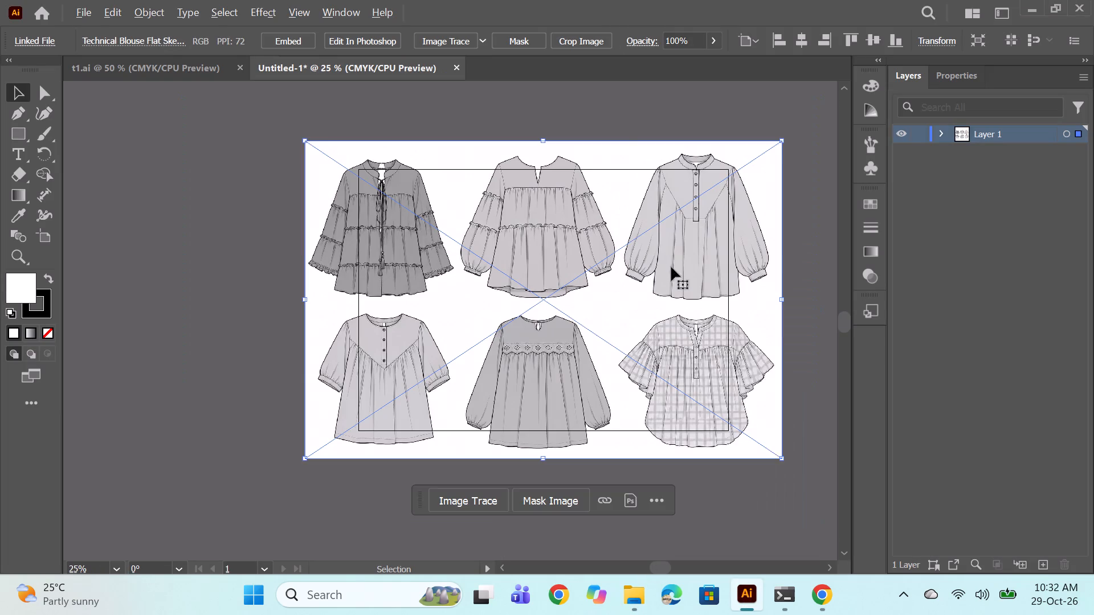
Scale the pasted blouse image proportionally about its centre to about 14.51 x 9.67 in so it fits the artboard.
left_click_drag(779, 458, 720, 408, "alt+shift")
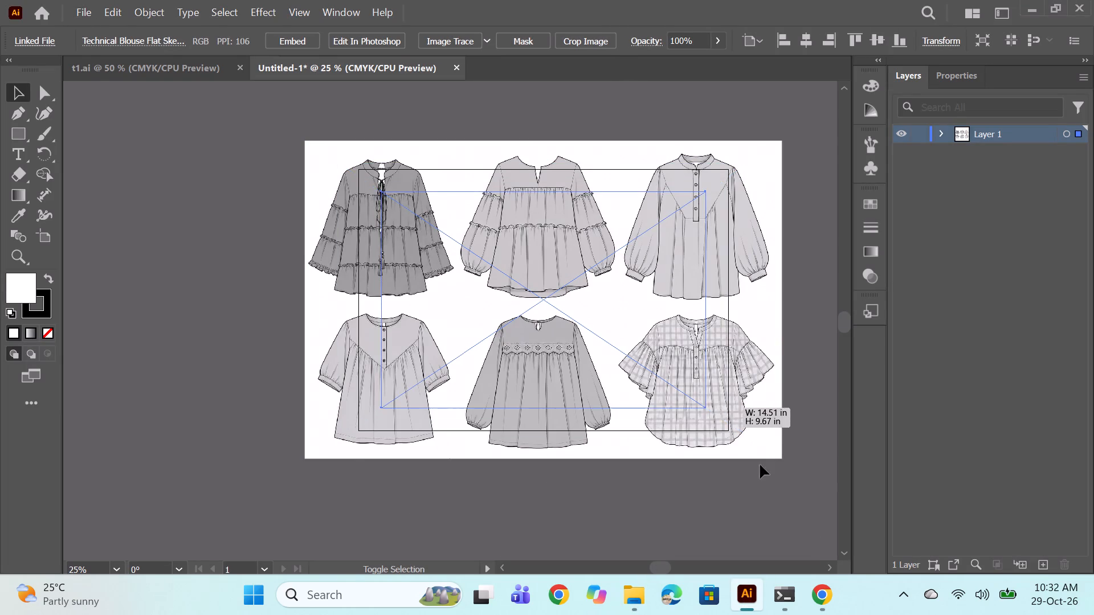
left_click_drag(740, 482, 735, 474)
scroll(519, 206, "up", 2, "alt")
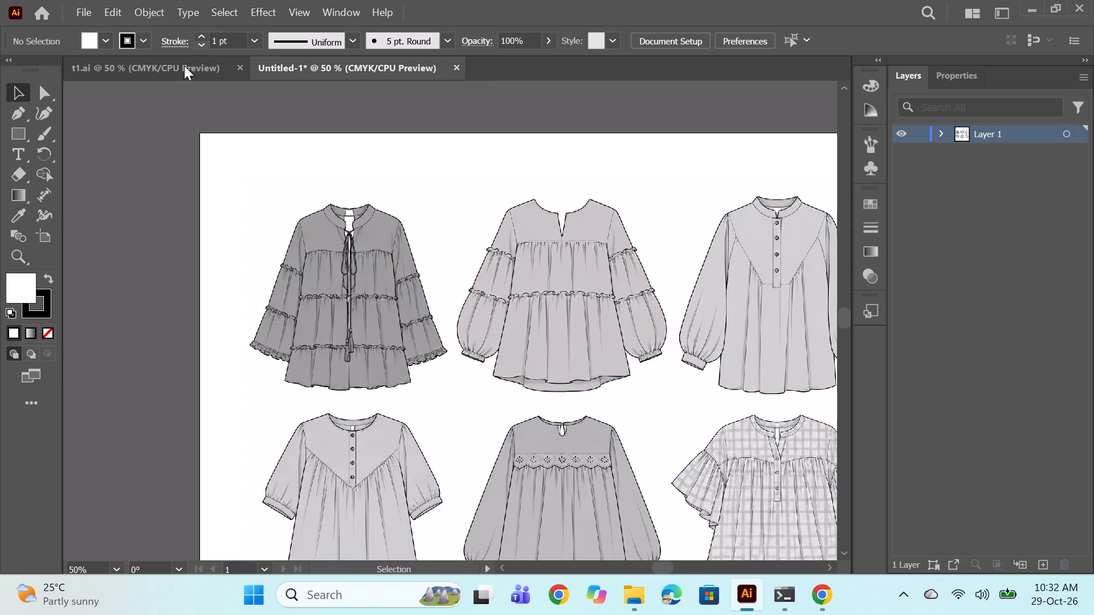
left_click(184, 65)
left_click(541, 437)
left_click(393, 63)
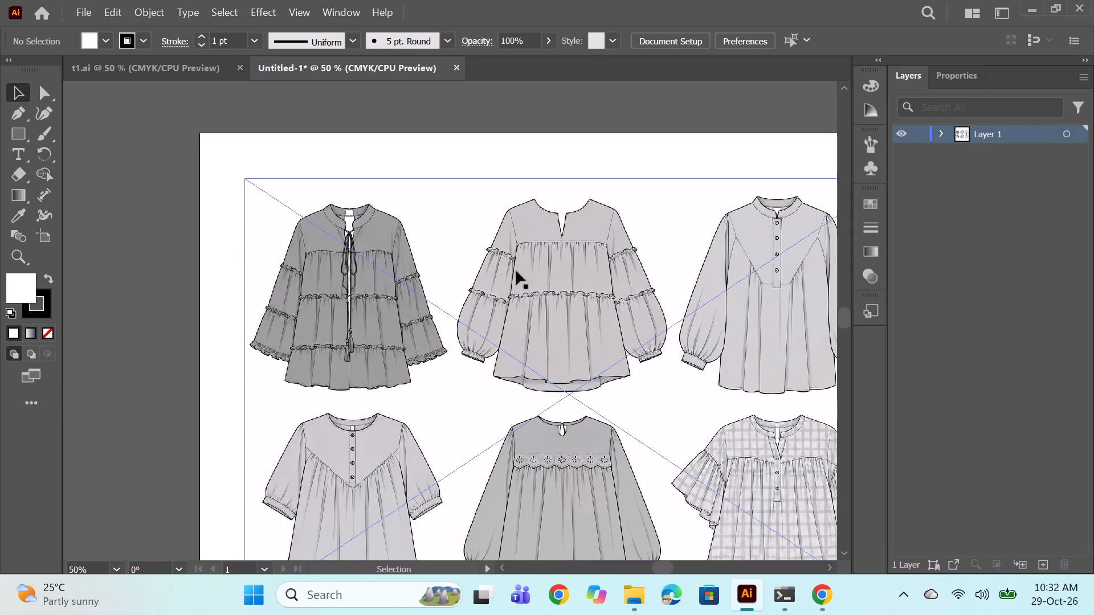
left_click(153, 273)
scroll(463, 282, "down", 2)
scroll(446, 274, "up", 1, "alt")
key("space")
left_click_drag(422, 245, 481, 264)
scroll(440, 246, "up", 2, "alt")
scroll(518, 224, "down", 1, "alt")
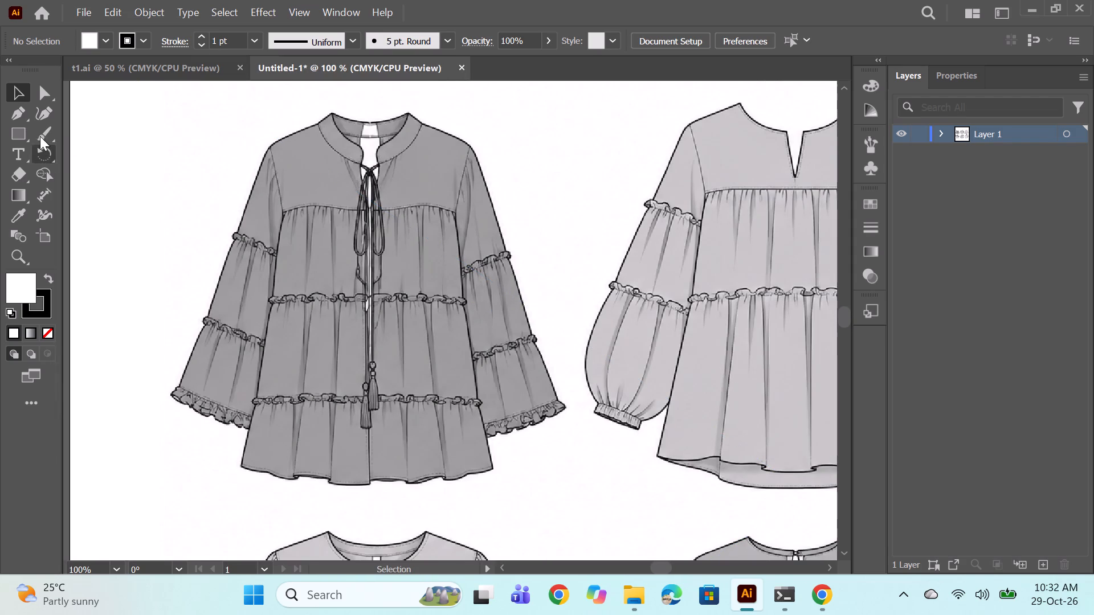
With the Pen tool, trace the left collar seam of the tiered tie-front blouse from the shoulder to a corner point at the front opening.
left_click(25, 117)
scroll(481, 169, "up", 1, "alt")
scroll(481, 169, "down", 3, "alt")
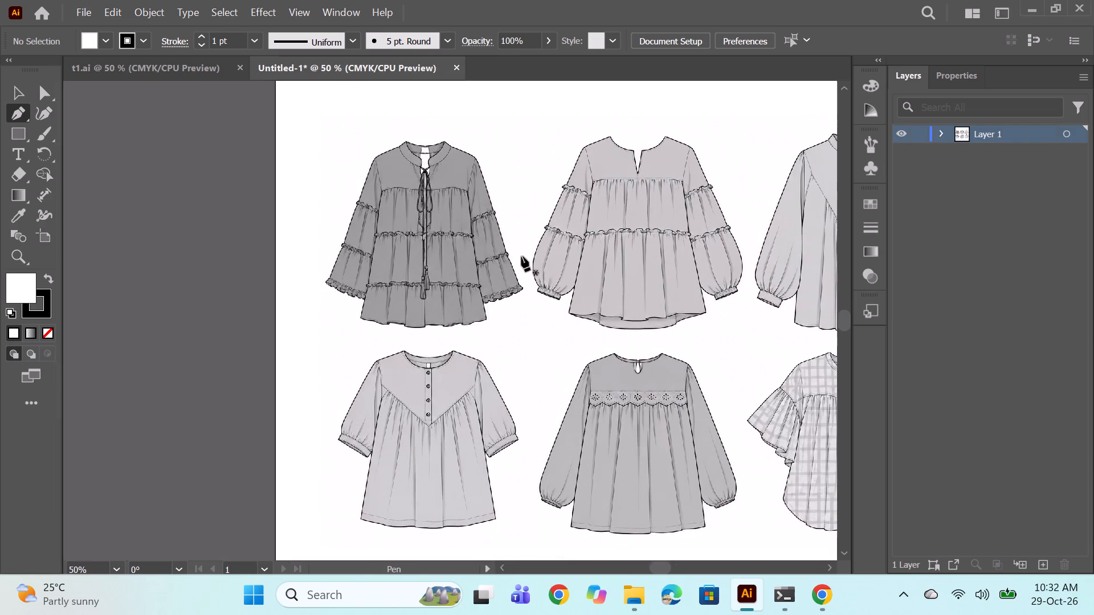
key("space")
key("space")
key("space")
key("space")
key("space")
key("space")
key("space")
key("space")
key("space")
key("space")
key("space")
key("space")
key("space")
key("space")
key("space")
key("space")
key("space")
key("space")
key("space")
key("space")
left_click_drag(557, 319, 369, 319)
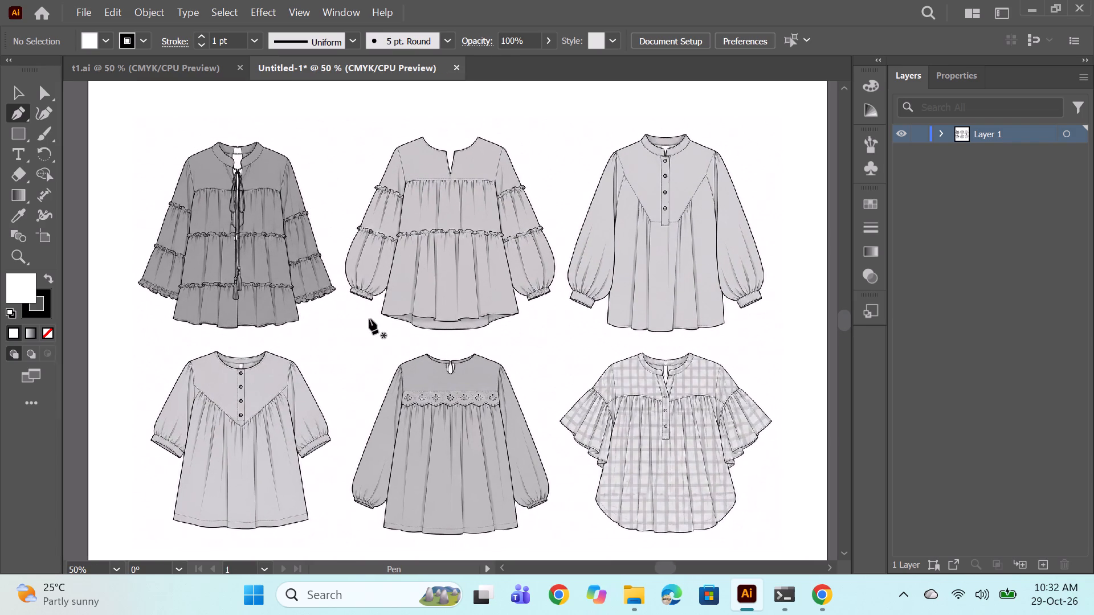
key("space")
key("space")
key("space")
key("space")
left_click_drag(343, 350, 380, 332)
scroll(292, 263, "up", 1)
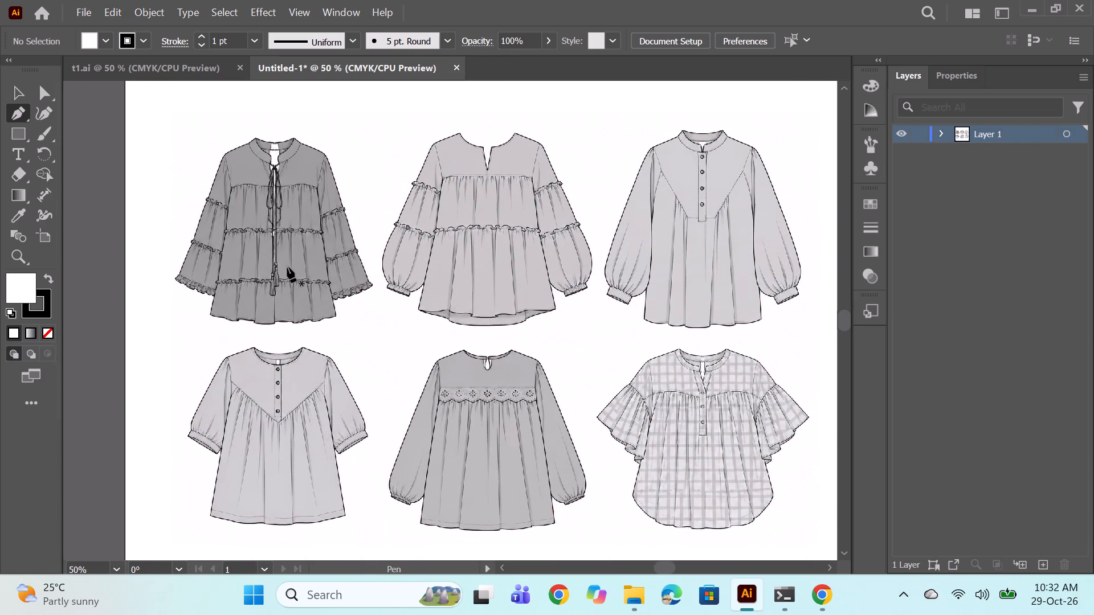
scroll(279, 199, "up", 3, "alt")
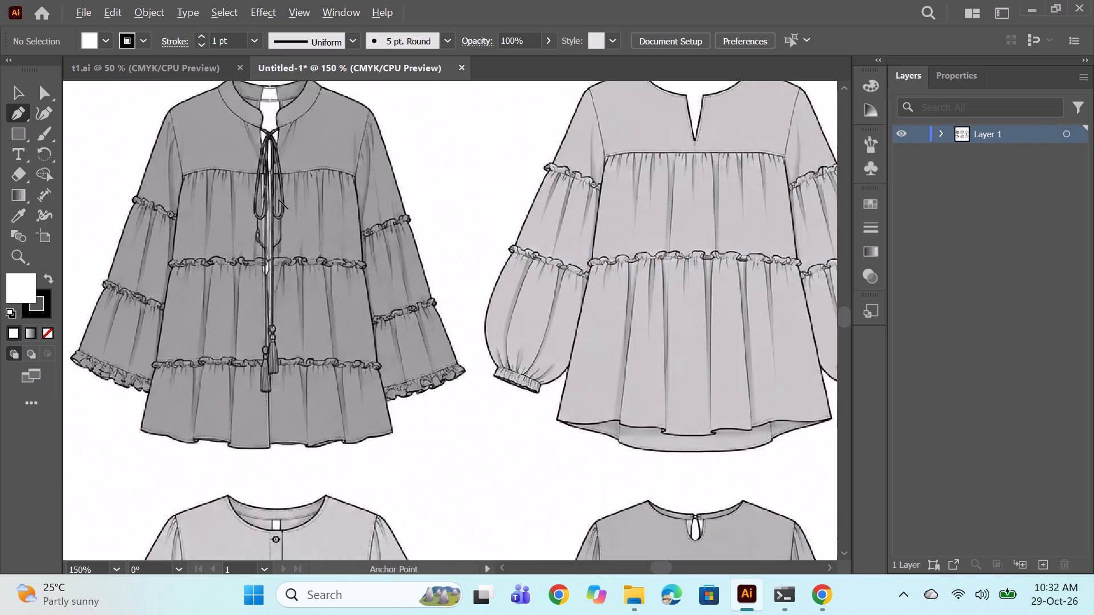
scroll(273, 182, "down", 1, "alt")
scroll(327, 190, "up", 7)
scroll(284, 175, "up", 1, "alt")
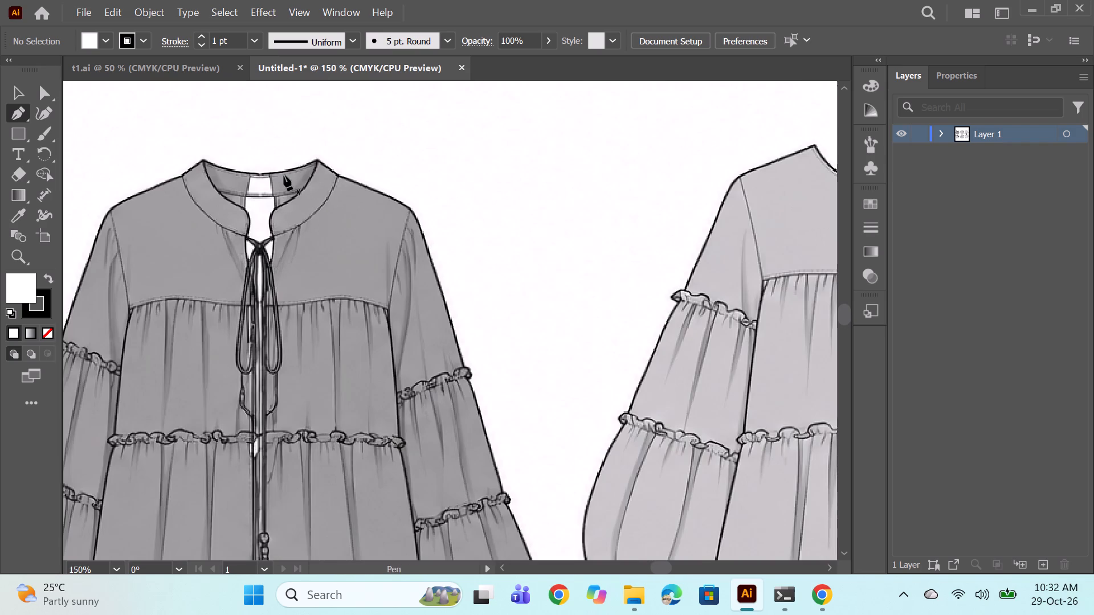
scroll(311, 180, "up", 2, "alt")
scroll(311, 180, "down", 2, "alt")
key("space")
key("space")
key("space")
key("space")
left_click_drag(326, 278, 406, 298)
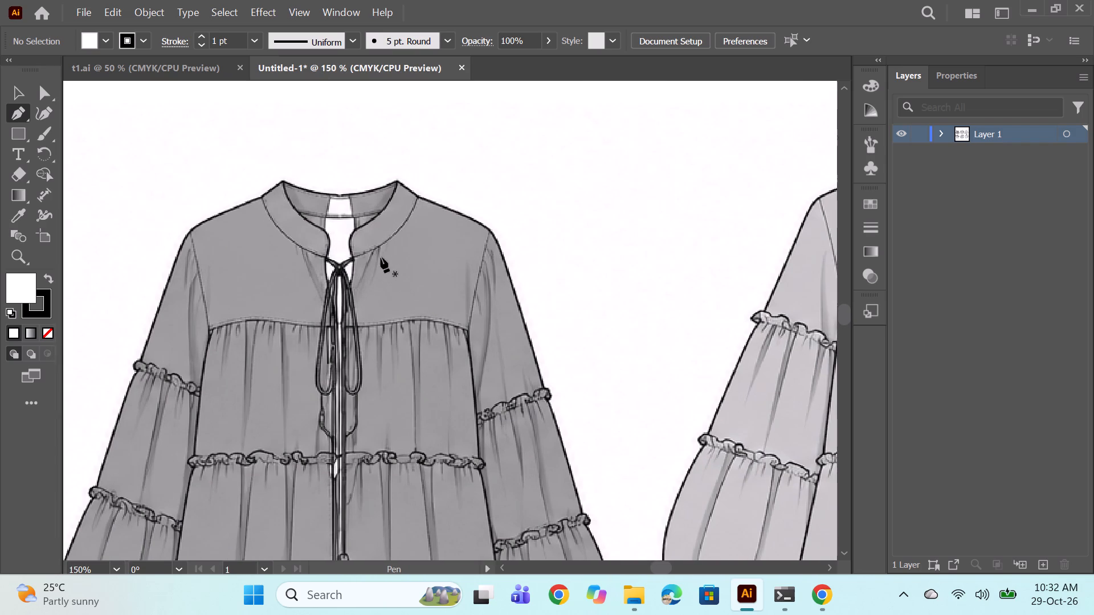
scroll(370, 229, "up", 1, "alt")
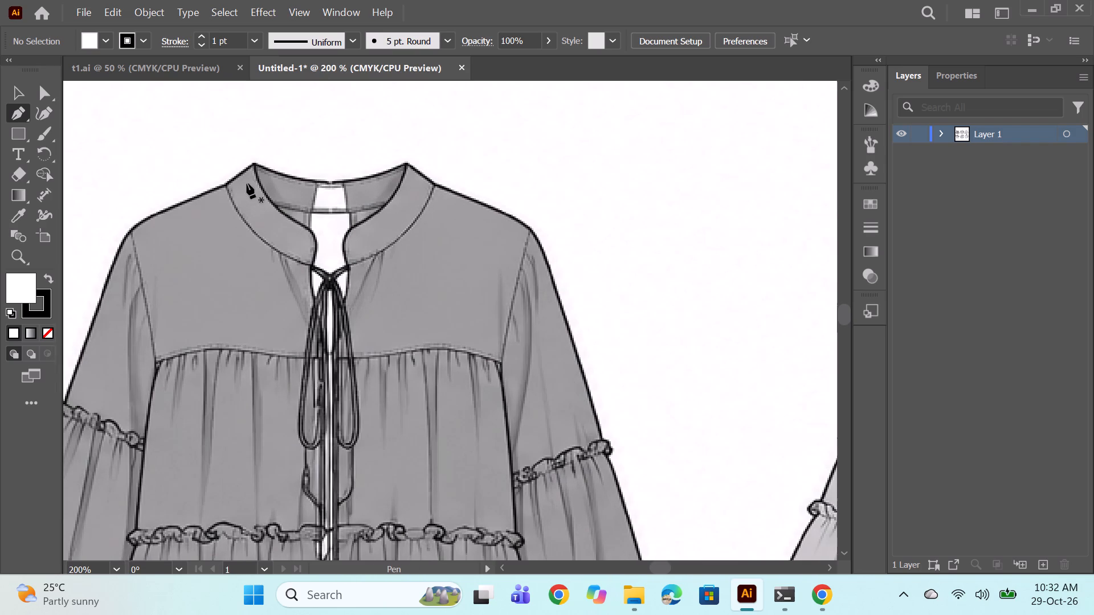
left_click(225, 184)
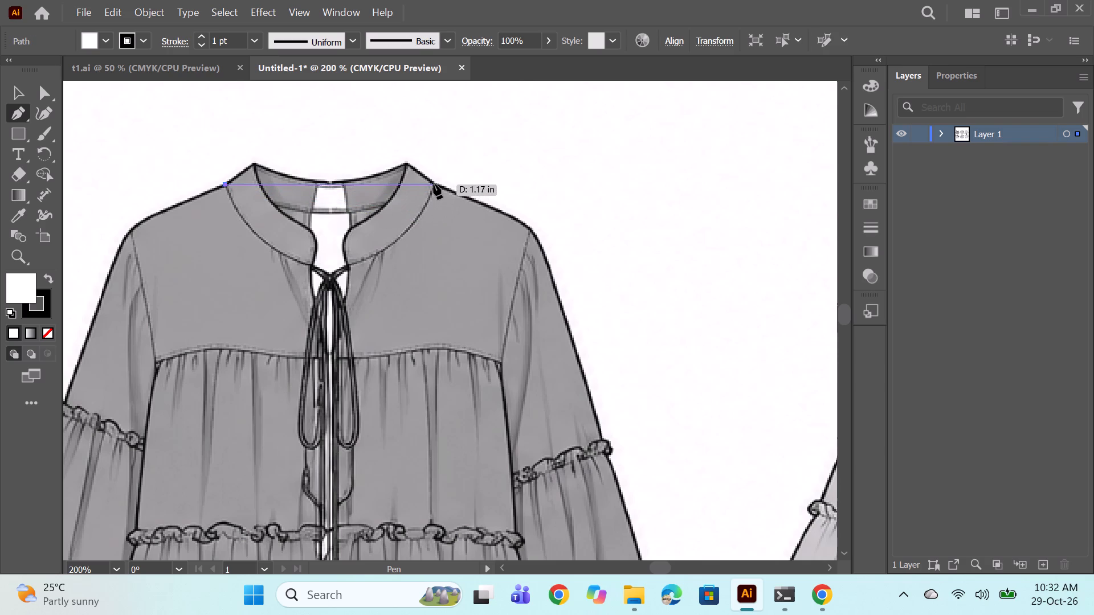
scroll(381, 215, "down", 2)
scroll(475, 192, "down", 3)
scroll(418, 177, "up", 1)
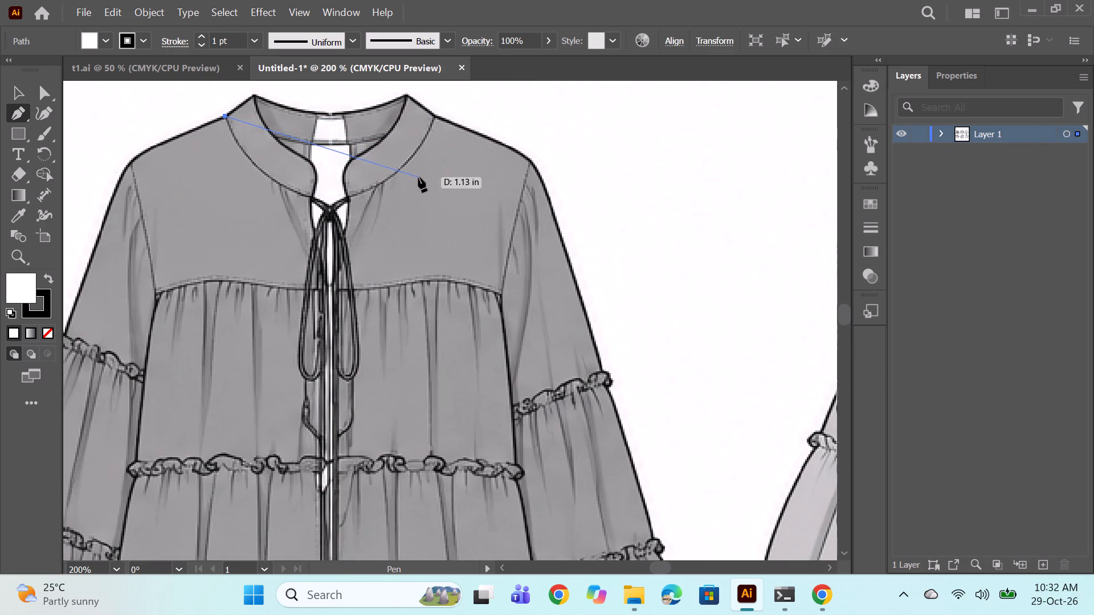
scroll(418, 177, "up", 1)
left_click_drag(312, 224, 365, 219)
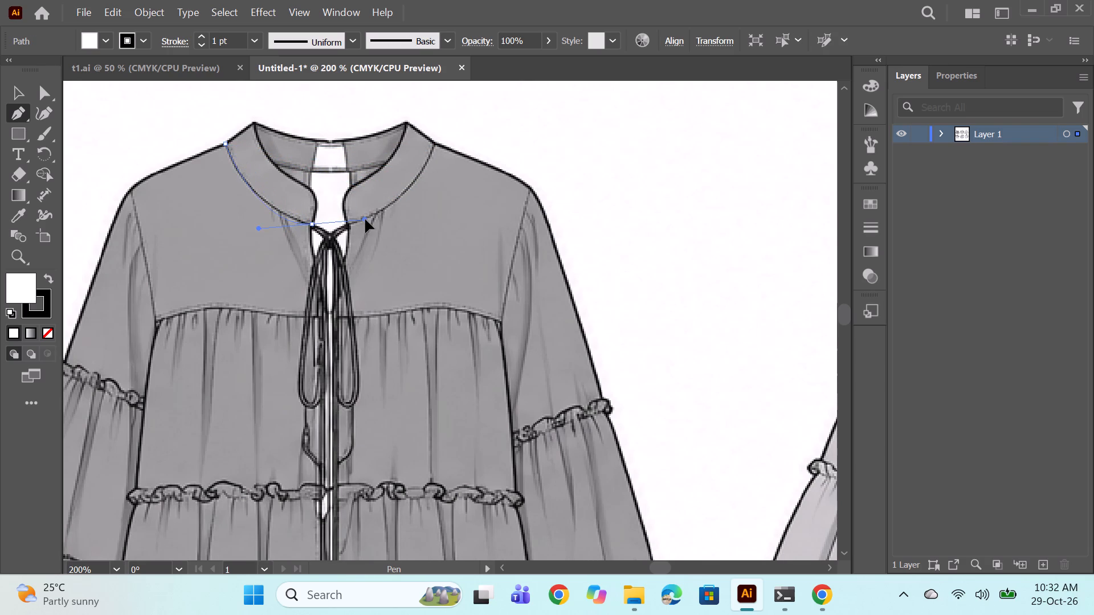
left_click_drag(365, 219, 377, 233)
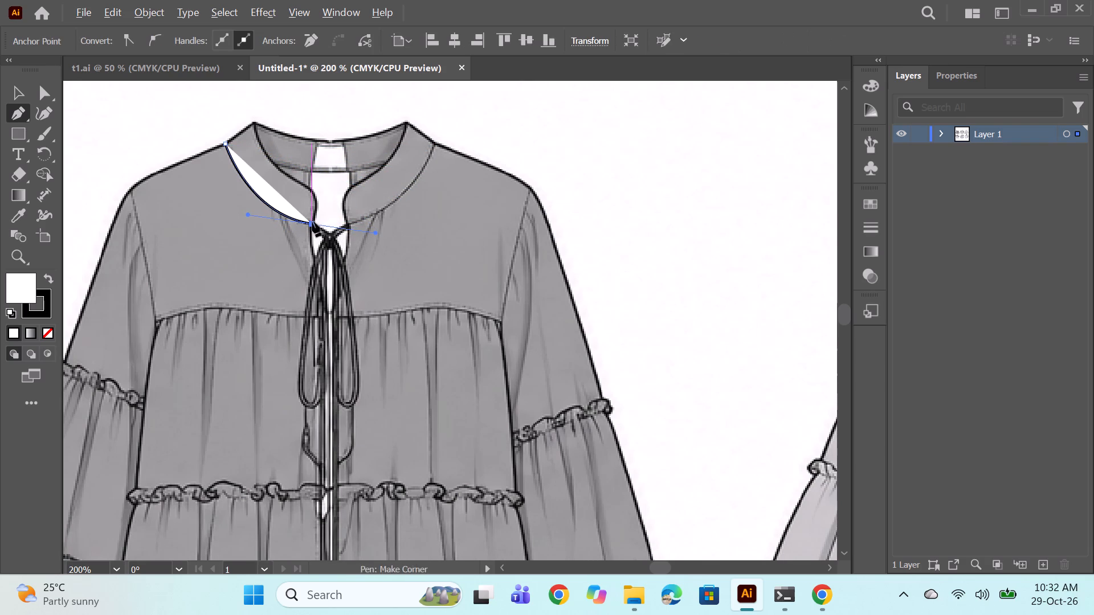
left_click(312, 225, "alt")
Continue the path down the front opening to a point at the yoke seam, back up, and along the right collar seam to the shoulder.
left_click_drag(329, 314, 341, 321)
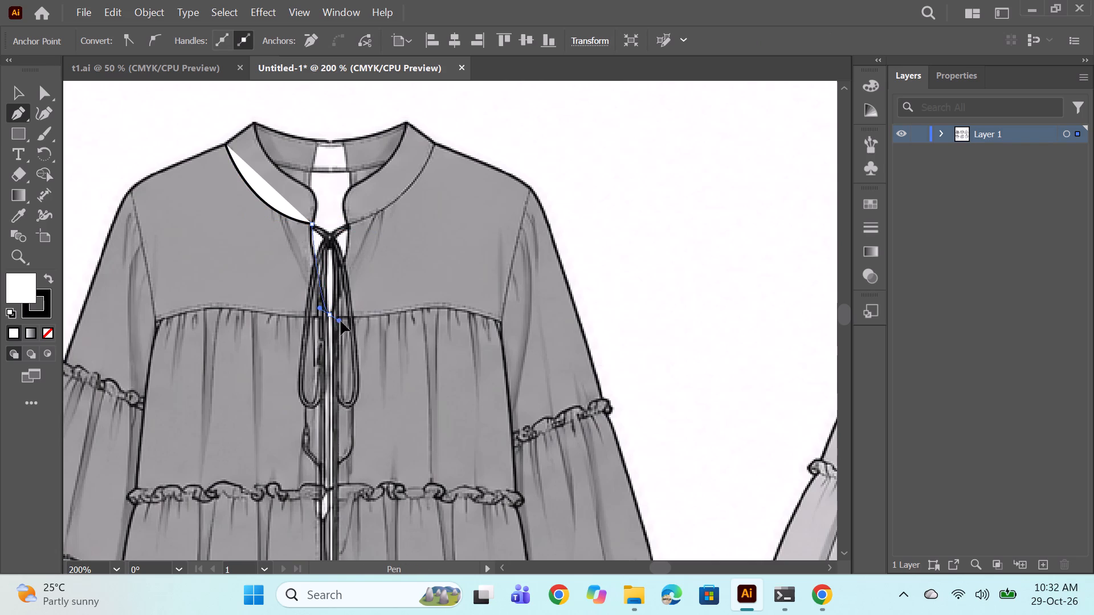
left_click_drag(341, 321, 353, 360)
left_click(332, 315, "alt")
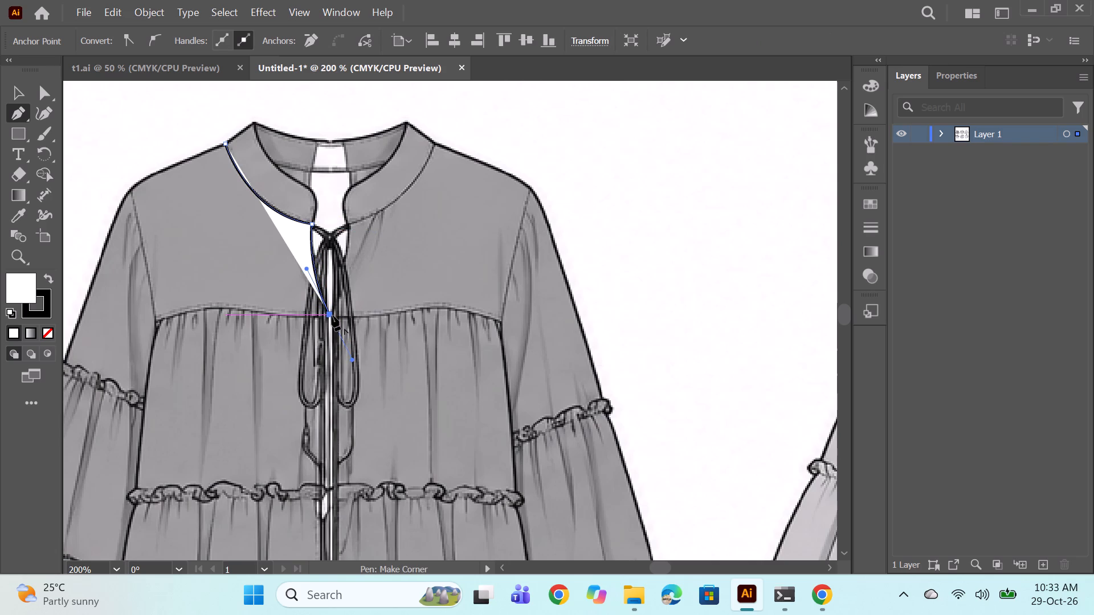
left_click_drag(350, 223, 347, 192)
left_click(350, 222, "alt")
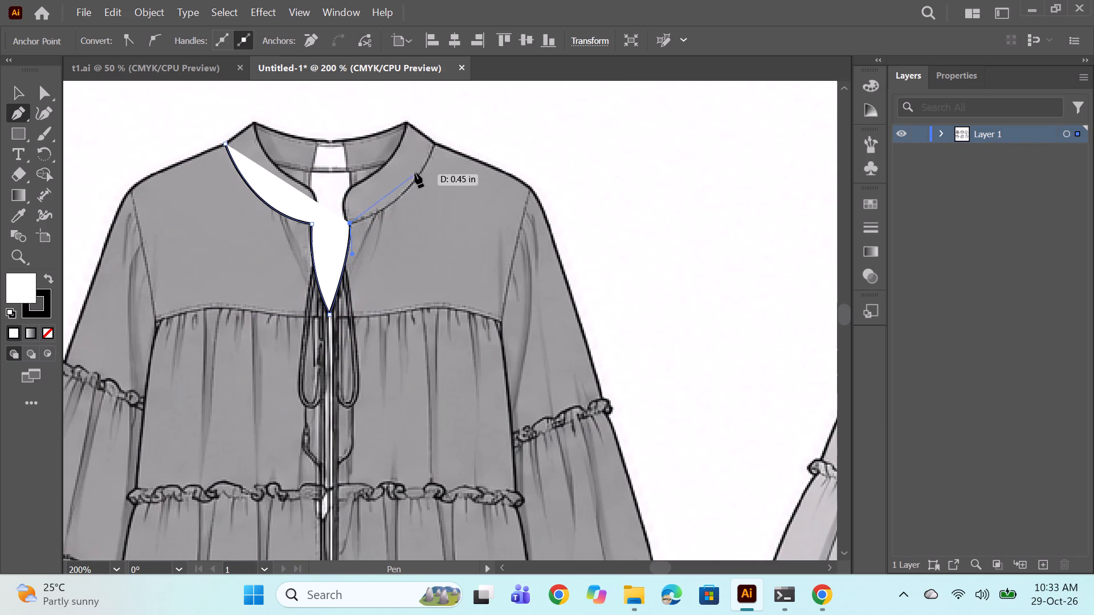
left_click_drag(434, 143, 451, 88)
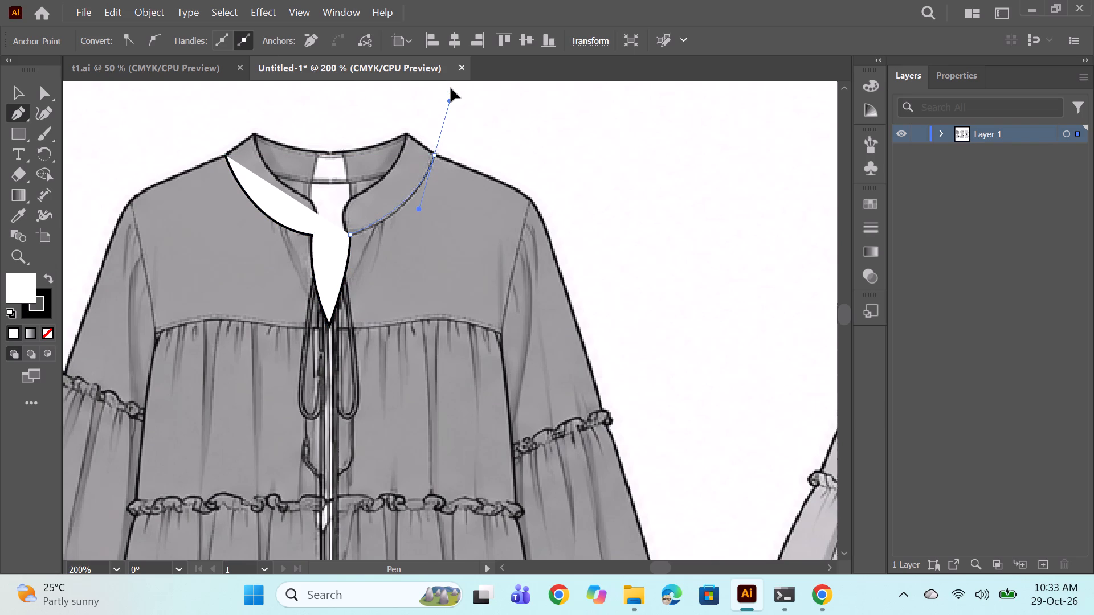
left_click_drag(451, 88, 460, 109)
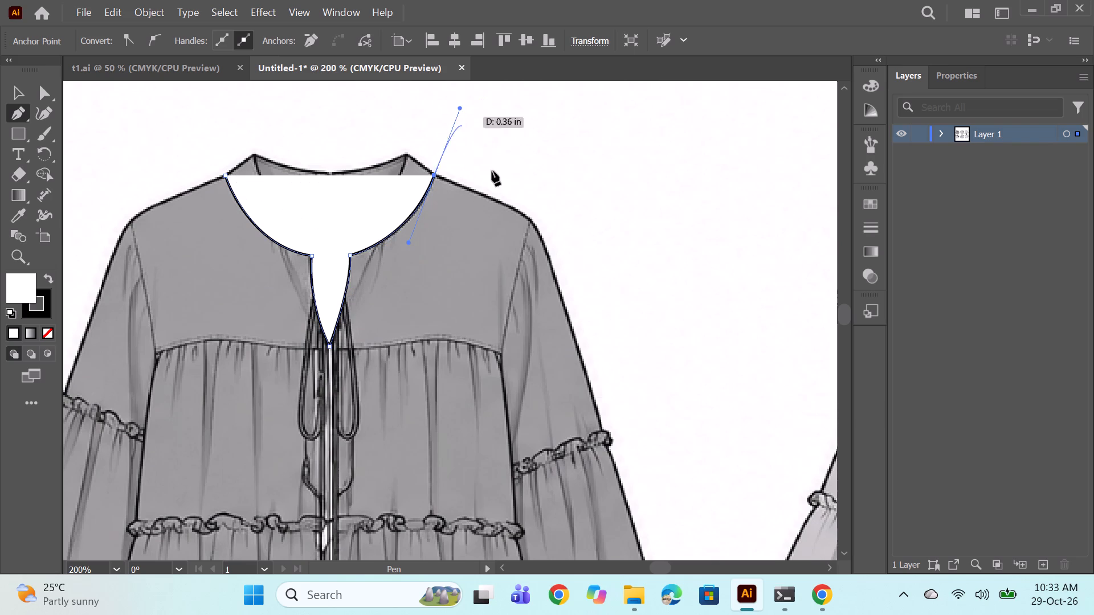
Set the fill of the path being traced to None so the sketch beneath shows through.
left_click(952, 77)
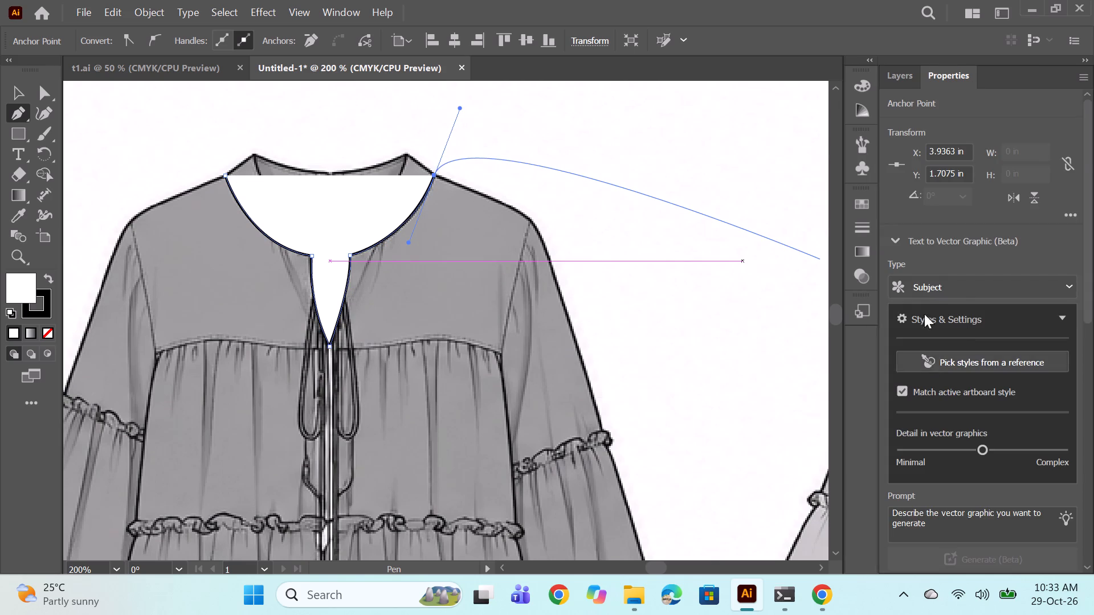
scroll(934, 430, "down", 5)
left_click(895, 273)
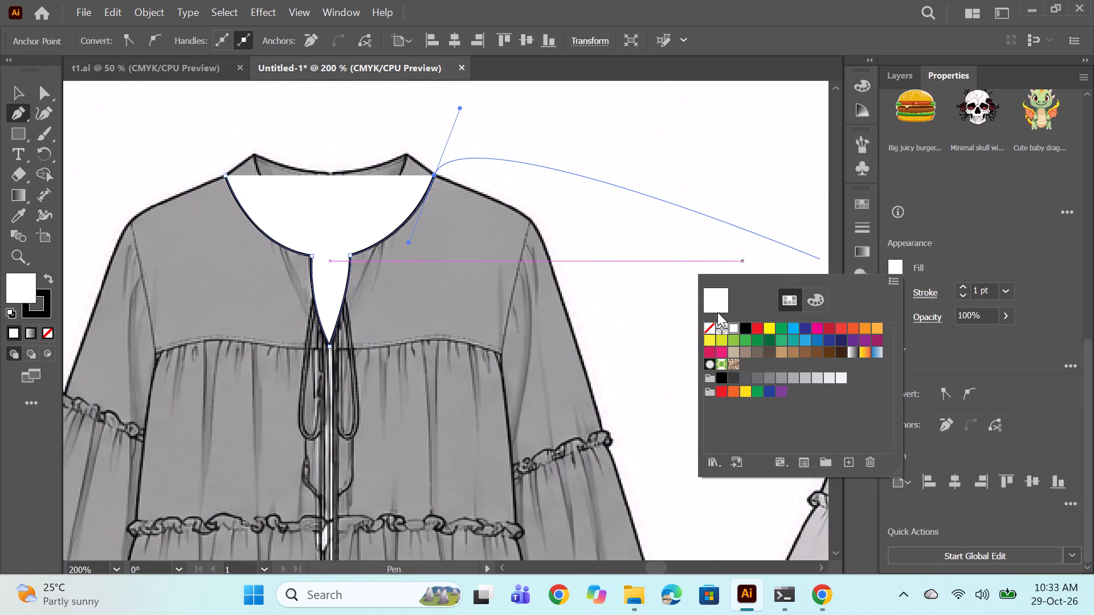
left_click(711, 333)
left_click(963, 285)
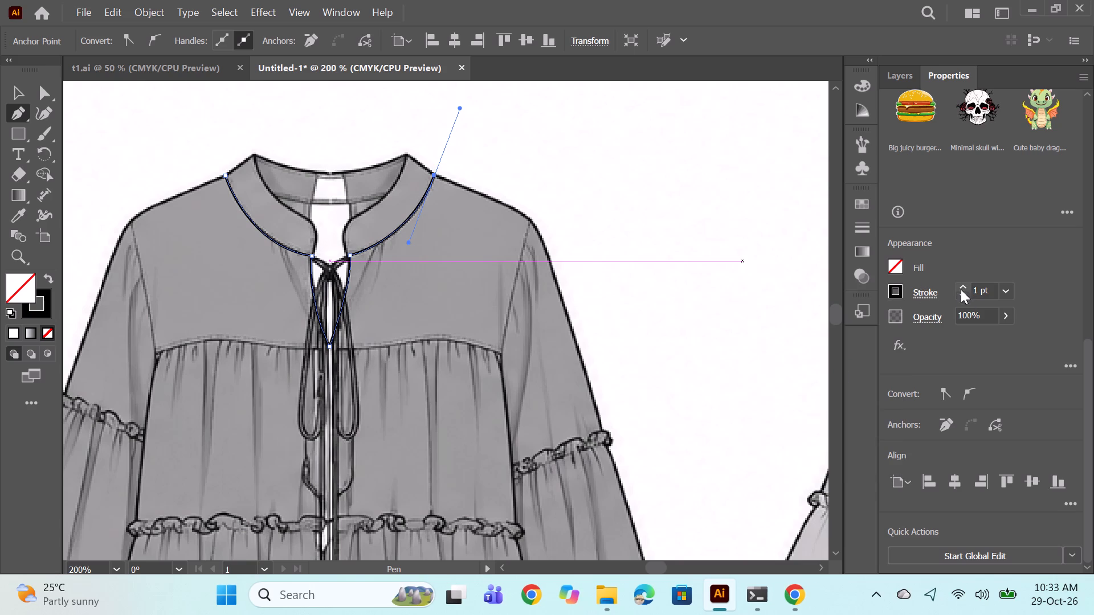
Continue the path from the right collar seam along the right shoulder to a corner point at the shoulder tip.
left_click(436, 174, "alt")
scroll(535, 199, "down", 4)
scroll(540, 200, "down", 1, "alt")
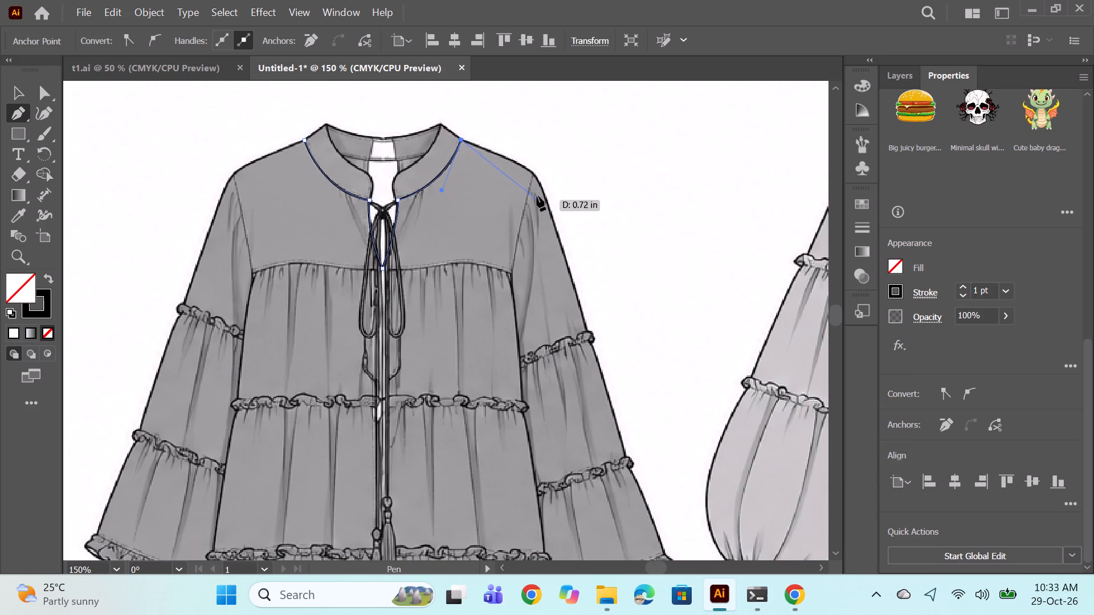
scroll(537, 193, "down", 1, "alt")
scroll(528, 175, "up", 1, "alt")
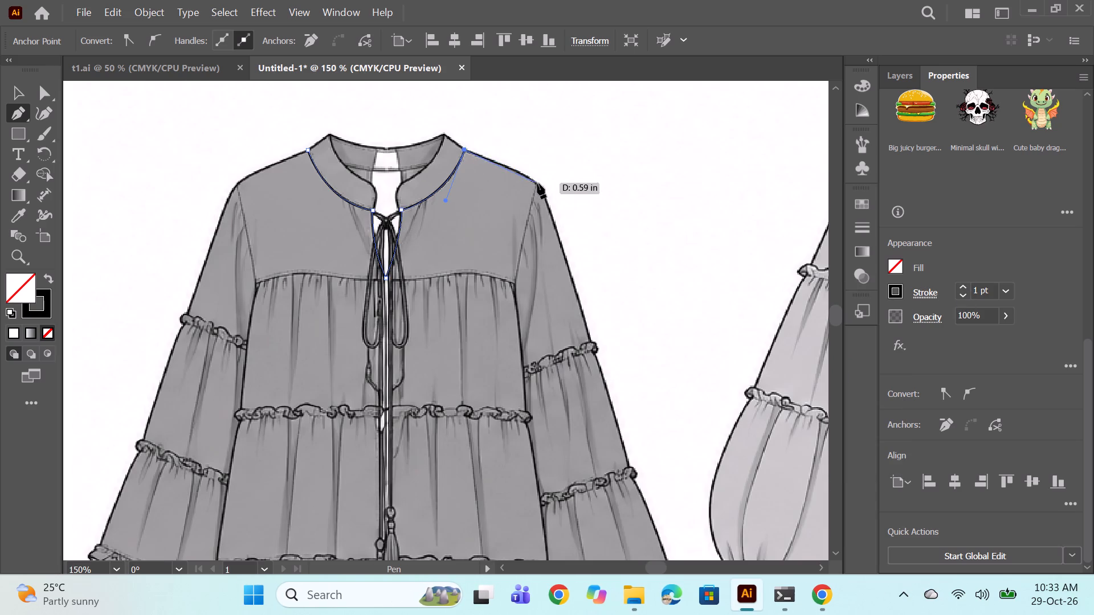
scroll(538, 183, "up", 3, "alt")
left_click_drag(537, 186, 568, 213)
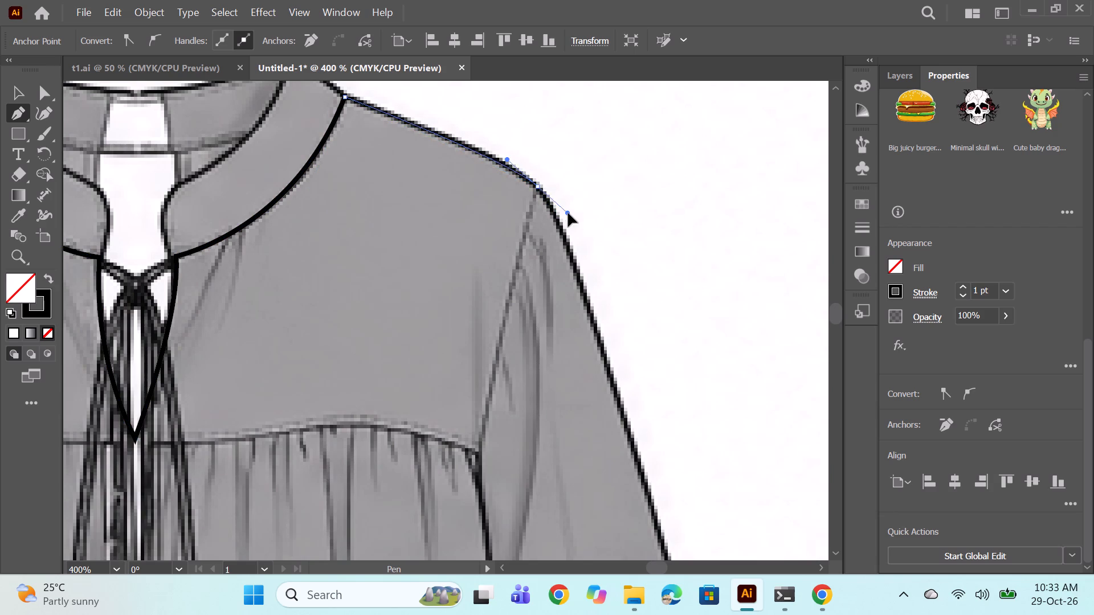
left_click_drag(568, 213, 570, 214)
left_click(539, 187, "alt")
Extend the path down the right armhole seam to a corner point where it meets the yoke seam.
scroll(552, 207, "down", 4)
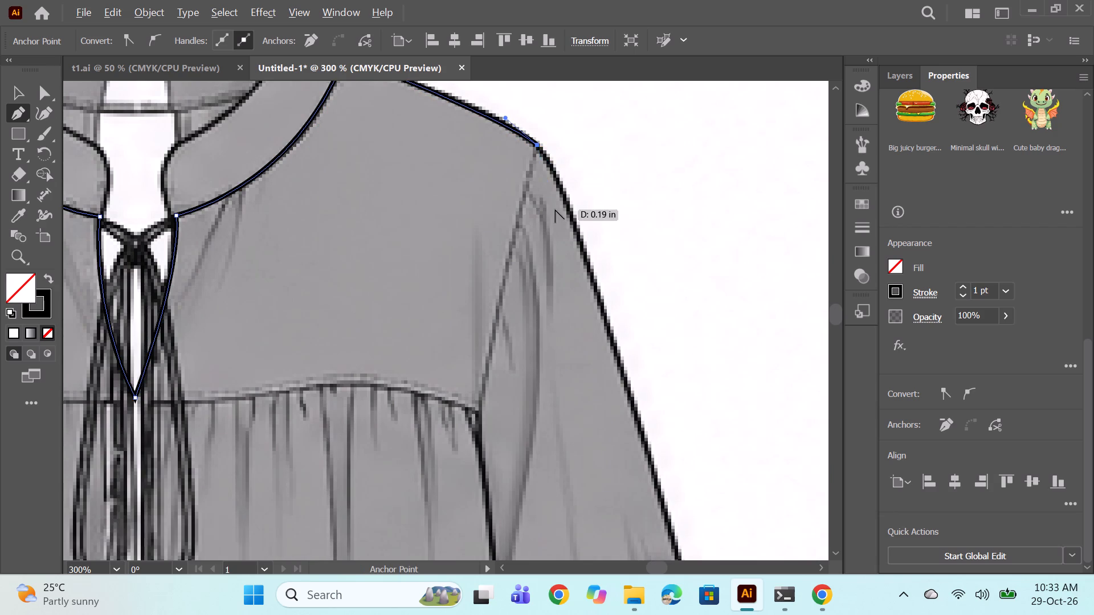
scroll(554, 210, "down", 2, "alt")
scroll(533, 282, "down", 4)
scroll(534, 232, "up", 1, "alt")
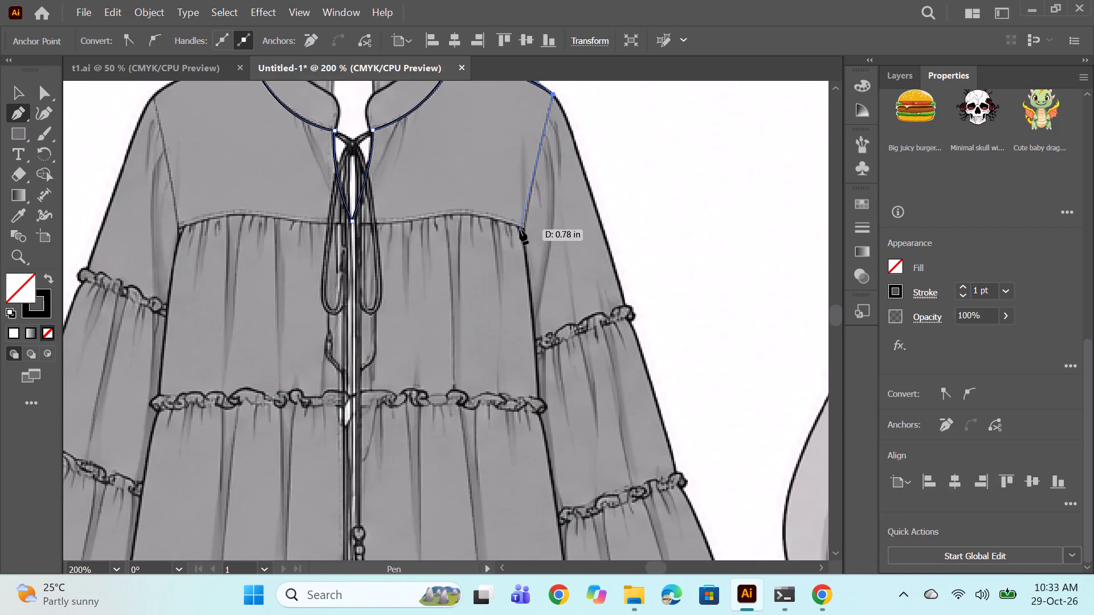
left_click_drag(526, 228, 530, 249)
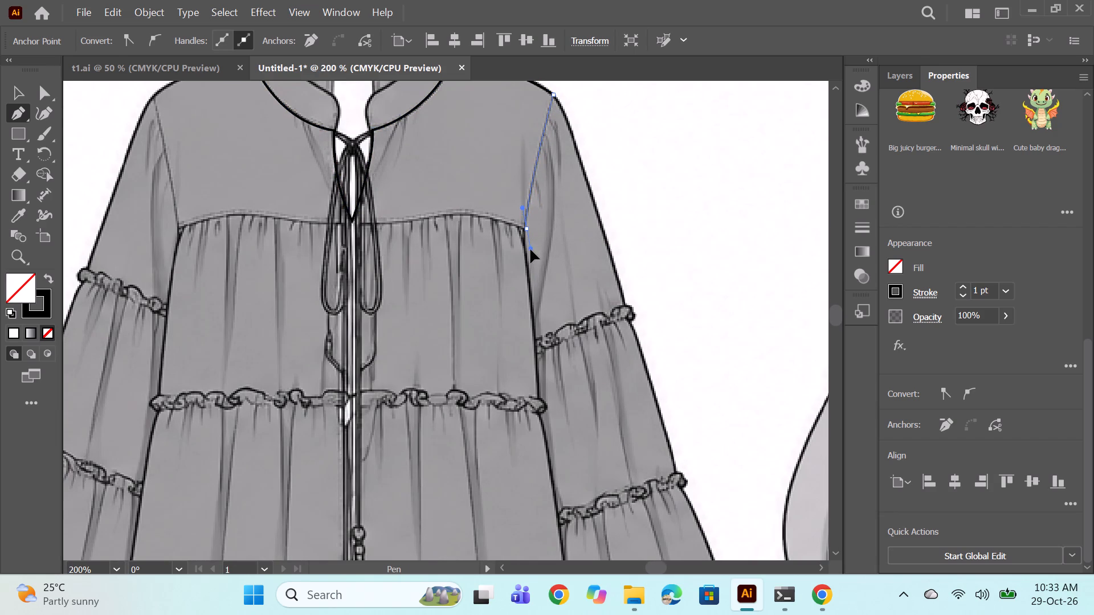
left_click_drag(530, 249, 530, 253)
left_click(526, 228, "alt")
Extend the path down the right side seam past the gathered tiers to a corner point at the hem.
scroll(545, 244, "down", 2)
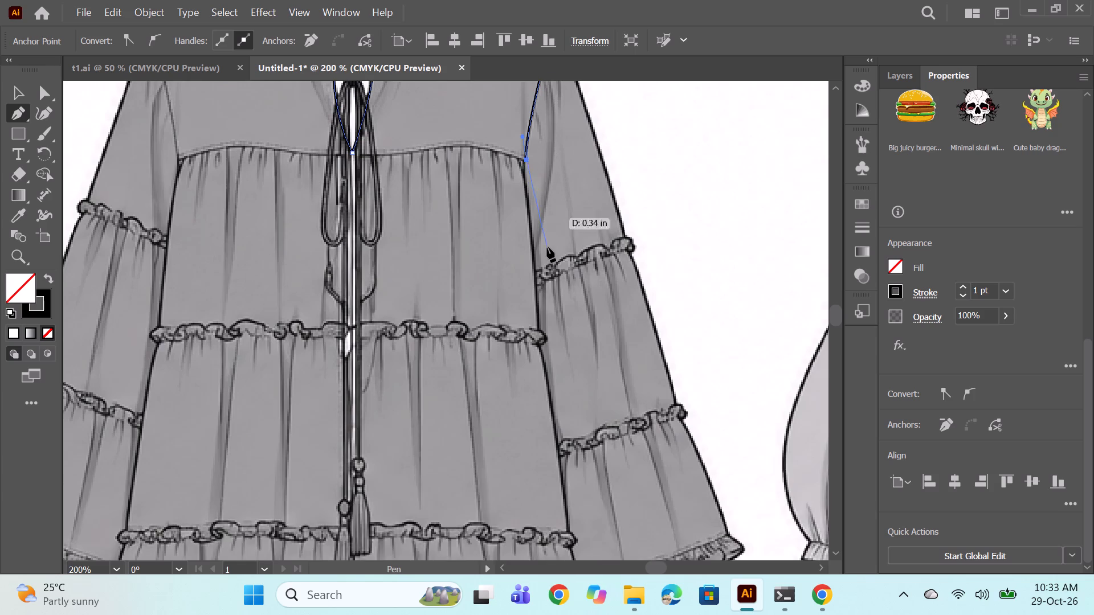
scroll(547, 247, "down", 6)
scroll(543, 257, "up", 3, "alt")
scroll(555, 278, "down", 2)
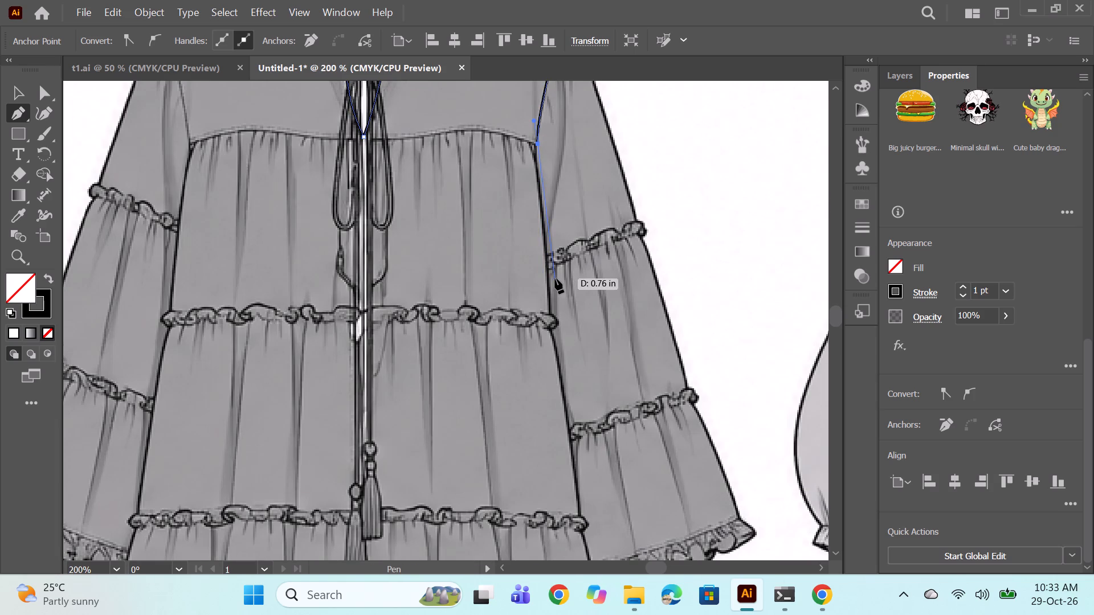
scroll(581, 334, "down", 2)
scroll(579, 410, "down", 1, "alt")
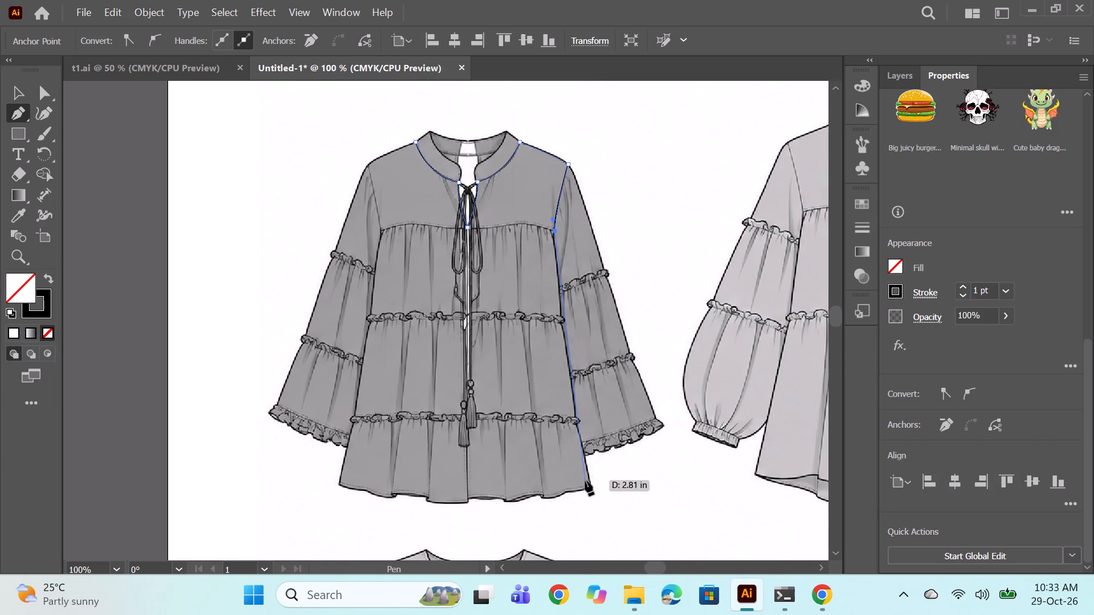
scroll(604, 416, "down", 4)
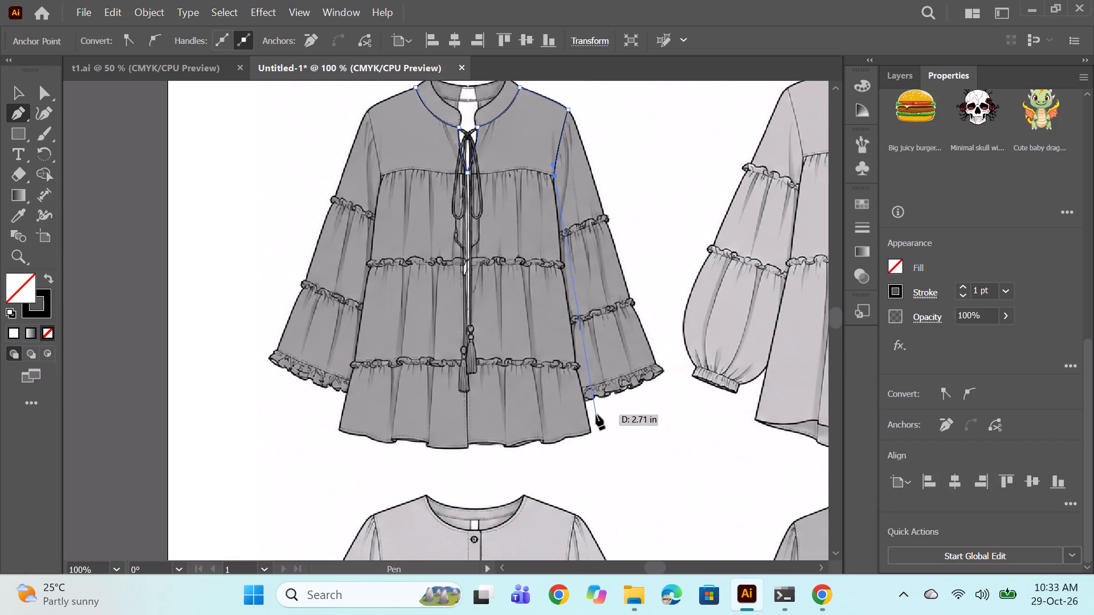
left_click_drag(592, 431, 619, 486)
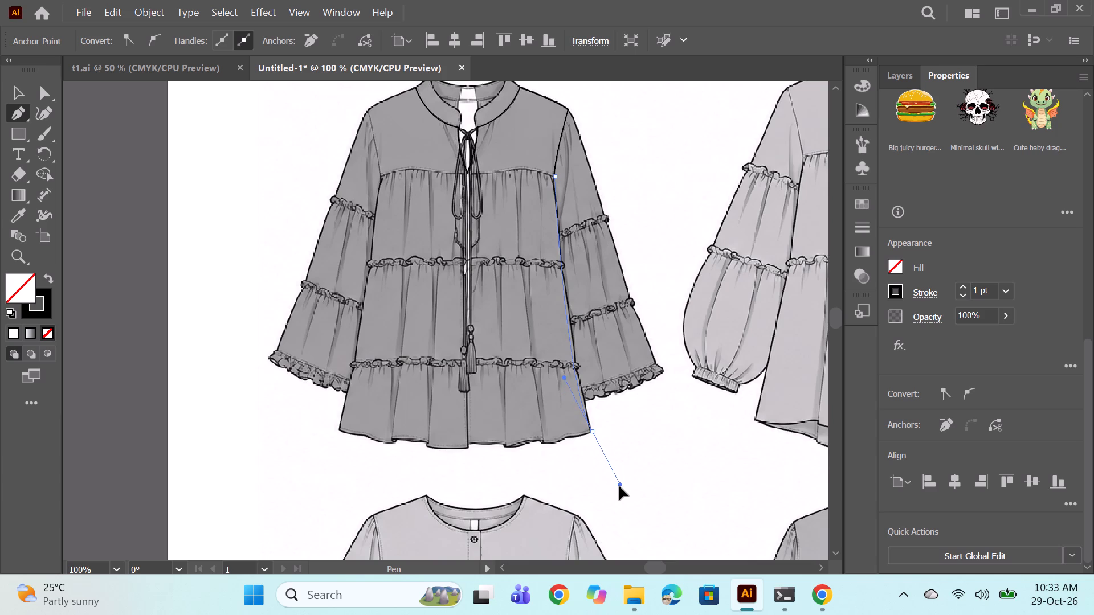
left_click_drag(619, 486, 616, 499)
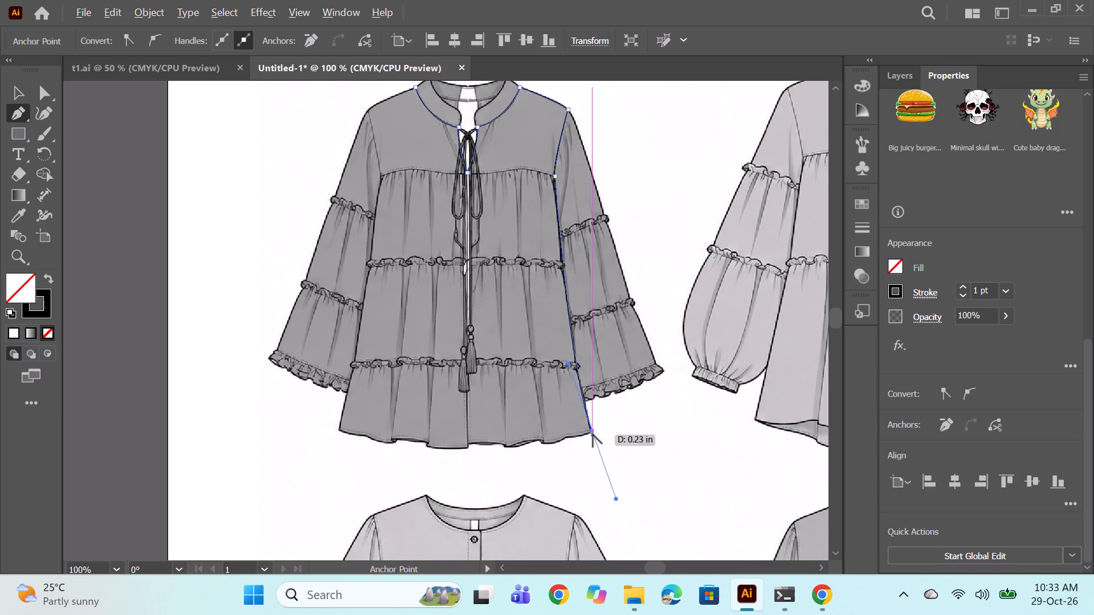
left_click(592, 430, "alt")
With the Pencil tool, continue the outline freehand along the wavy hem from the right hem corner to the left one.
scroll(590, 460, "up", 2, "alt")
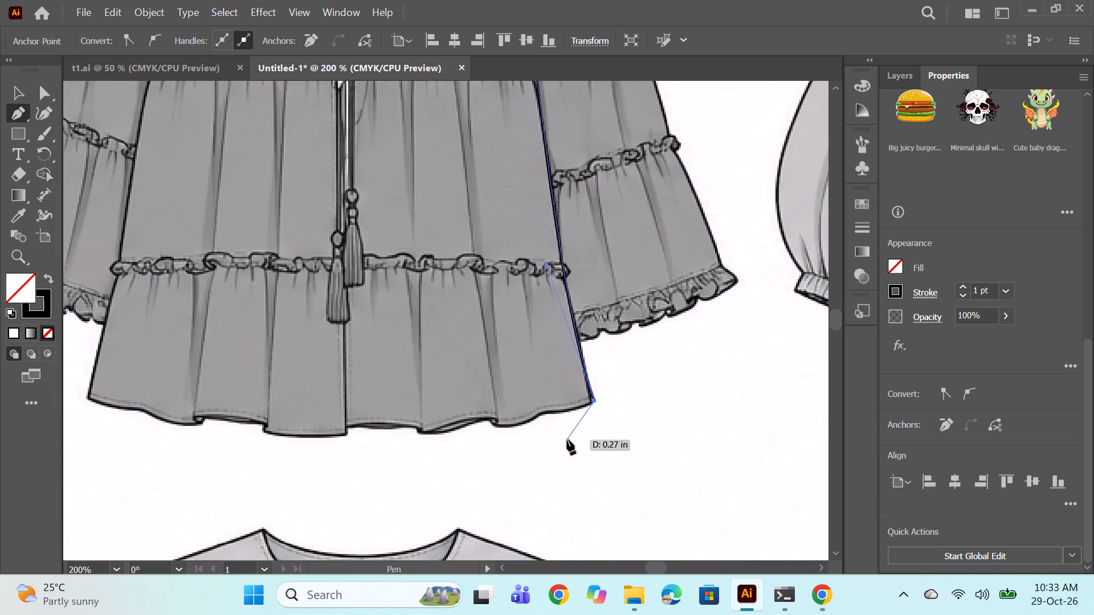
scroll(567, 439, "down", 1, "alt")
key("space")
left_click_drag(541, 437, 530, 468)
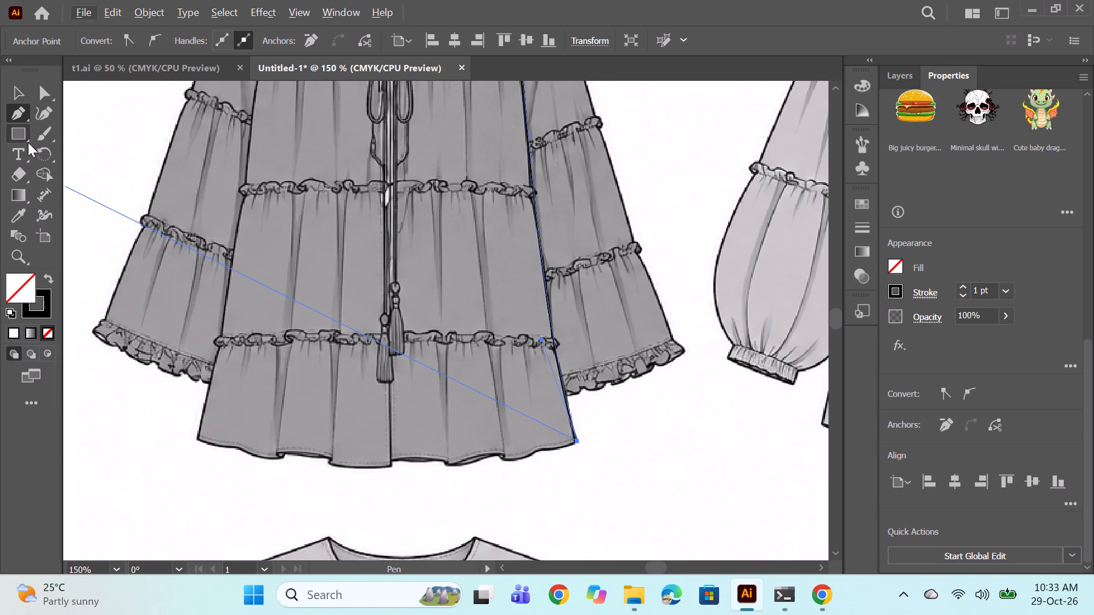
right_click(43, 133)
left_click(95, 170)
scroll(578, 457, "up", 1, "alt")
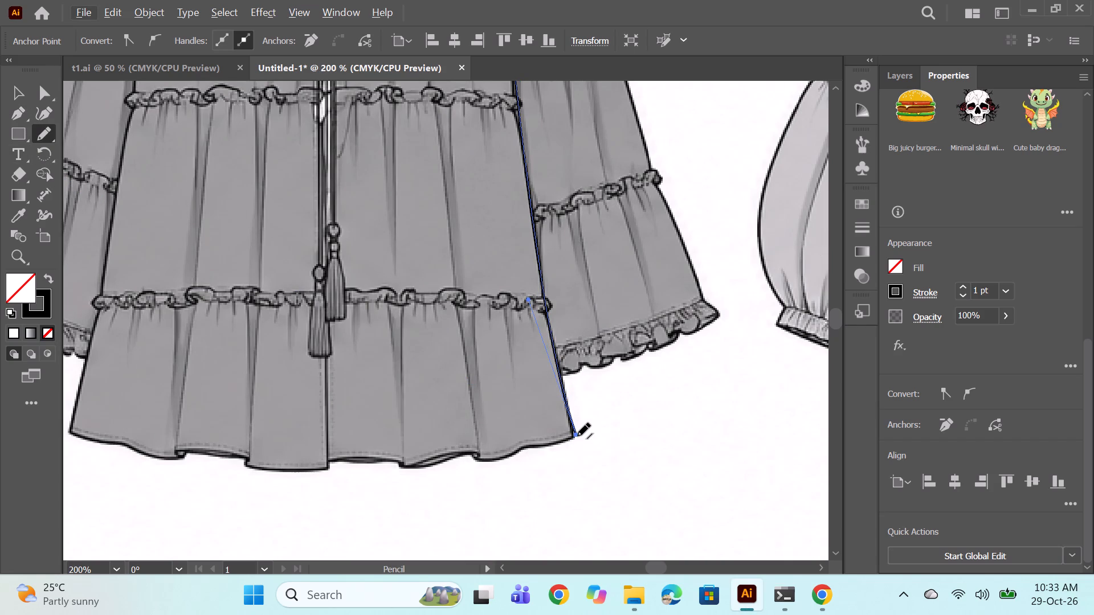
left_click_drag(576, 434, 515, 449)
left_click_drag(515, 449, 443, 453)
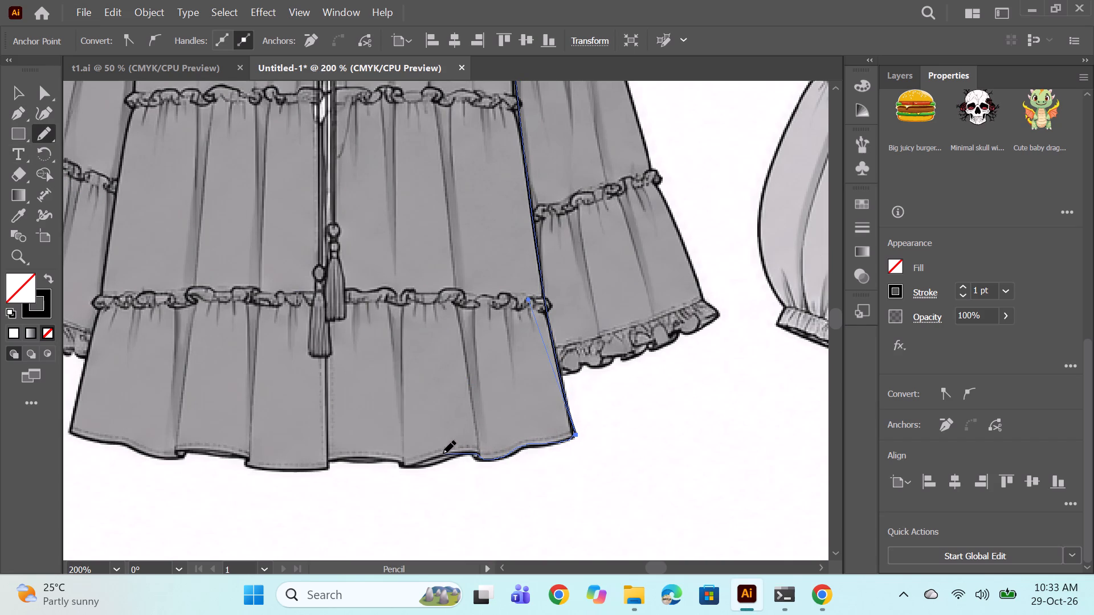
left_click_drag(443, 453, 352, 458)
left_click_drag(352, 458, 257, 466)
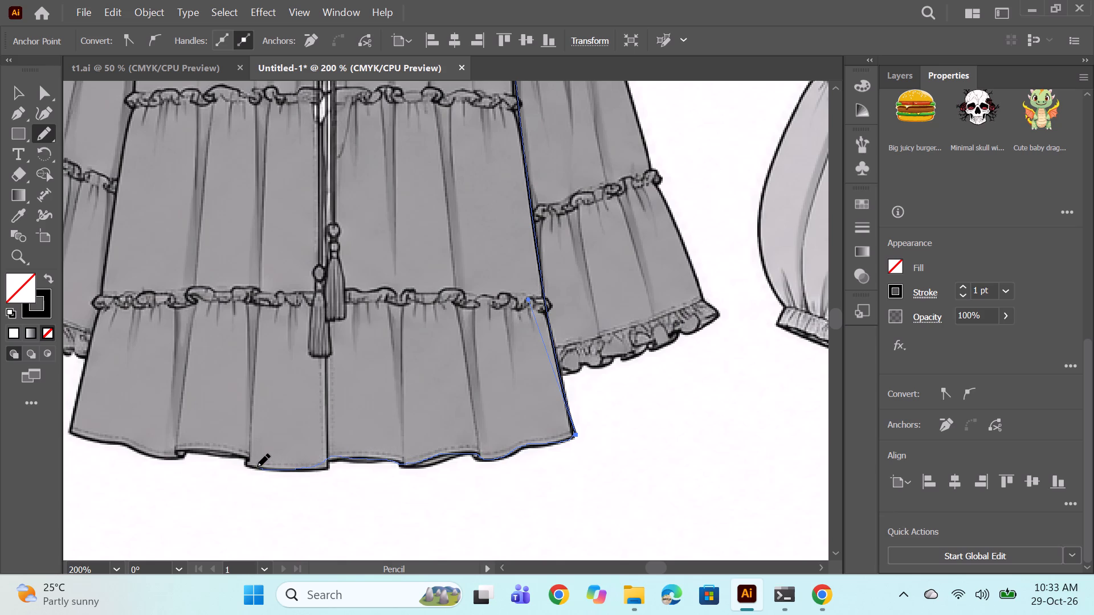
left_click_drag(257, 466, 177, 446)
left_click_drag(177, 446, 86, 436)
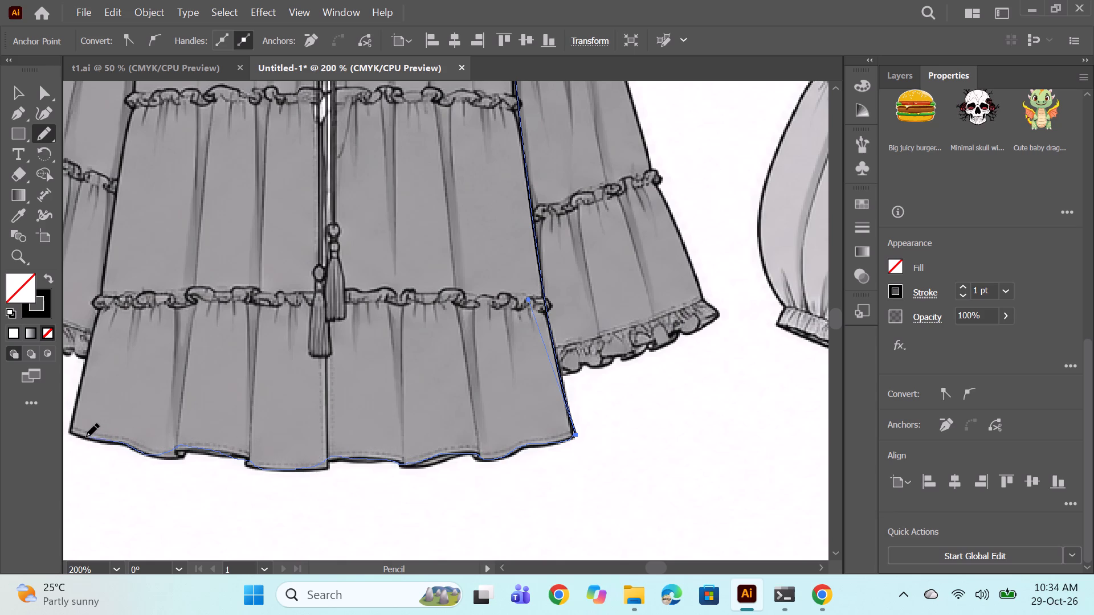
left_click_drag(86, 436, 69, 425)
With the Pen tool, continue the path from the left hem corner up the left side seam to a corner point at the yoke seam.
key("space")
key("space")
key("space")
left_click_drag(203, 381, 425, 430)
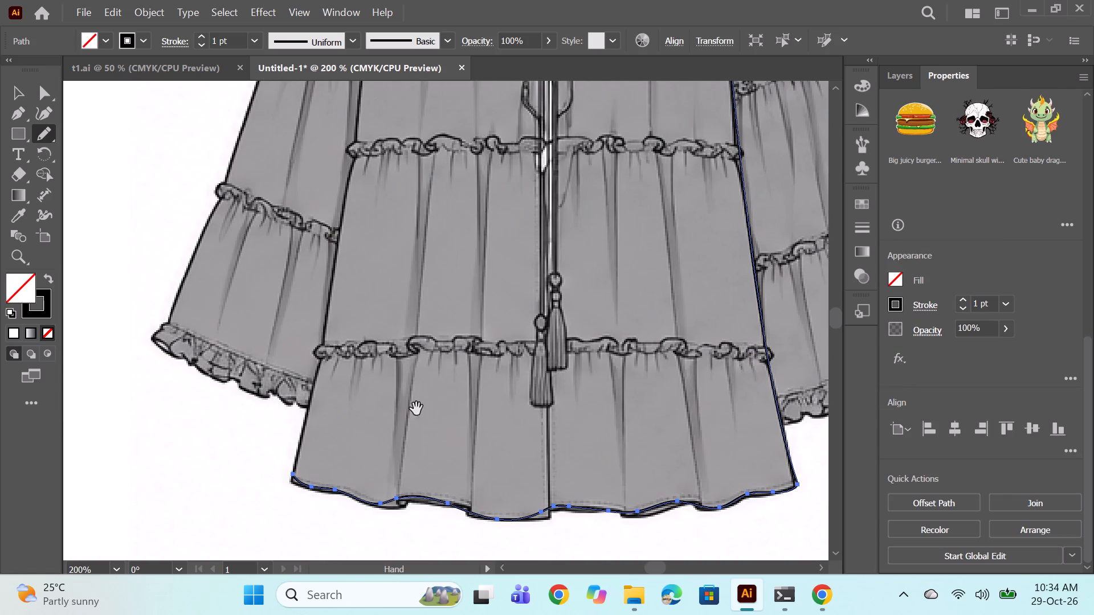
left_click(9, 119)
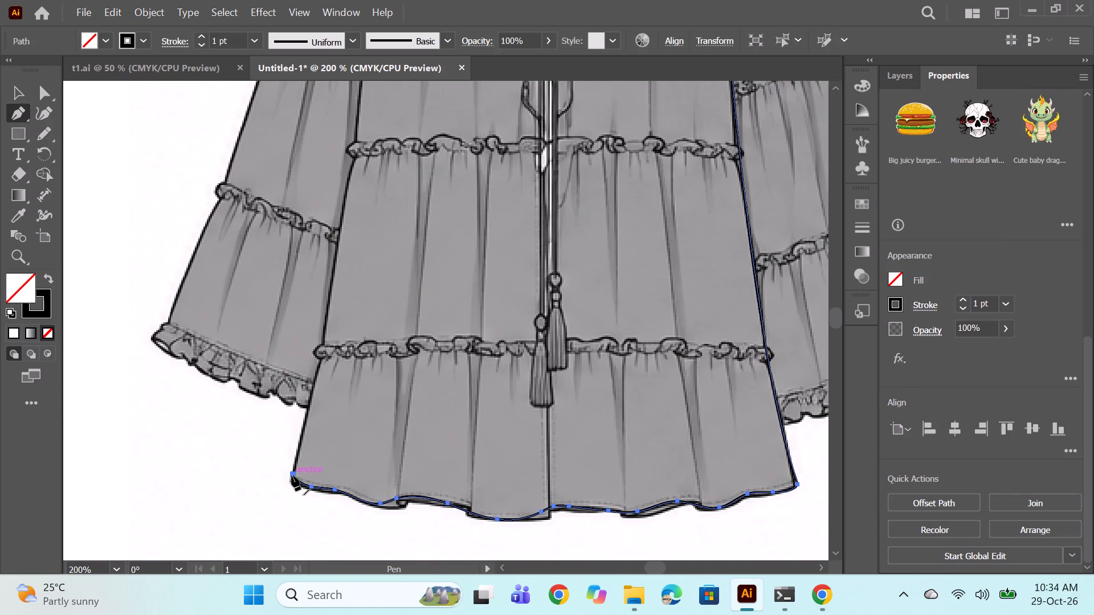
left_click(292, 475)
scroll(344, 266, "down", 2, "alt")
scroll(345, 252, "up", 9)
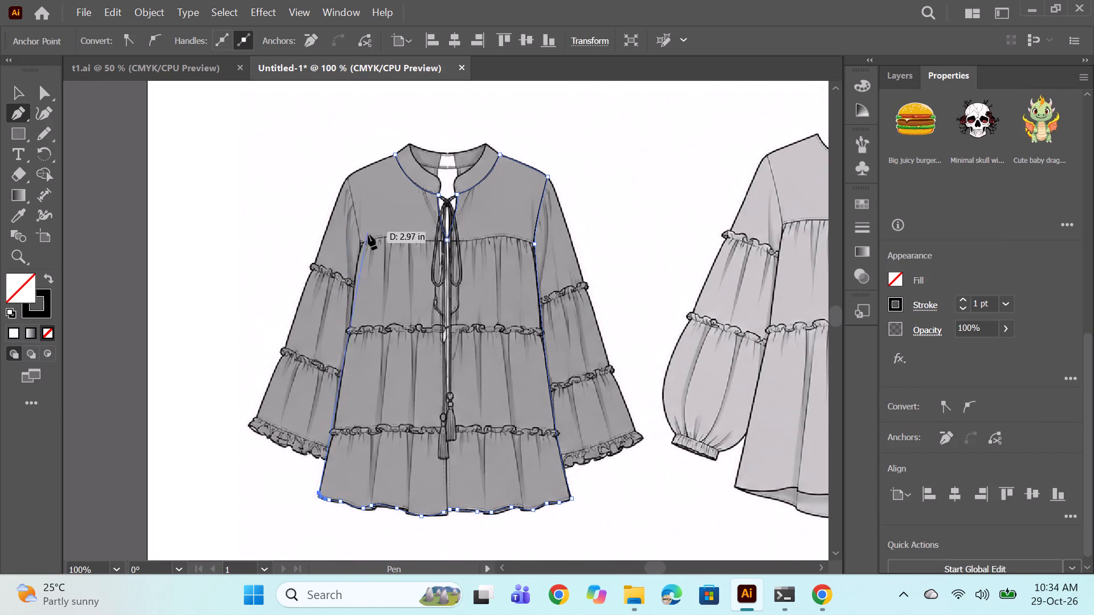
left_click_drag(360, 243, 364, 178)
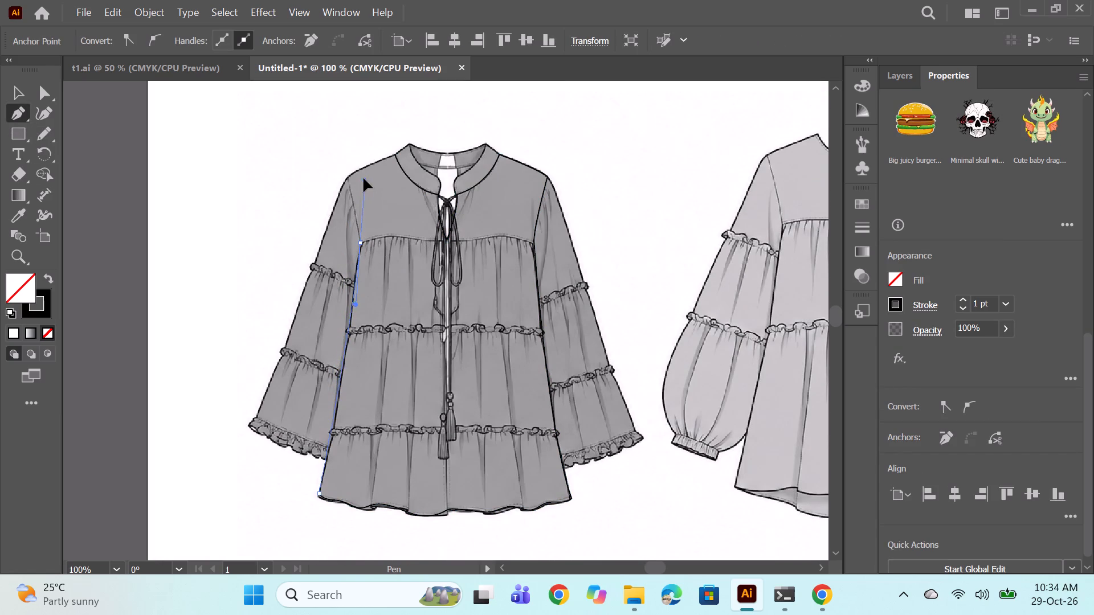
left_click_drag(364, 178, 363, 175)
left_click(361, 240, "alt")
Trace the left armhole seam up to the shoulder tip and close the path along the shoulder at the left collar seam.
scroll(373, 206, "up", 3, "alt")
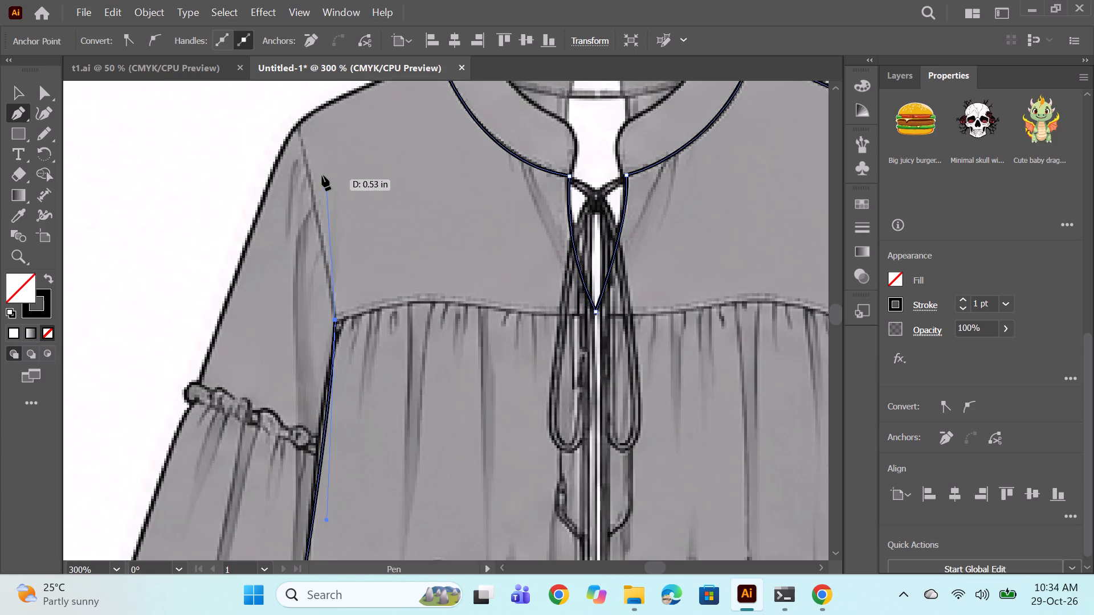
left_click_drag(297, 122, 289, 111)
left_click(297, 122, "alt")
scroll(345, 151, "down", 2, "alt")
scroll(401, 186, "up", 7)
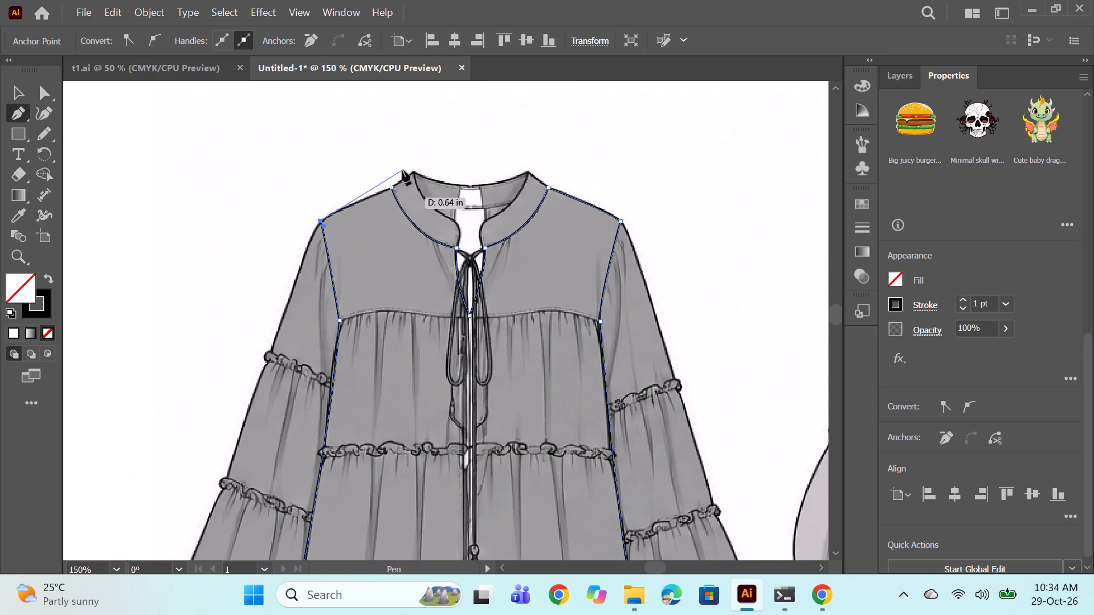
scroll(402, 175, "up", 1, "alt")
left_click_drag(388, 210, 432, 197)
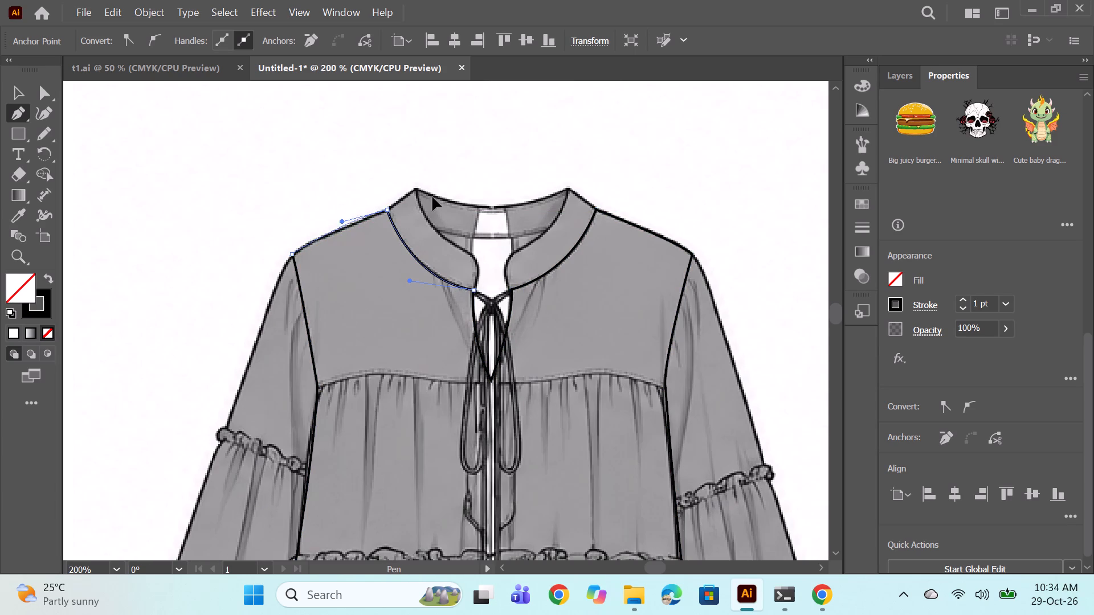
left_click_drag(432, 197, 456, 180)
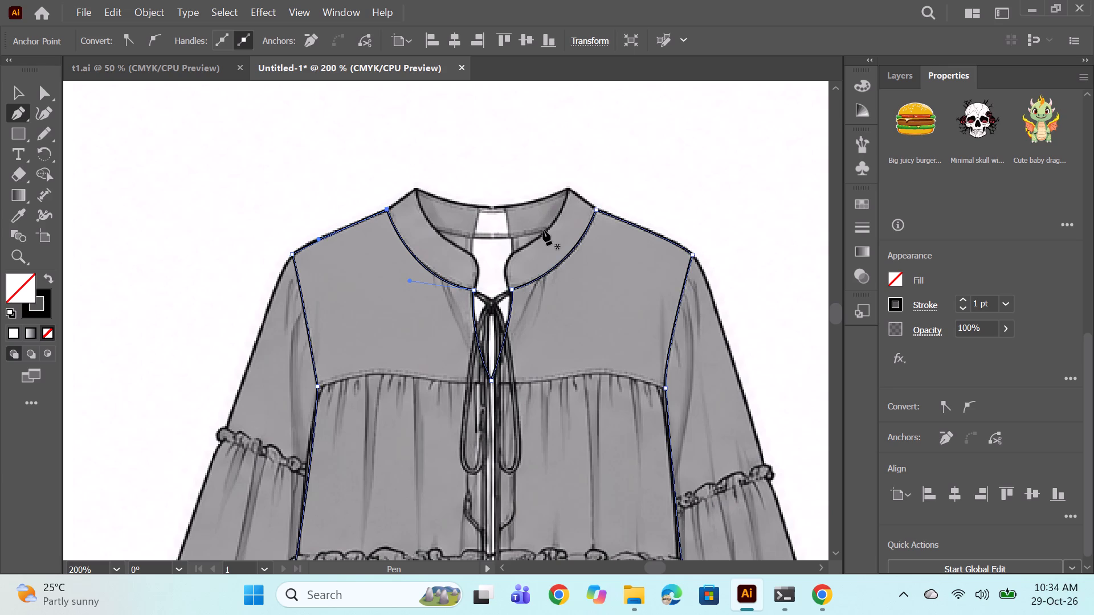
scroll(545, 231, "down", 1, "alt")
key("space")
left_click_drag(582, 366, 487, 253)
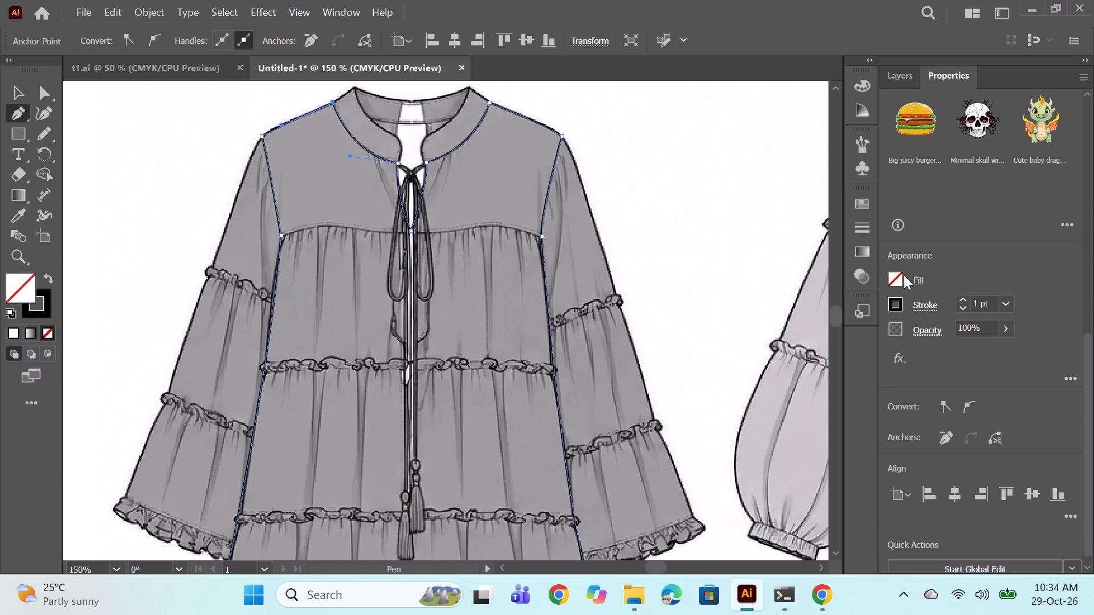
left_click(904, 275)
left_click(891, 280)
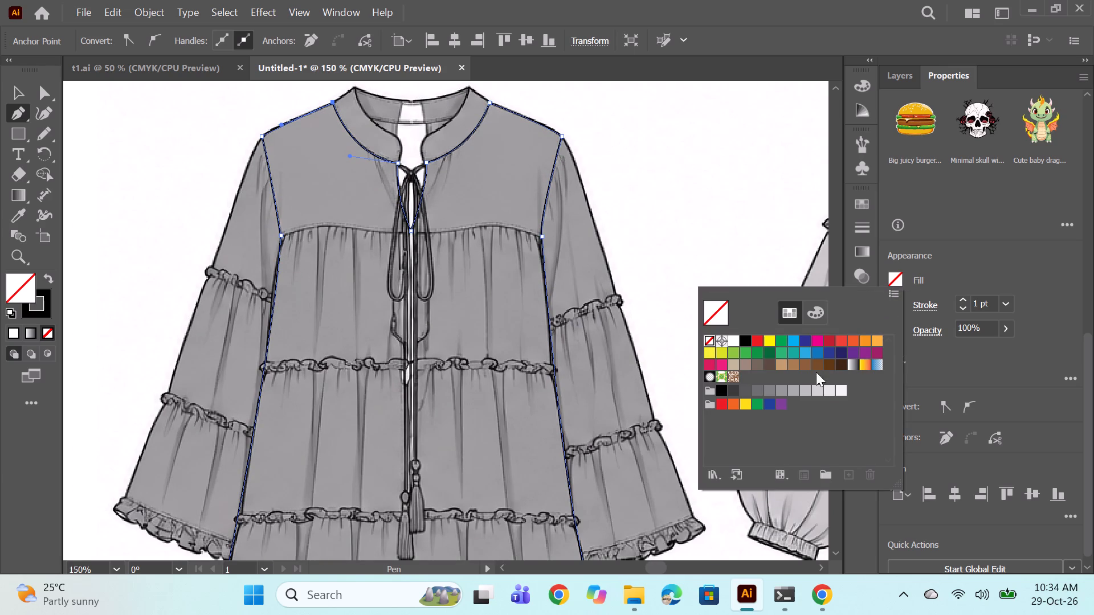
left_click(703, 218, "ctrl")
With the Pen tool, trace the left collar half as a closed path, with its lower edge overlapping the body below the collar seam.
scroll(447, 175, "up", 4)
scroll(389, 164, "up", 2, "alt")
left_click(677, 147, "ctrl")
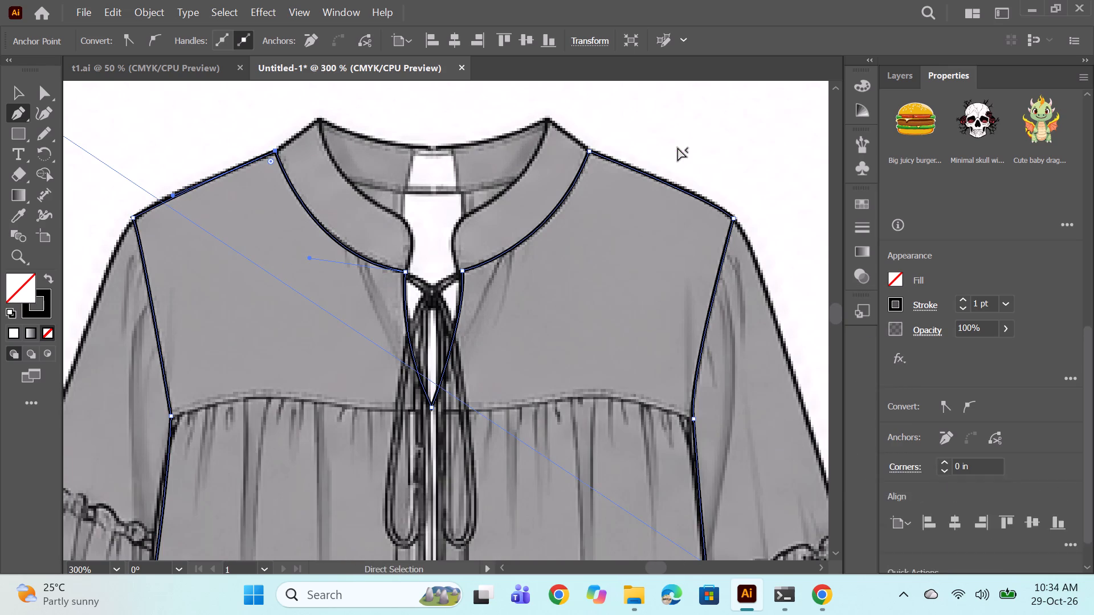
left_click(395, 284)
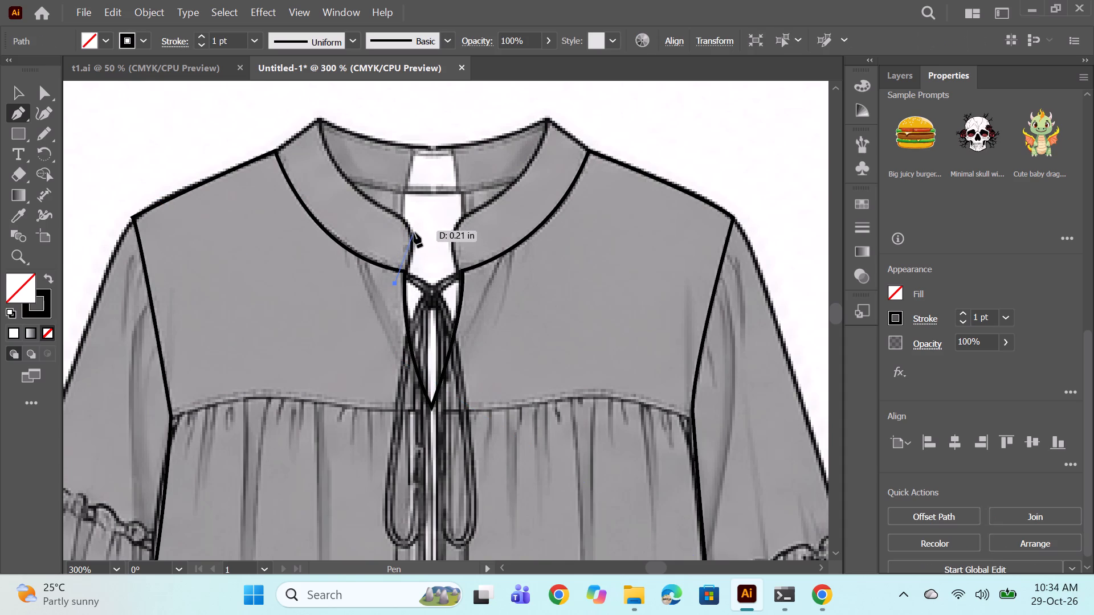
left_click(415, 233)
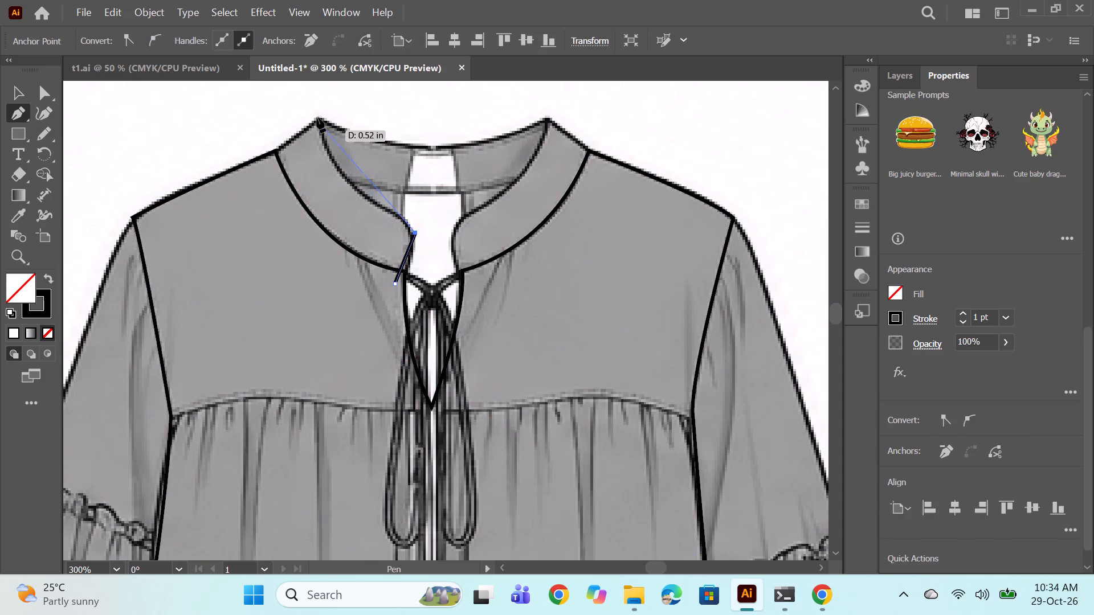
left_click_drag(317, 117, 300, 360)
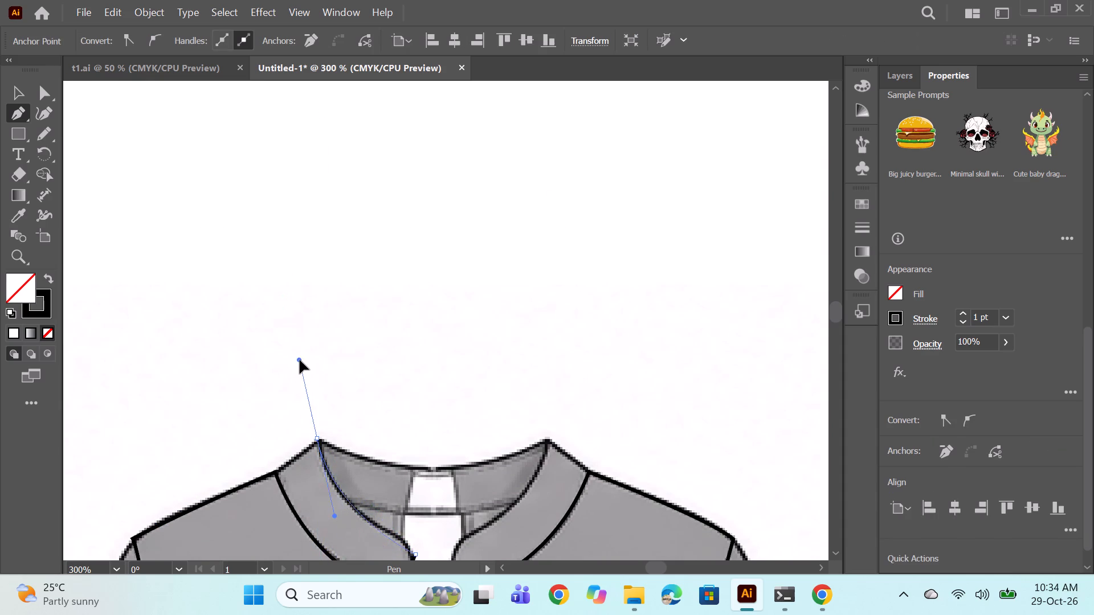
left_click_drag(300, 360, 307, 364)
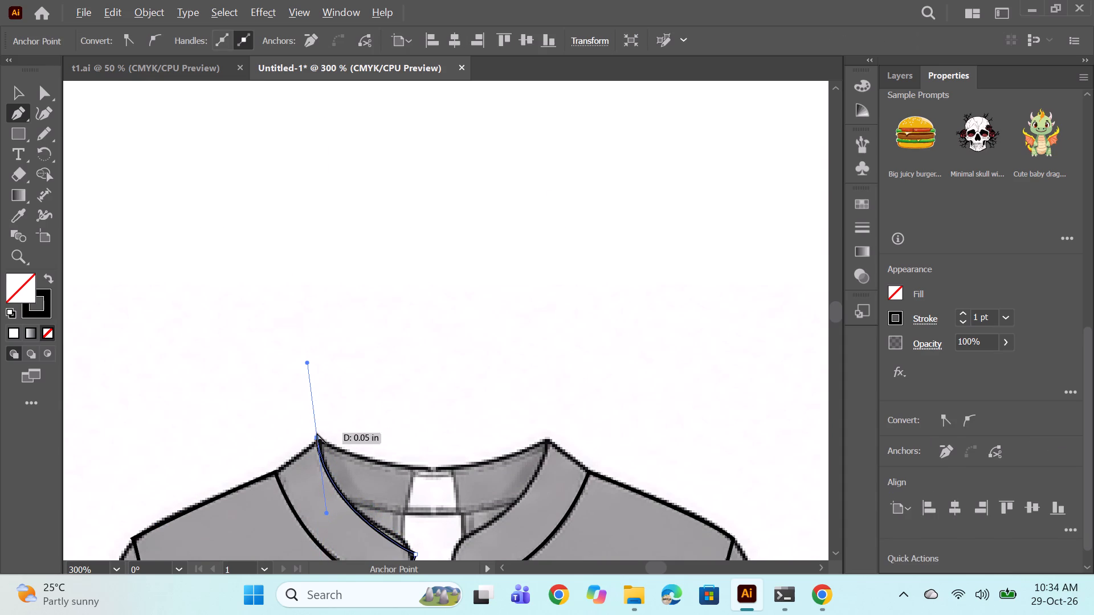
left_click(318, 438, "alt")
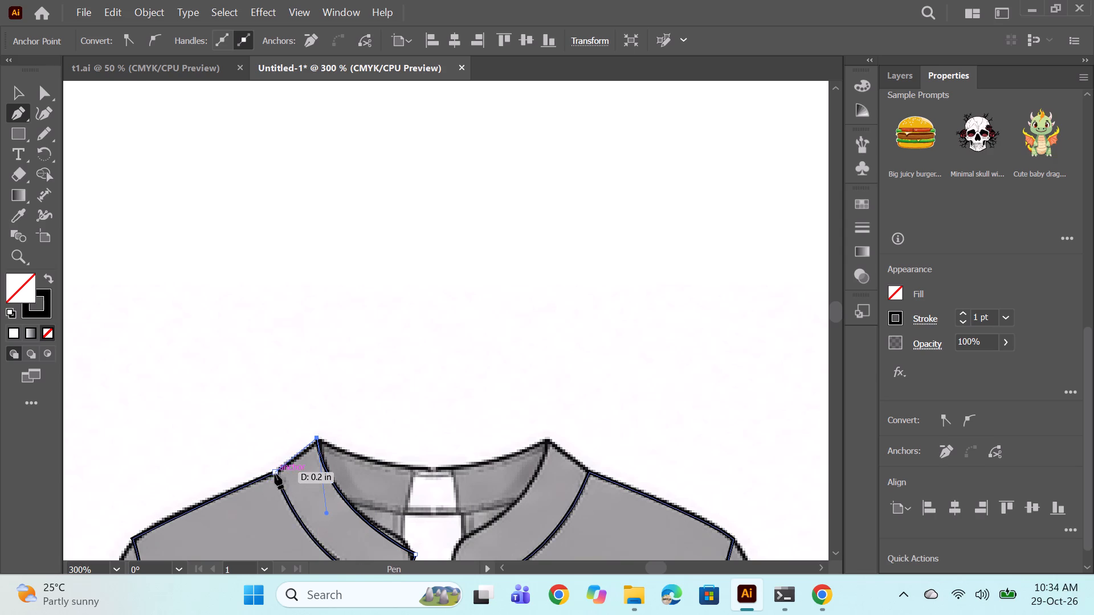
left_click(275, 474)
left_click(259, 489)
scroll(303, 456, "down", 8)
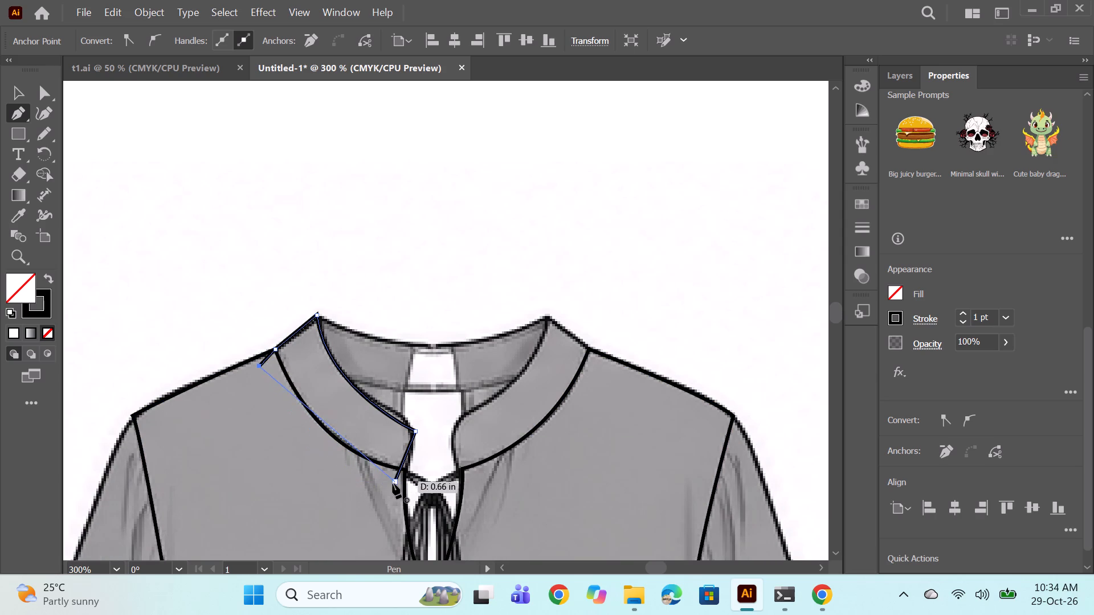
left_click_drag(393, 483, 455, 472)
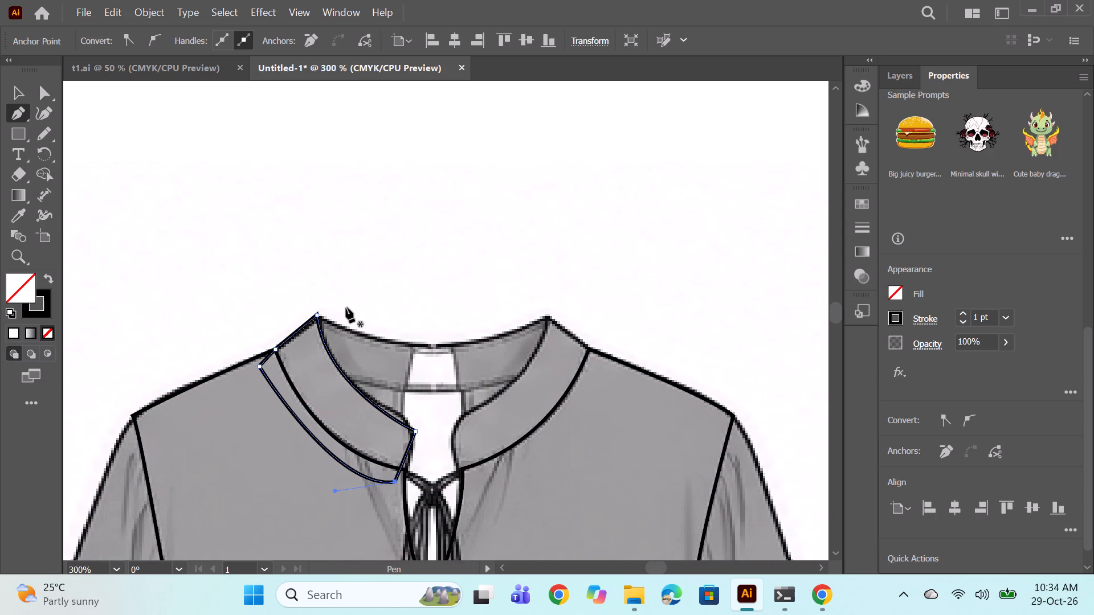
Round the left collar path's top neck corner by about 0.02 in, and round its upper corner at the front opening.
scroll(346, 307, "down", 4)
left_click(356, 216, "ctrl")
left_click(13, 109)
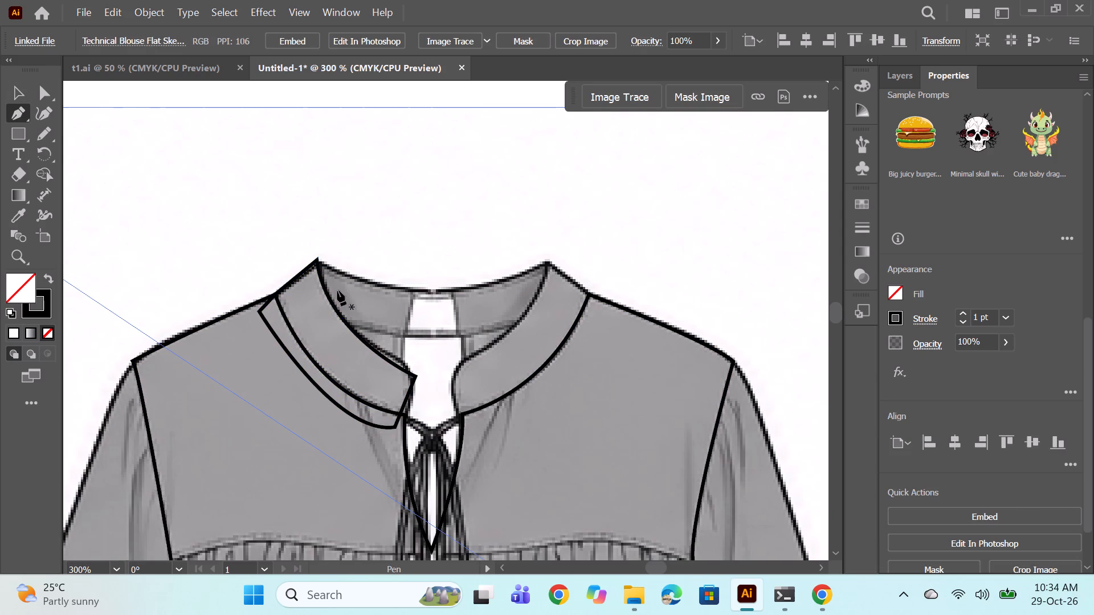
left_click(316, 263, "ctrl")
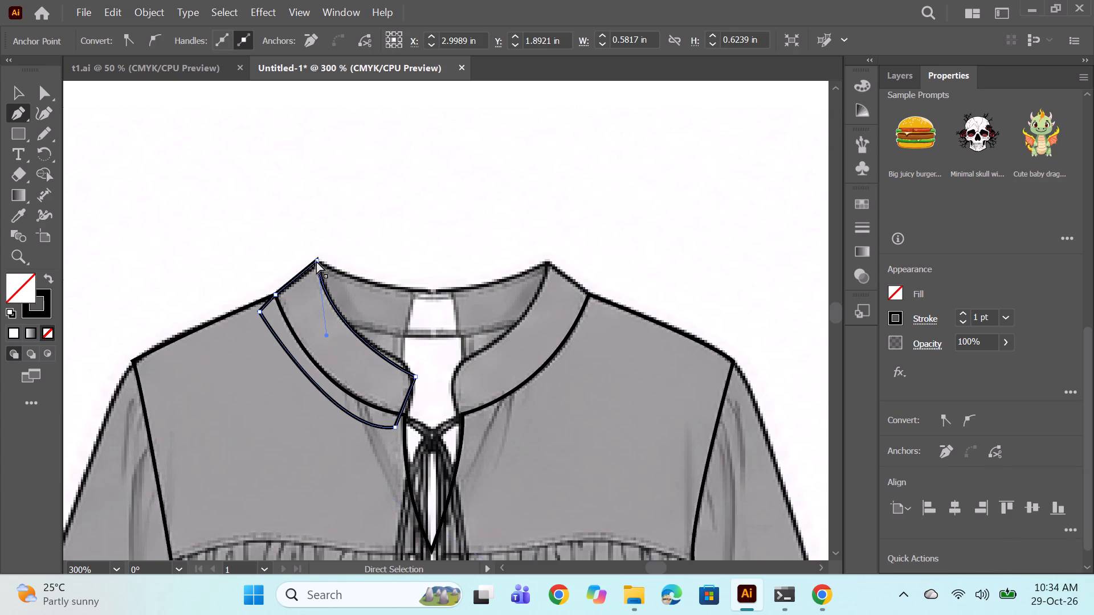
left_click(316, 261, "ctrl")
left_click(312, 270, "ctrl")
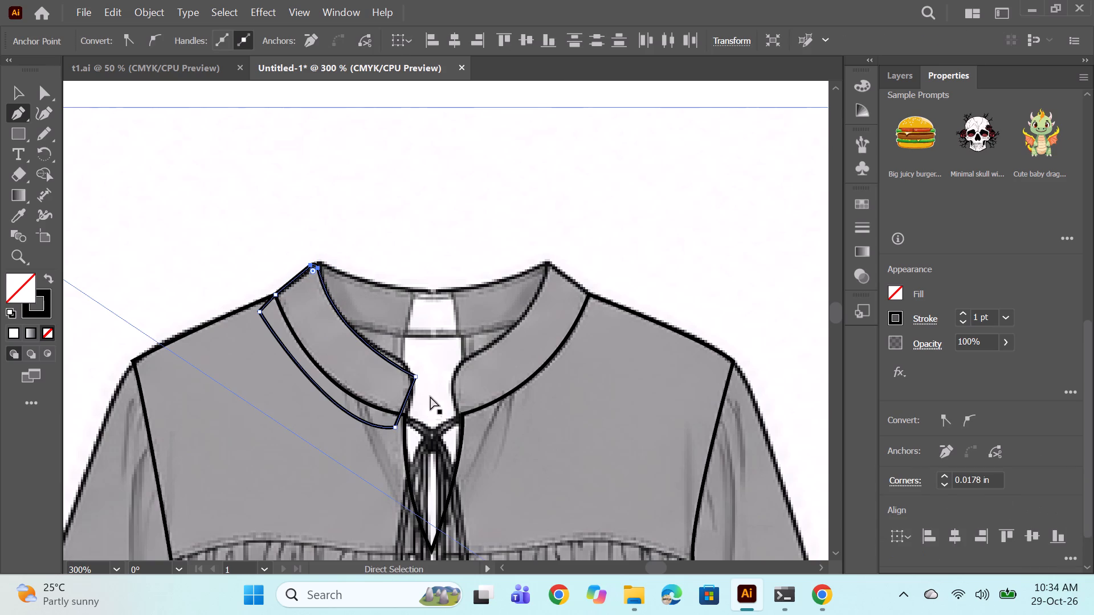
left_click(418, 375, "ctrl")
left_click_drag(406, 379, 395, 383, "ctrl")
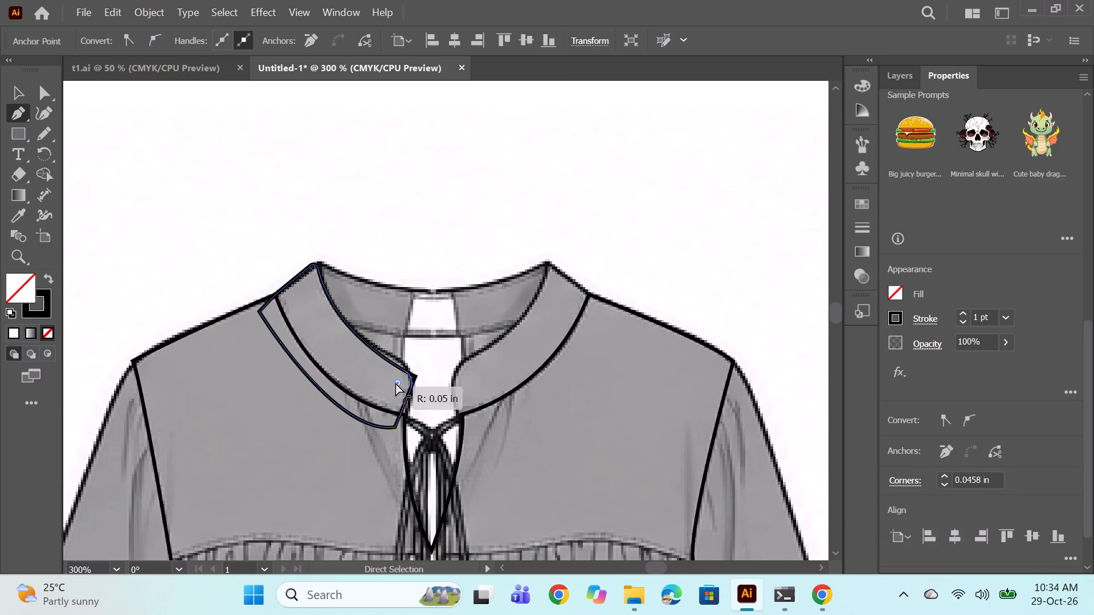
left_click_drag(395, 383, 386, 386, "ctrl")
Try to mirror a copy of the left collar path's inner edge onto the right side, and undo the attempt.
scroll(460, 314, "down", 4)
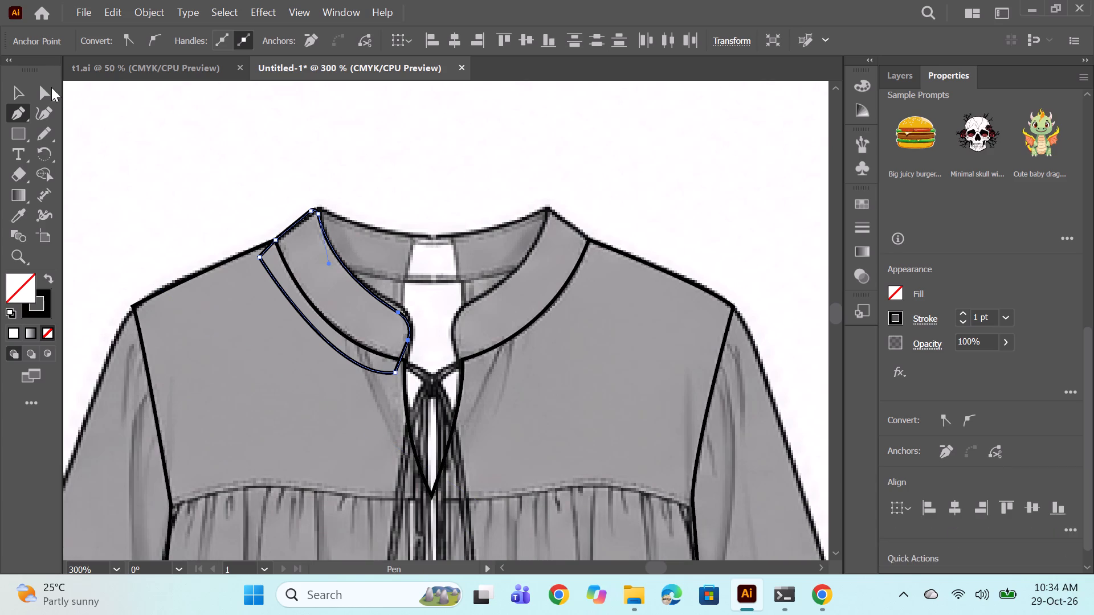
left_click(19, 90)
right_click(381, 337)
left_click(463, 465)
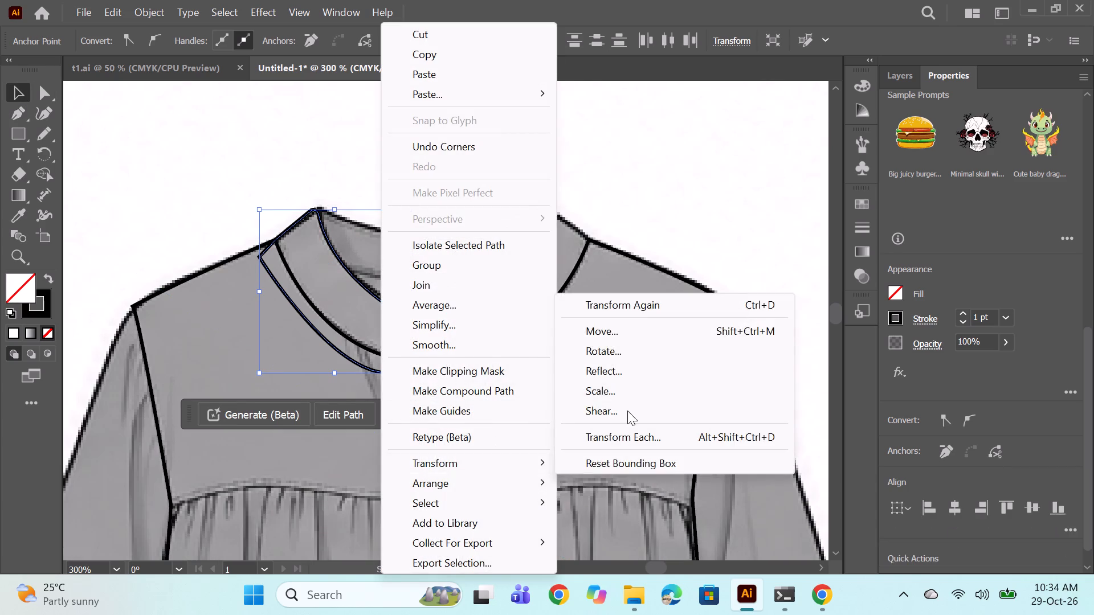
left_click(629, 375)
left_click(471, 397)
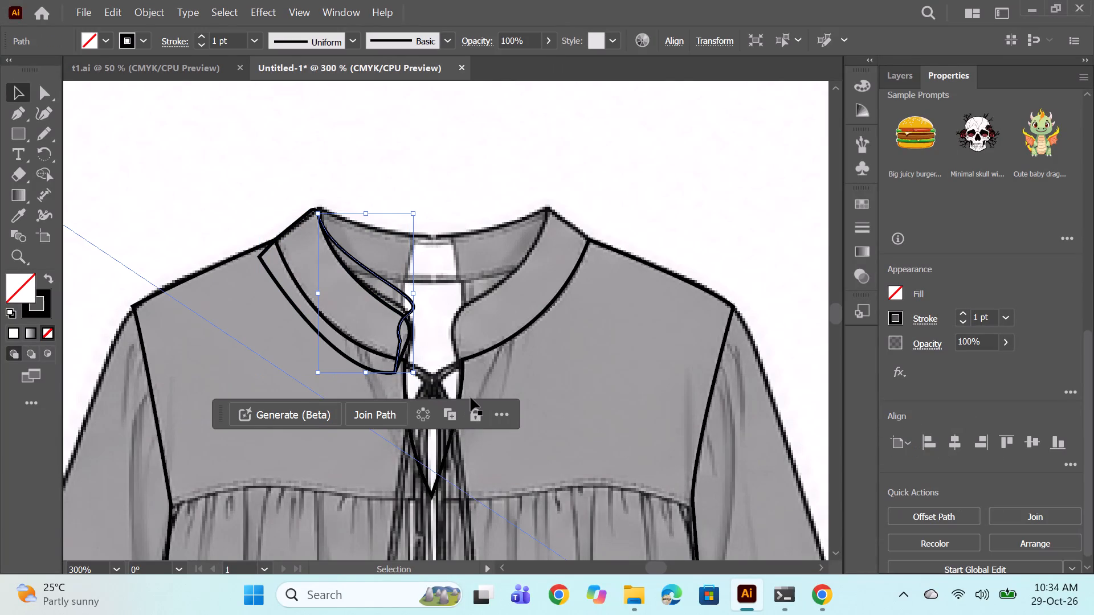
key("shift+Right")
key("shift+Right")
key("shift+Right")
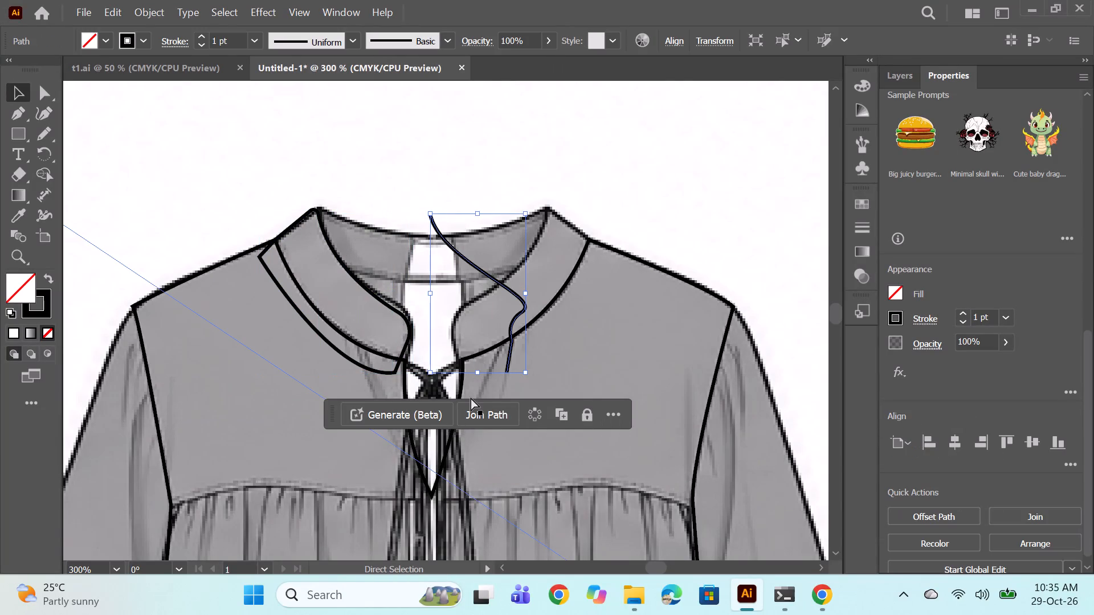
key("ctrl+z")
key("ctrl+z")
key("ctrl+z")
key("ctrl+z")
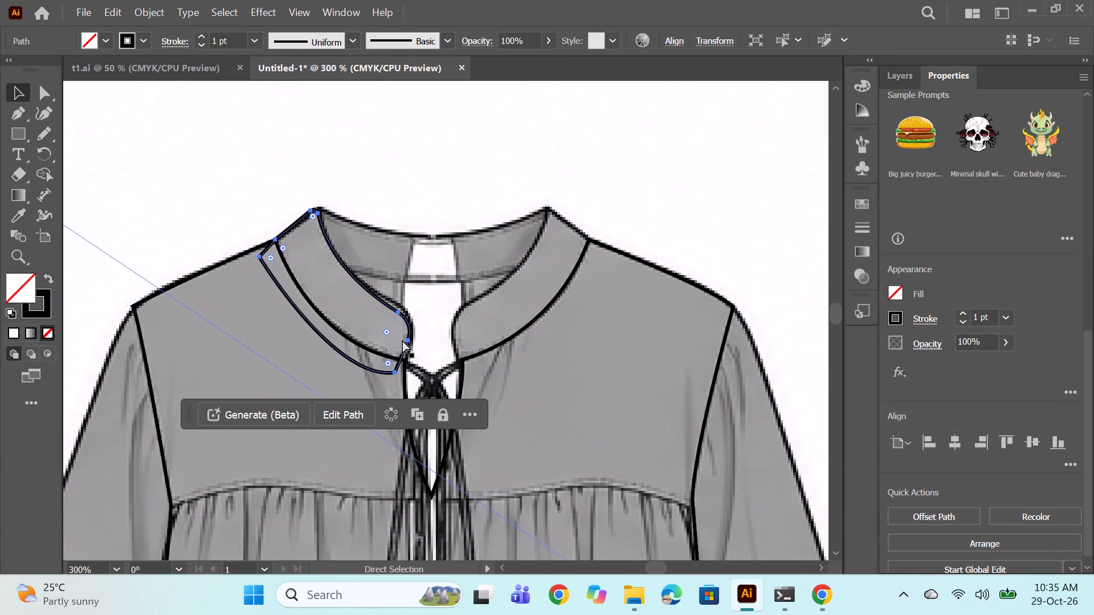
Select the whole left collar path and make a left-to-right mirrored copy of it with Reflect.
left_click(403, 351)
right_click(391, 312)
left_click(456, 470)
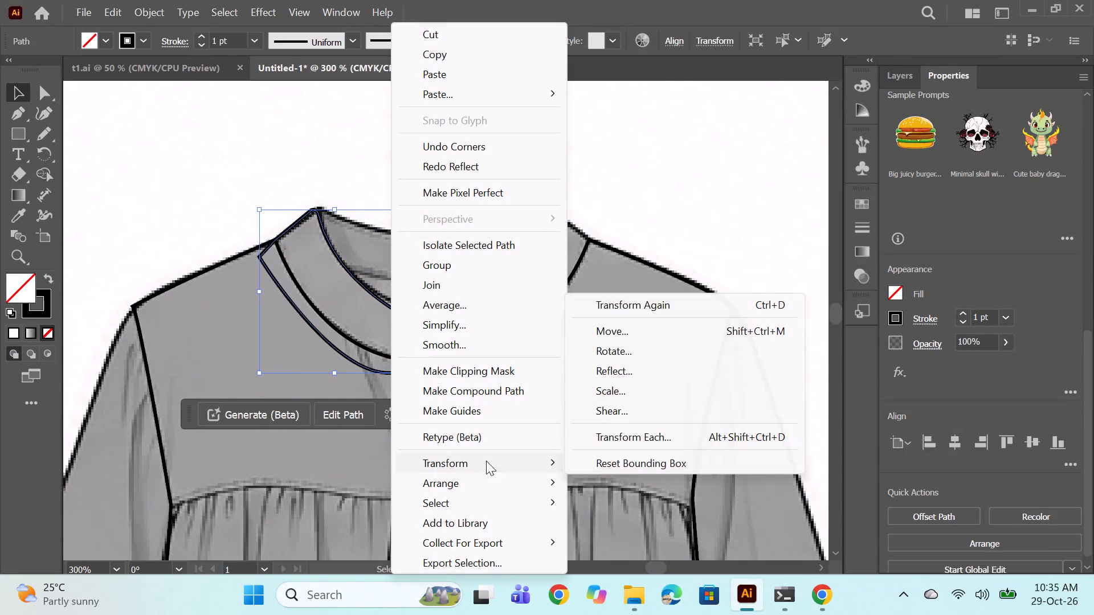
left_click(642, 371)
left_click(455, 410)
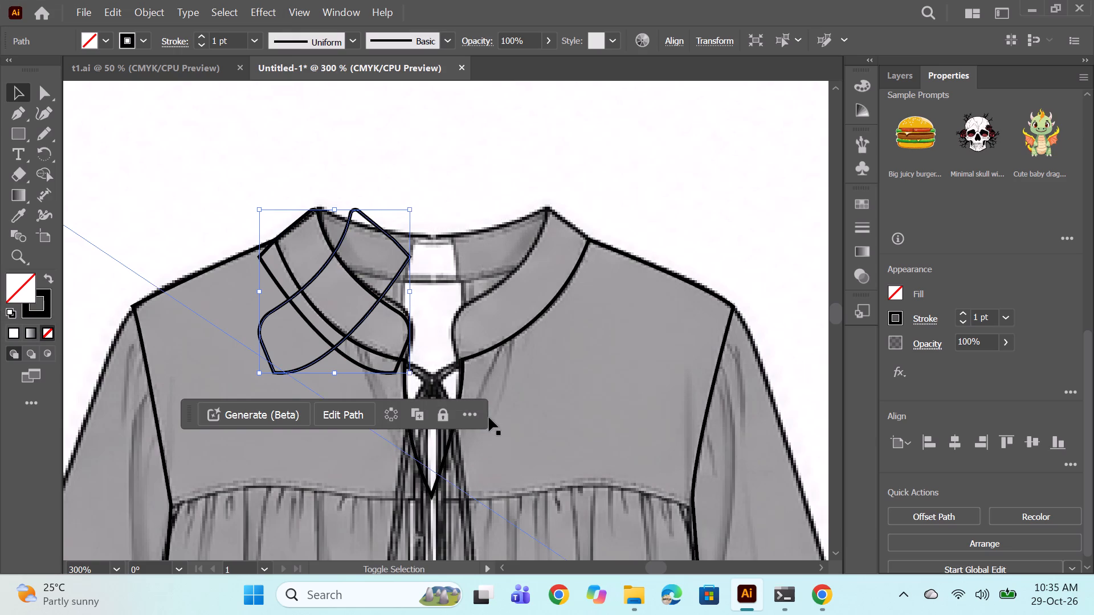
Move the mirrored collar copy across the neckline onto the right collar half, nudging it slightly up for alignment, and deselect it.
key("shift+Right")
key("shift+Right")
key("shift+Right")
key("shift+Right")
key("shift+Right")
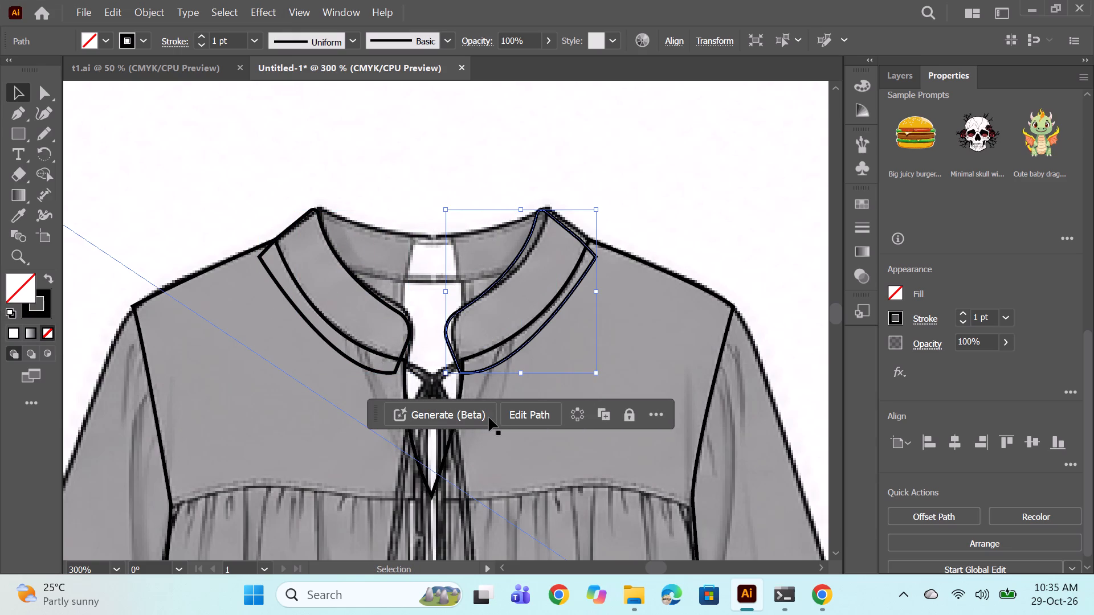
key("Right")
key("Right")
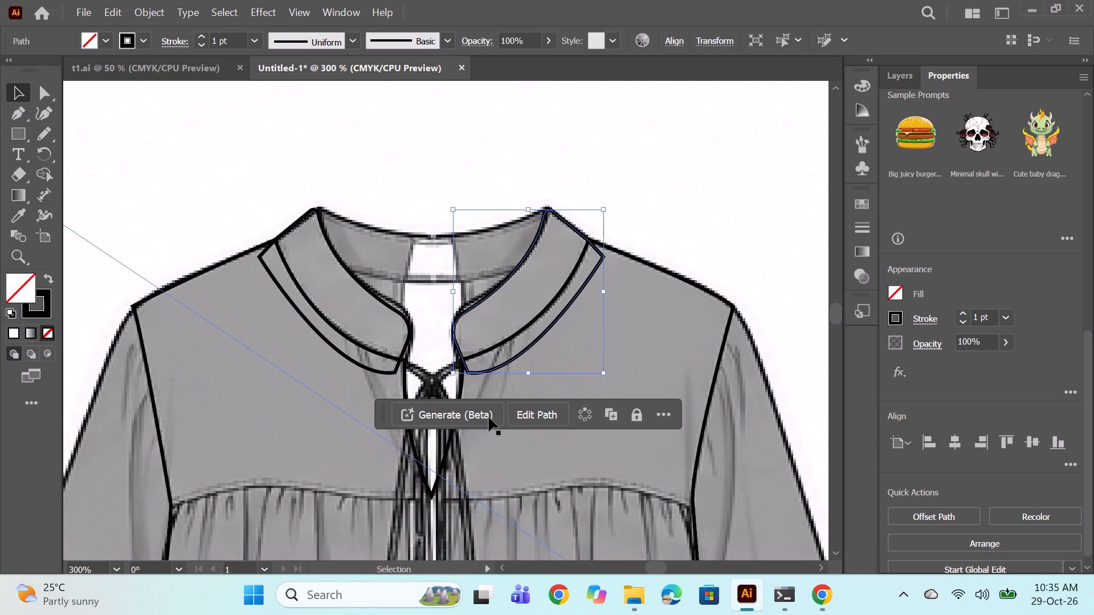
key("Up")
key("Left")
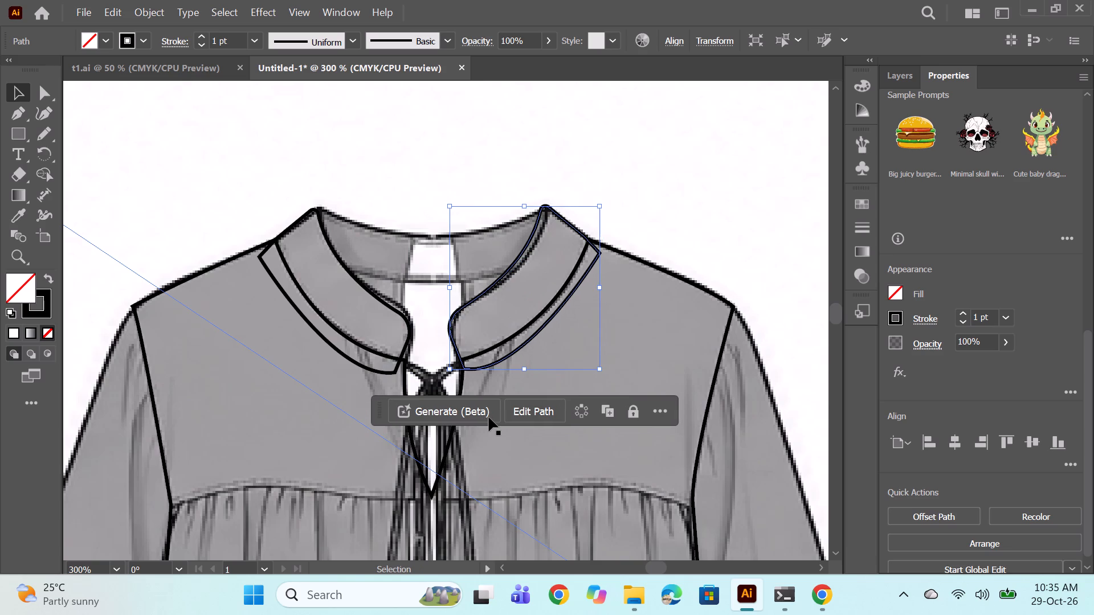
left_click(687, 186, "ctrl")
With the Pen tool, trace the curved yoke seam from its left end at the armhole to a corner point beside the front opening.
scroll(596, 206, "down", 5)
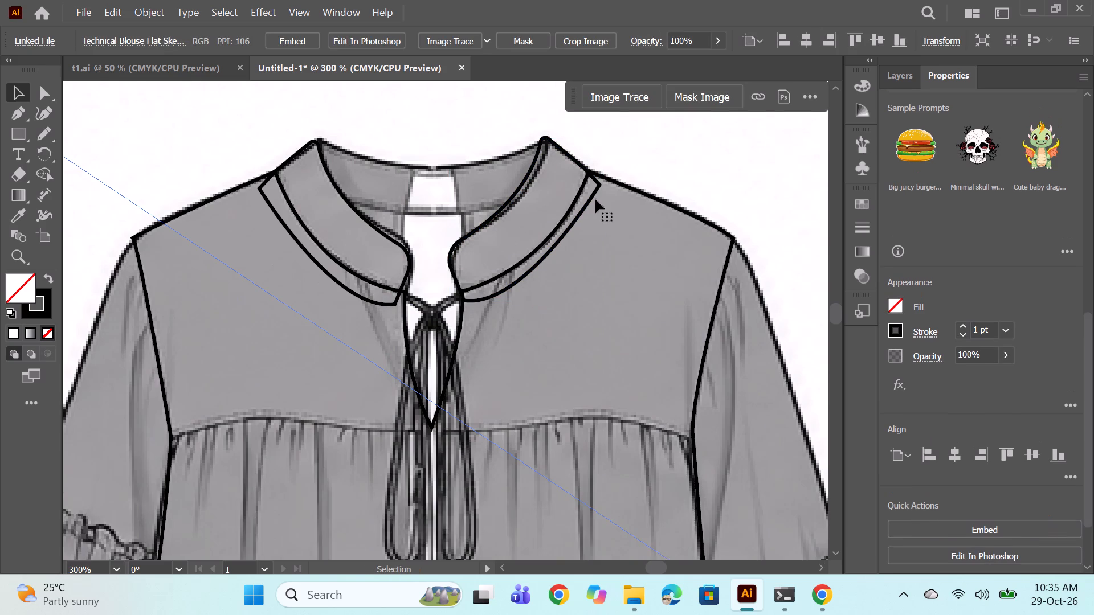
scroll(580, 203, "down", 1, "alt")
scroll(580, 203, "down", 9)
scroll(570, 217, "down", 1, "alt")
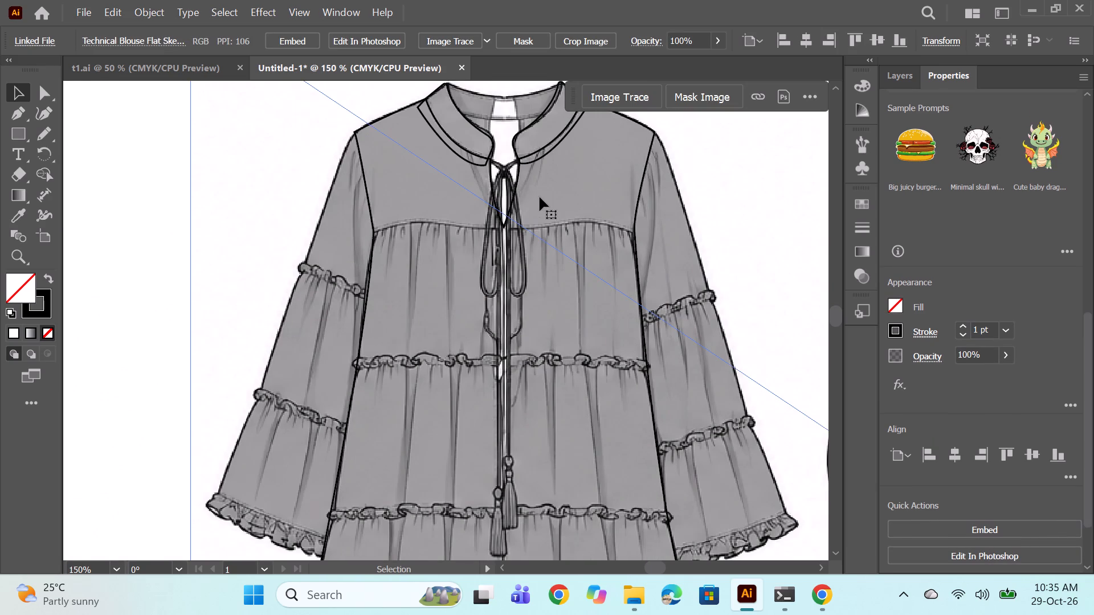
scroll(490, 251, "down", 2)
scroll(532, 194, "up", 2, "alt")
key("space")
left_click_drag(579, 319, 467, 347)
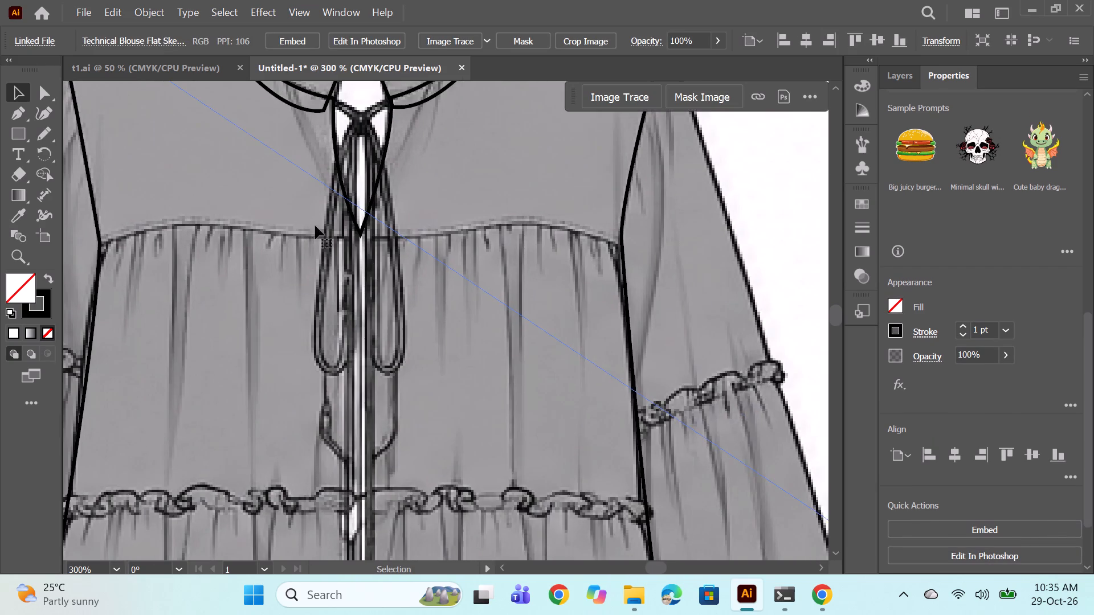
scroll(276, 194, "down", 1, "alt")
left_click(19, 120)
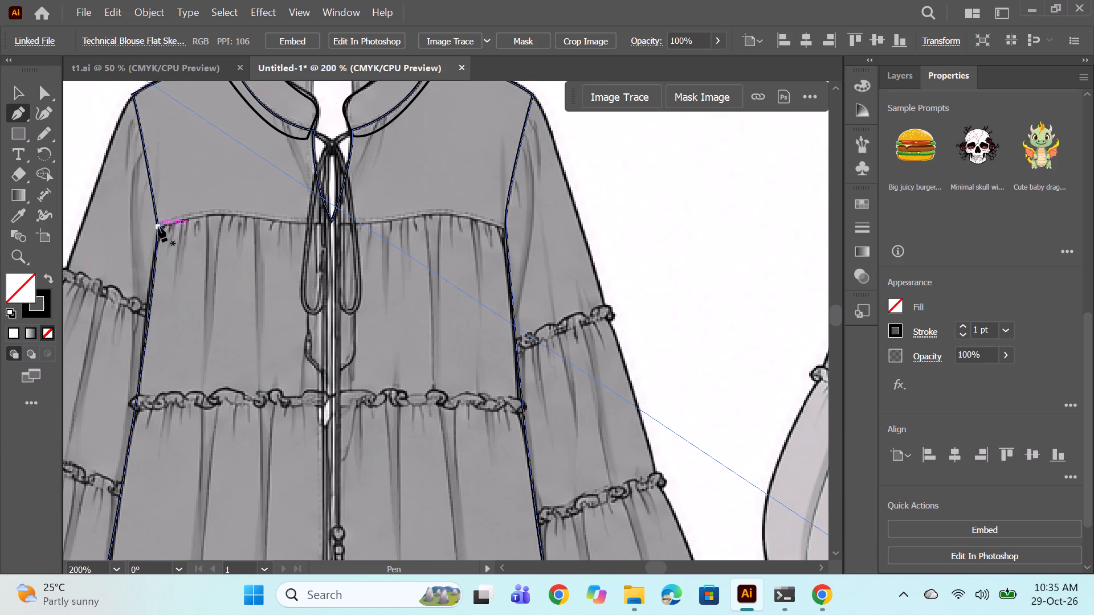
left_click(158, 227)
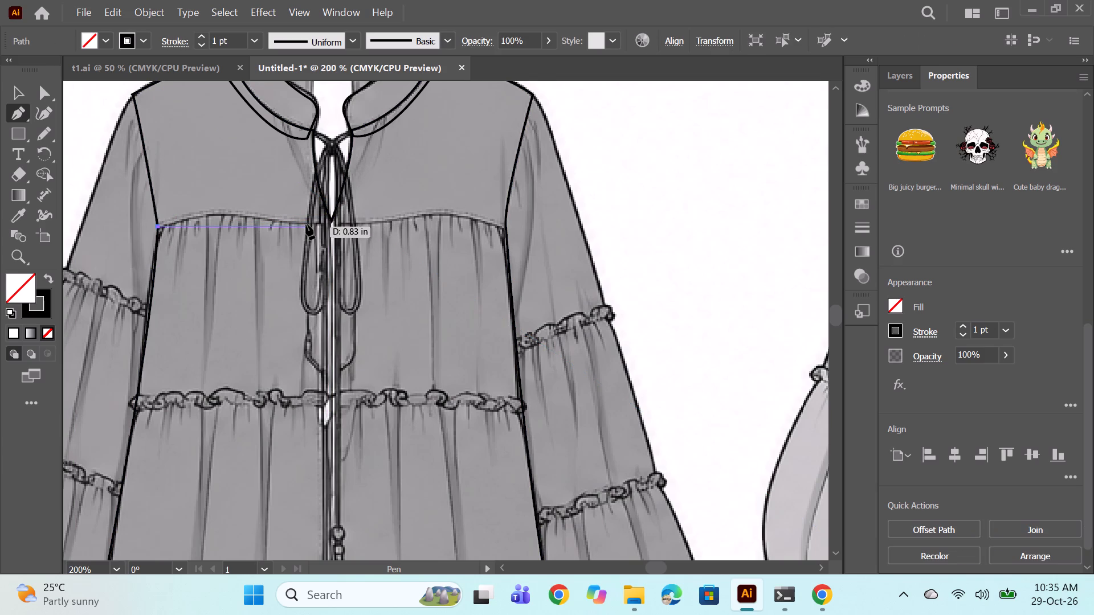
left_click_drag(299, 222, 382, 241)
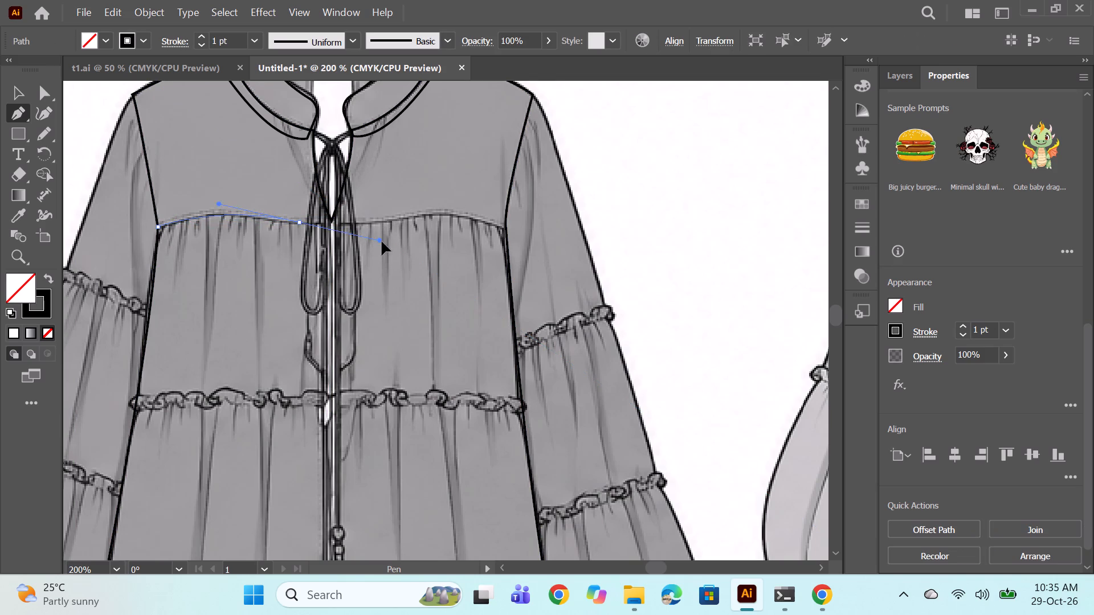
left_click_drag(382, 241, 410, 241)
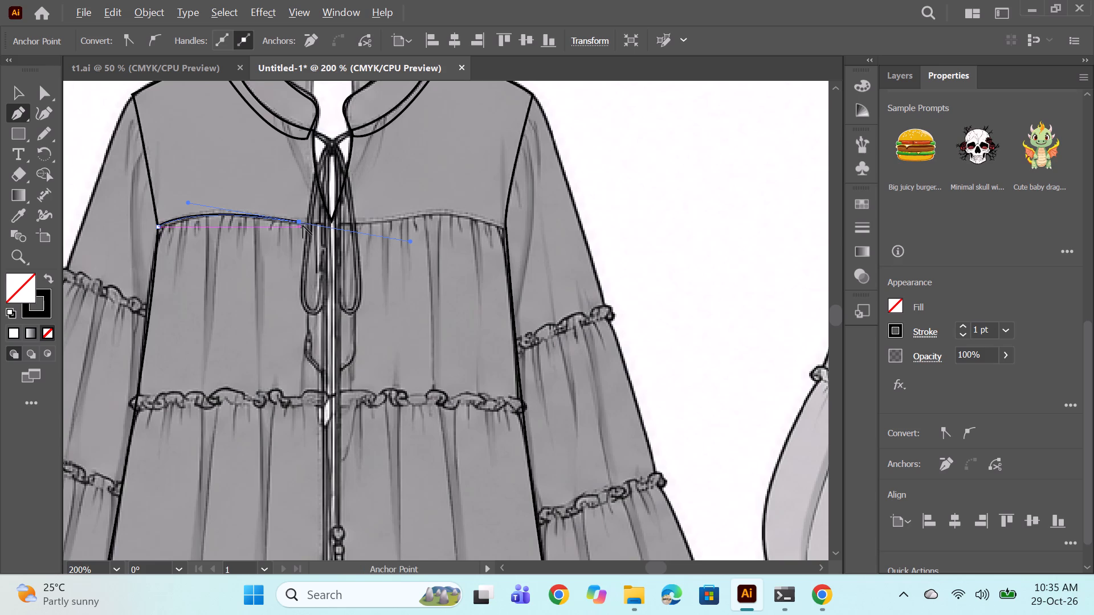
left_click(301, 223, "alt")
Continue the yoke seam path in curves across the front opening to its right end at the armhole, and end the open path.
left_click_drag(407, 218, 455, 198)
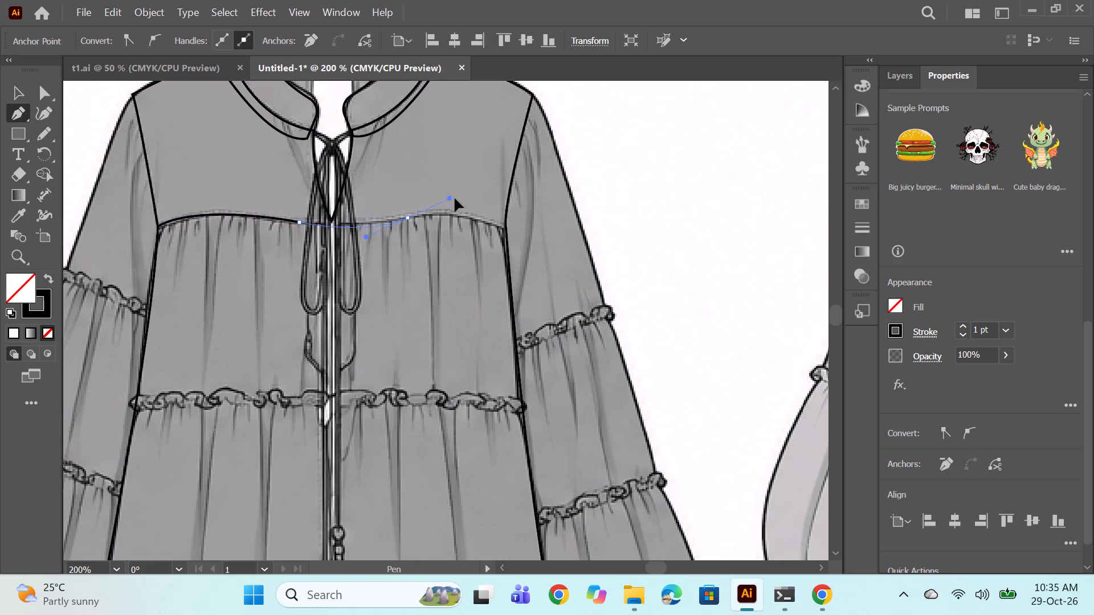
left_click_drag(455, 198, 475, 204)
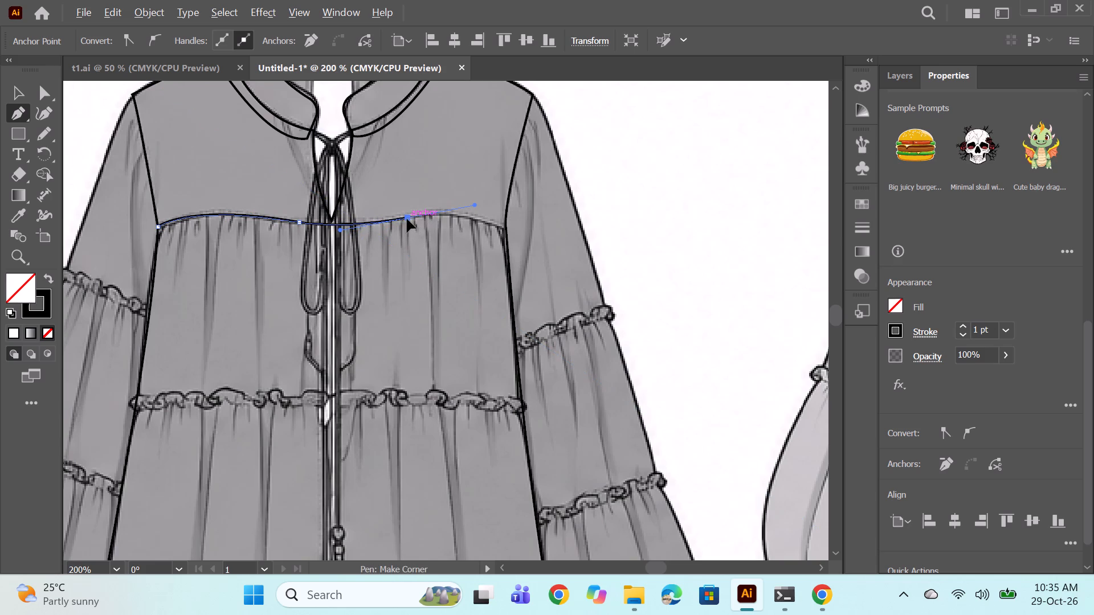
left_click(407, 219, "alt")
left_click_drag(505, 231, 548, 253)
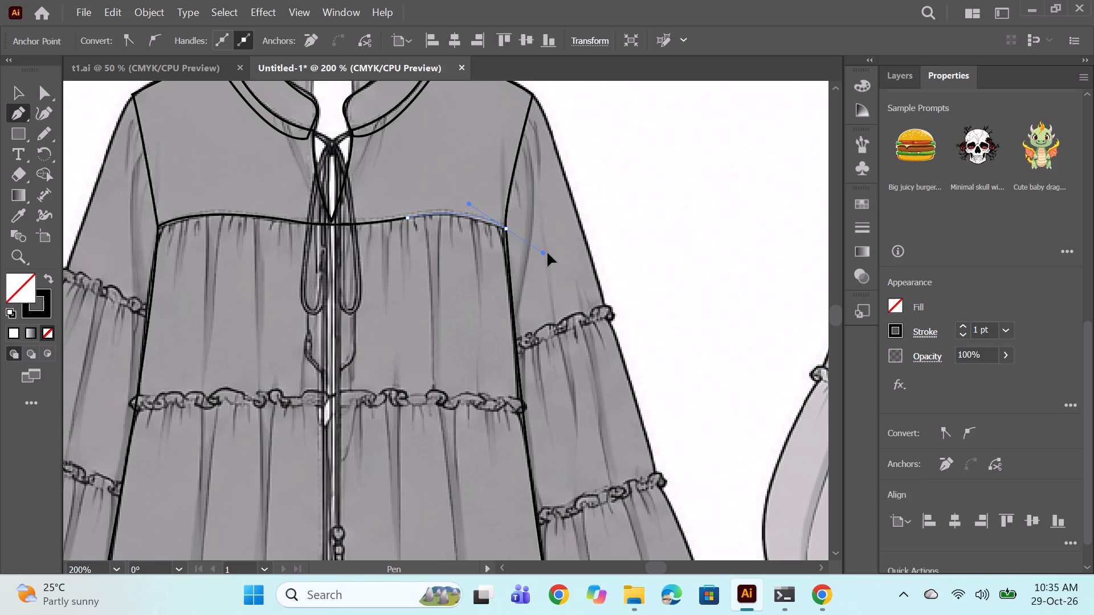
left_click_drag(548, 253, 563, 254)
left_click(640, 219, "ctrl")
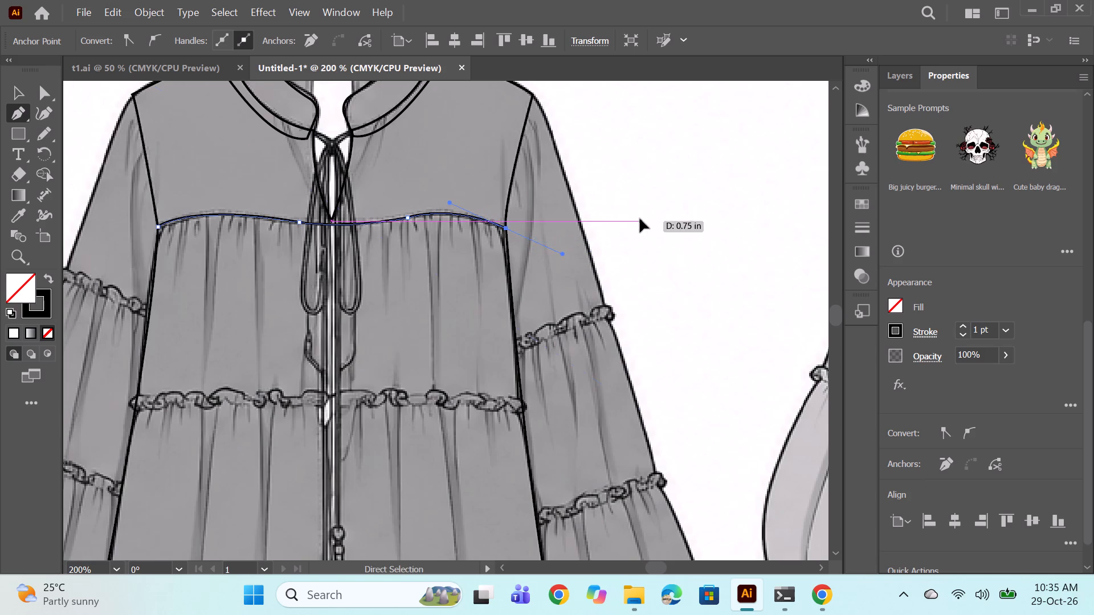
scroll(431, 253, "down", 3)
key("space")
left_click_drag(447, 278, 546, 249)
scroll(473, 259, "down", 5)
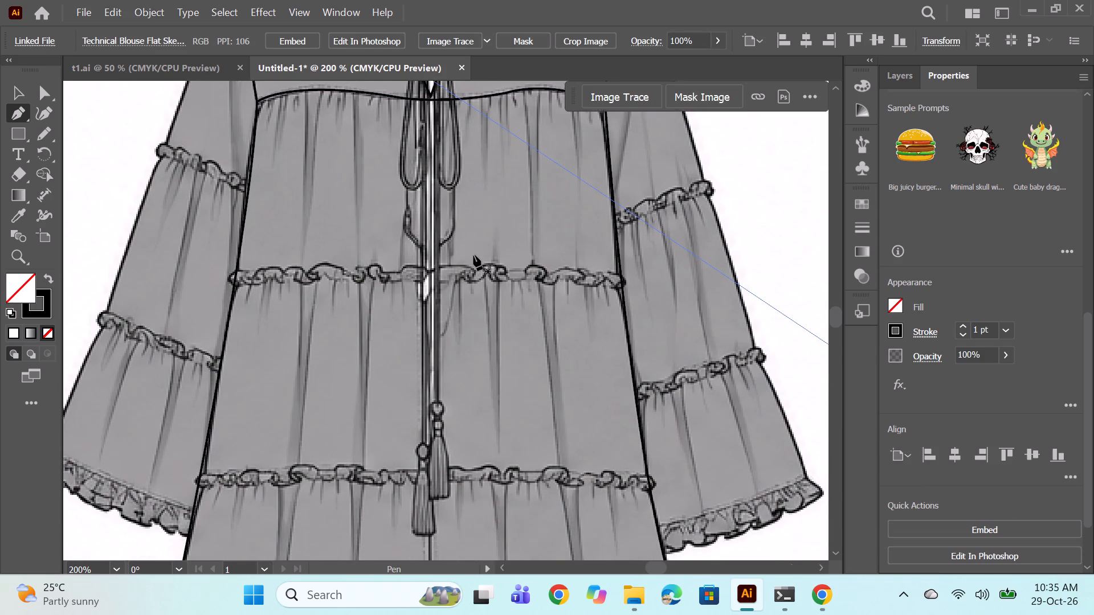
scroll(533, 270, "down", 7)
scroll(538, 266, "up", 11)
With the Pen tool, trace the upper tier seam as a gentle upward curve about 2.1 in wide between the body's side edges.
scroll(520, 259, "up", 1)
left_click(235, 336)
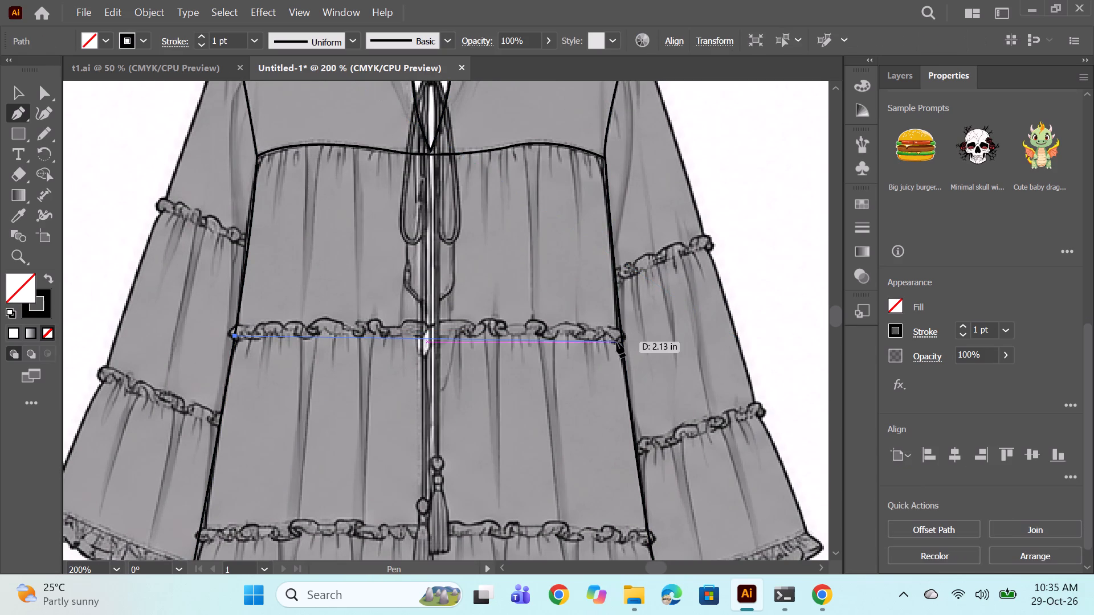
left_click_drag(623, 337, 812, 354)
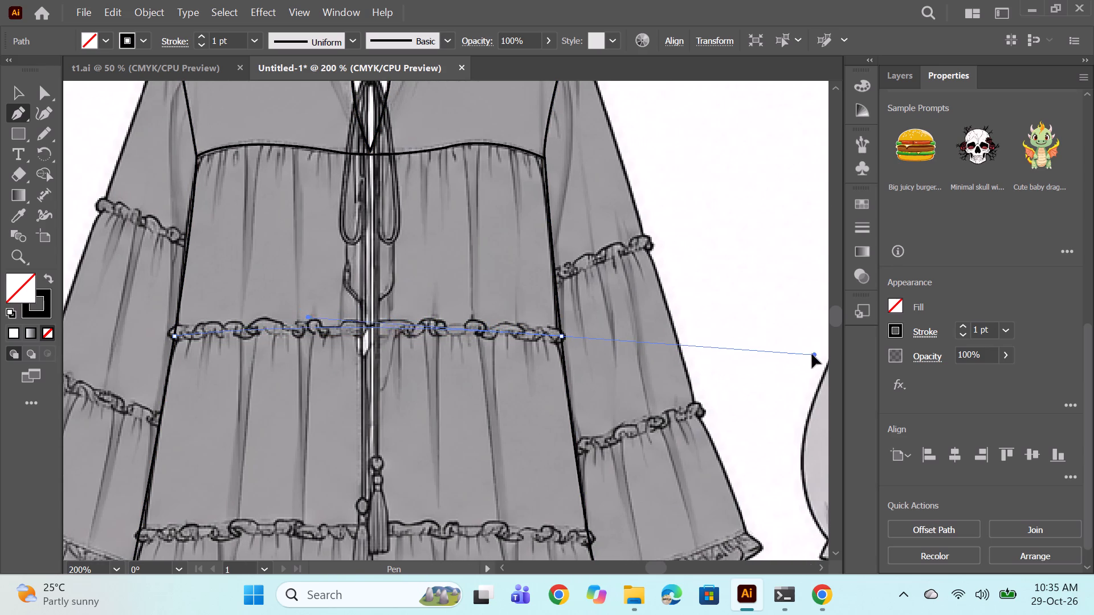
left_click_drag(812, 354, 798, 361)
left_click(703, 257, "ctrl")
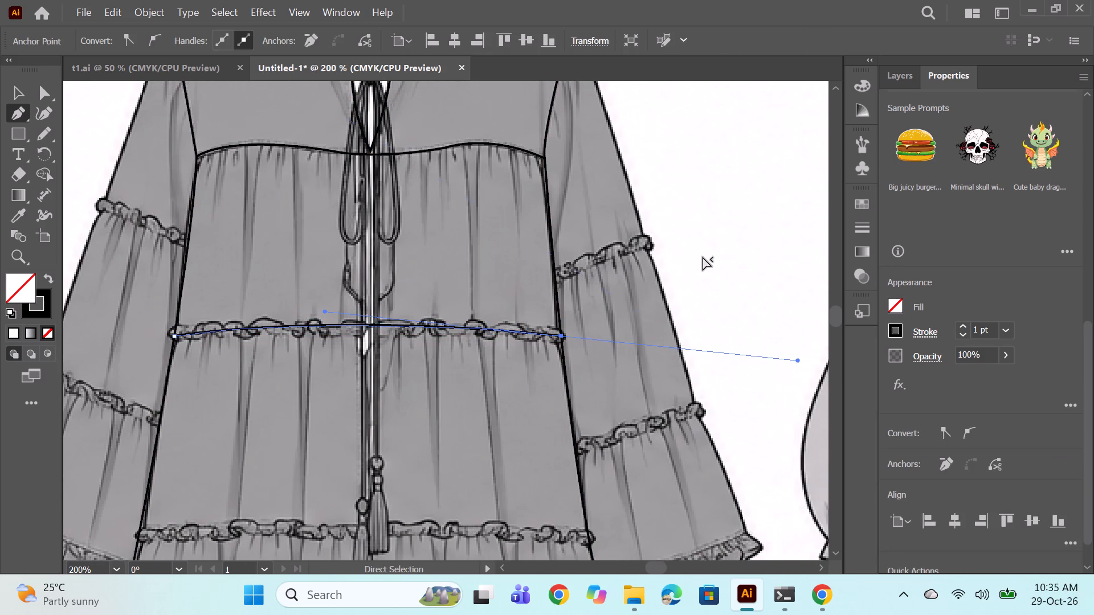
Trace the lower tier seam as a gentle upward curve from the body's left side edge to its right side edge.
scroll(401, 342, "down", 6)
left_click(138, 450)
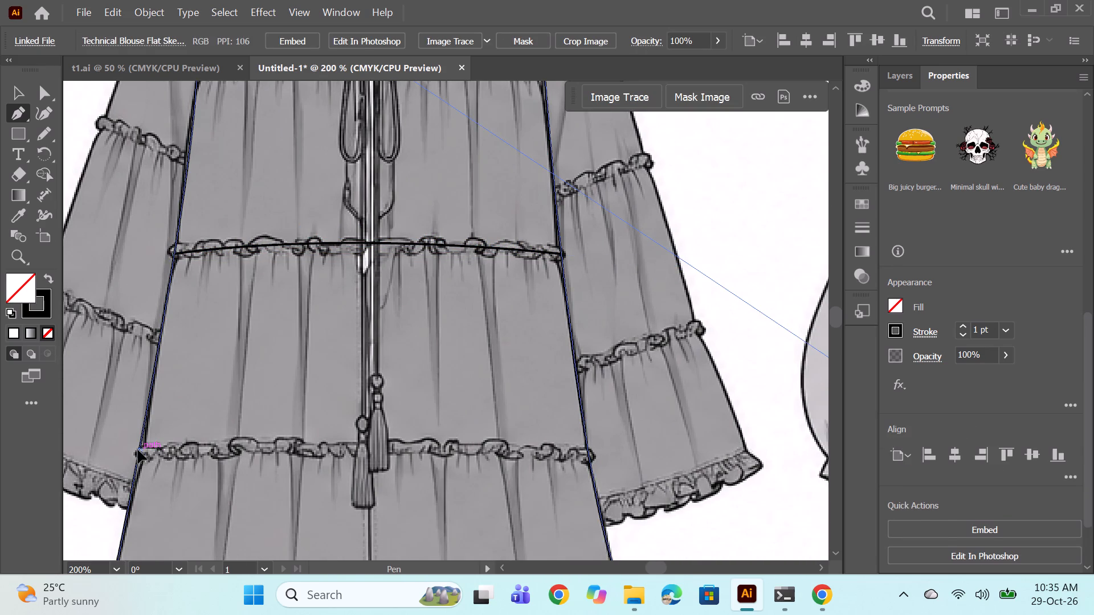
left_click_drag(588, 454, 699, 474)
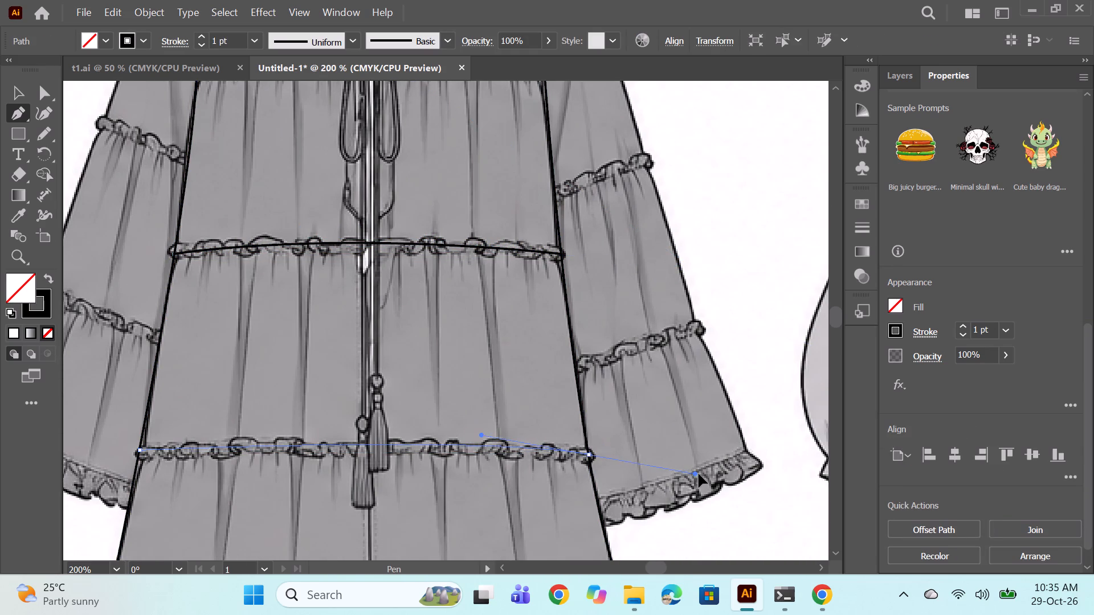
left_click_drag(699, 474, 747, 473)
left_click(717, 276, "ctrl")
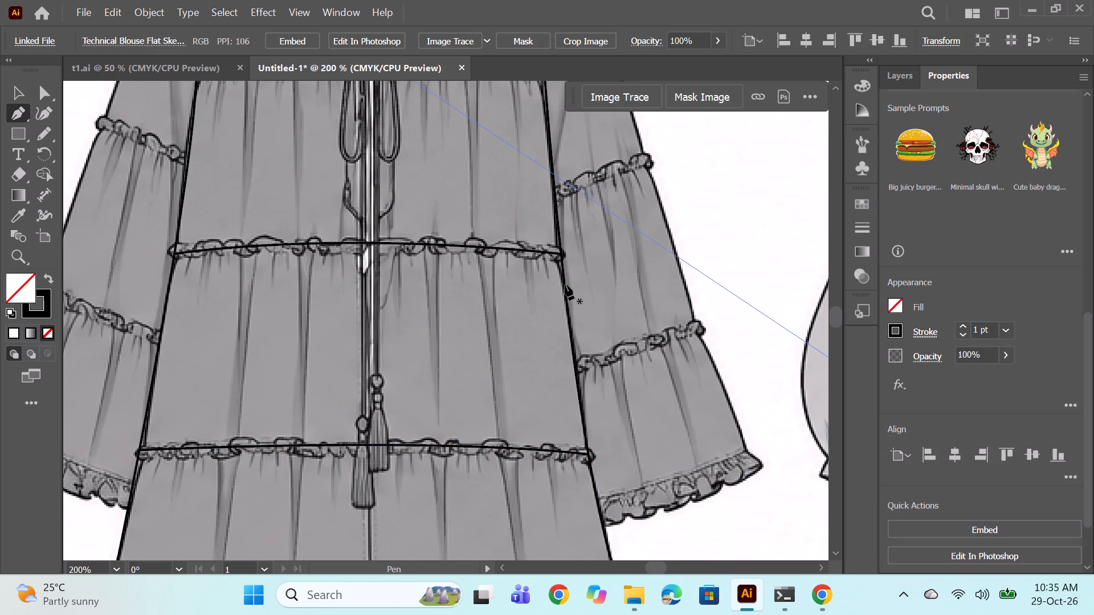
Start the right sleeve outline with the Pen tool from a point inside the body near the armhole to the shoulder tip.
scroll(564, 278, "up", 18)
left_click(555, 208)
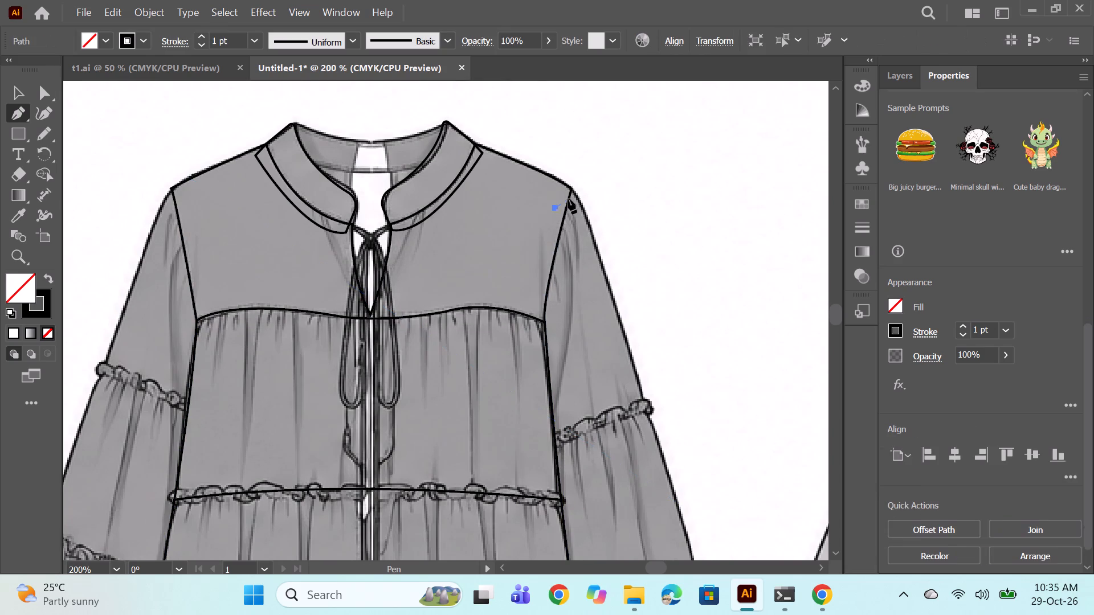
left_click(571, 190)
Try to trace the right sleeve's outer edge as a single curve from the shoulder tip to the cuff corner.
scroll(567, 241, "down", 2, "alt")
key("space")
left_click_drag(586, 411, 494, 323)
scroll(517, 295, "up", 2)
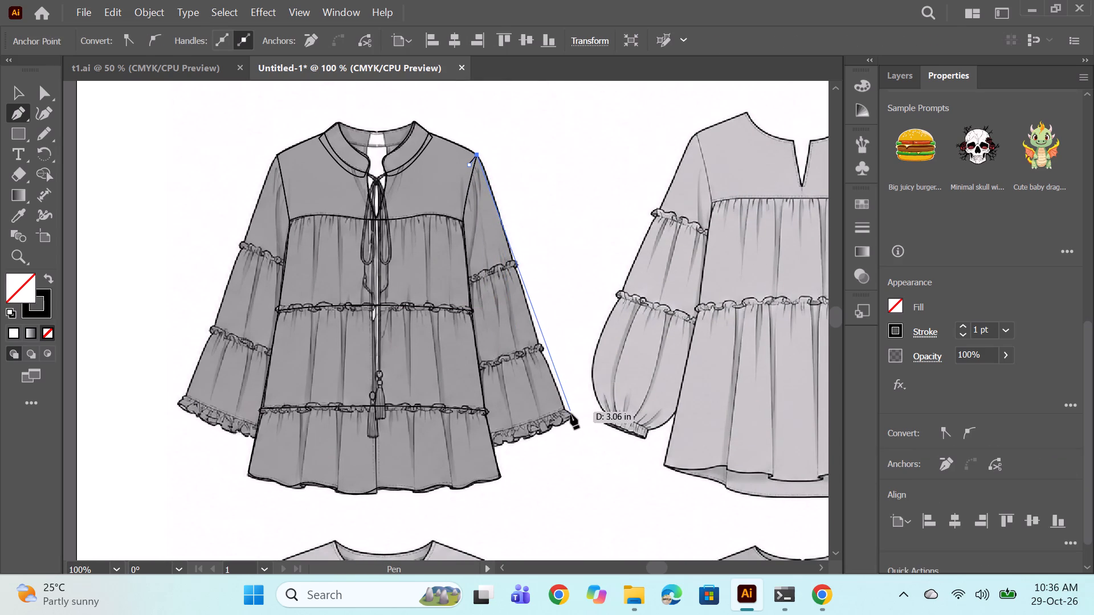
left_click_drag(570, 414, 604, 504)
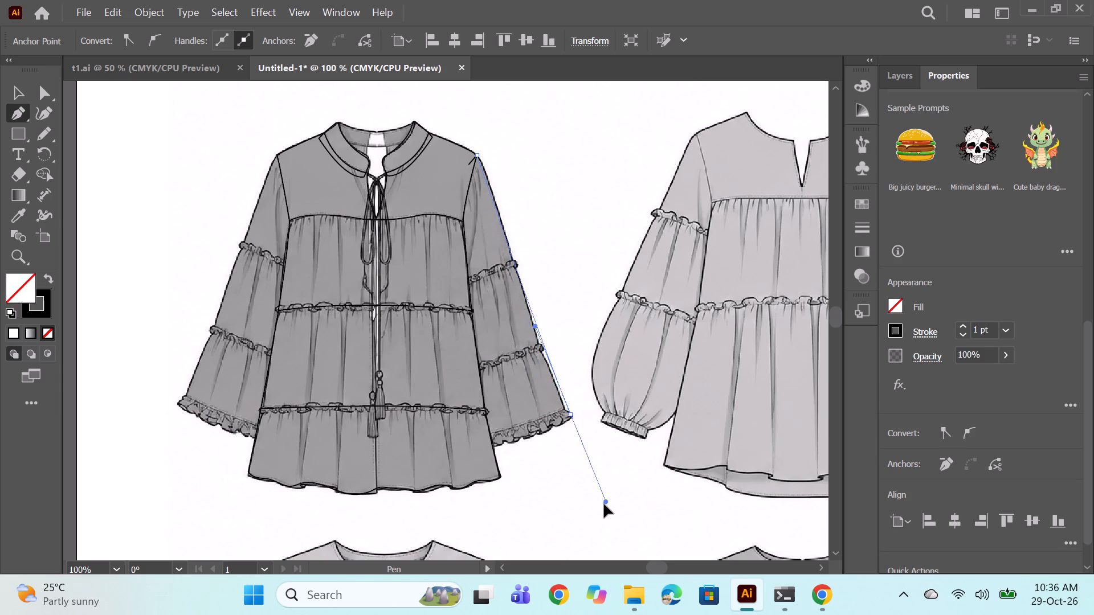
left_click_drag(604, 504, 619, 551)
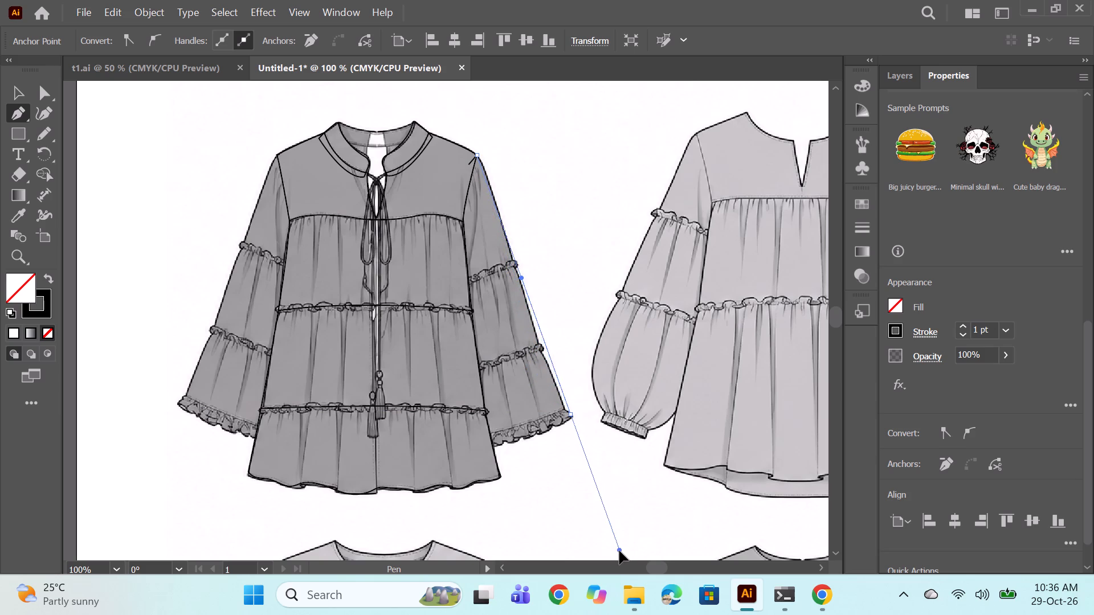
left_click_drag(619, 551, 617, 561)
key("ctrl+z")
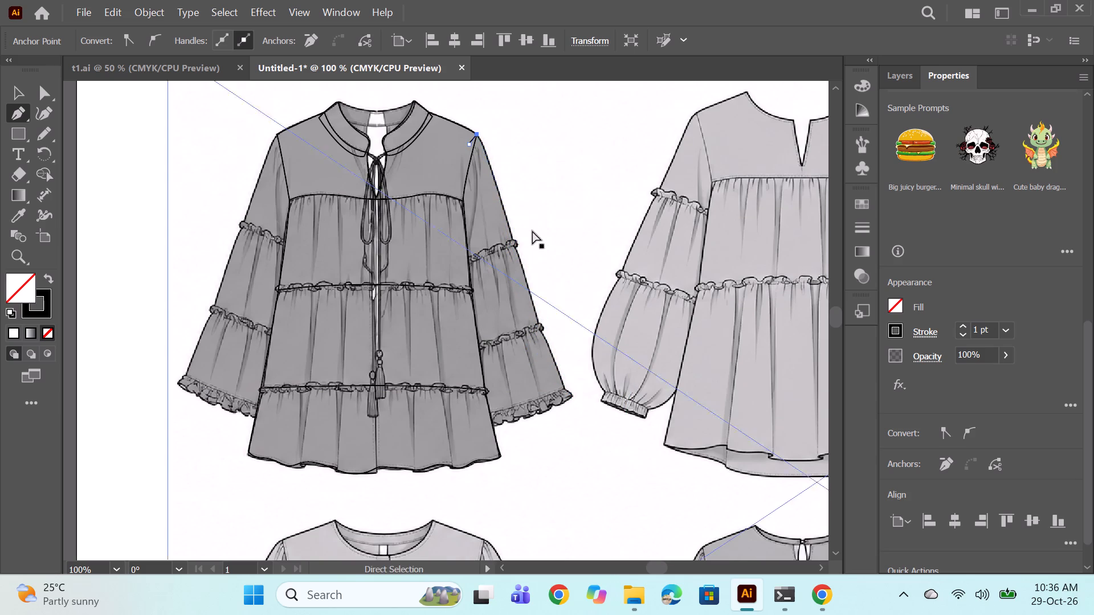
Trace the right sleeve's outer edge through a smooth point above the first sleeve ruffle to a corner point at the cuff.
left_click_drag(504, 214, 507, 235)
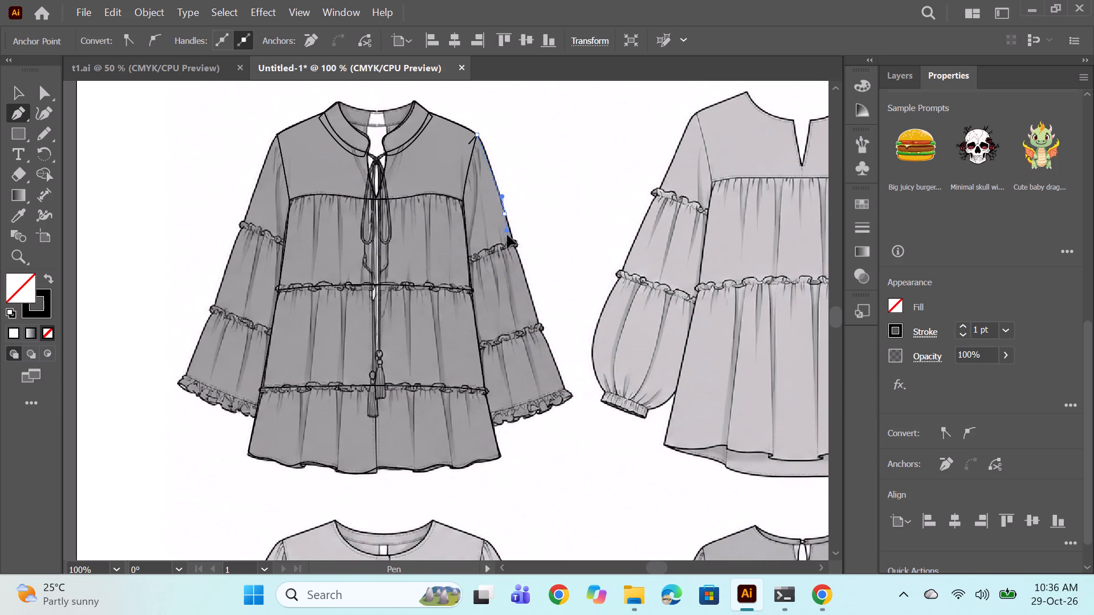
left_click_drag(507, 235, 525, 288)
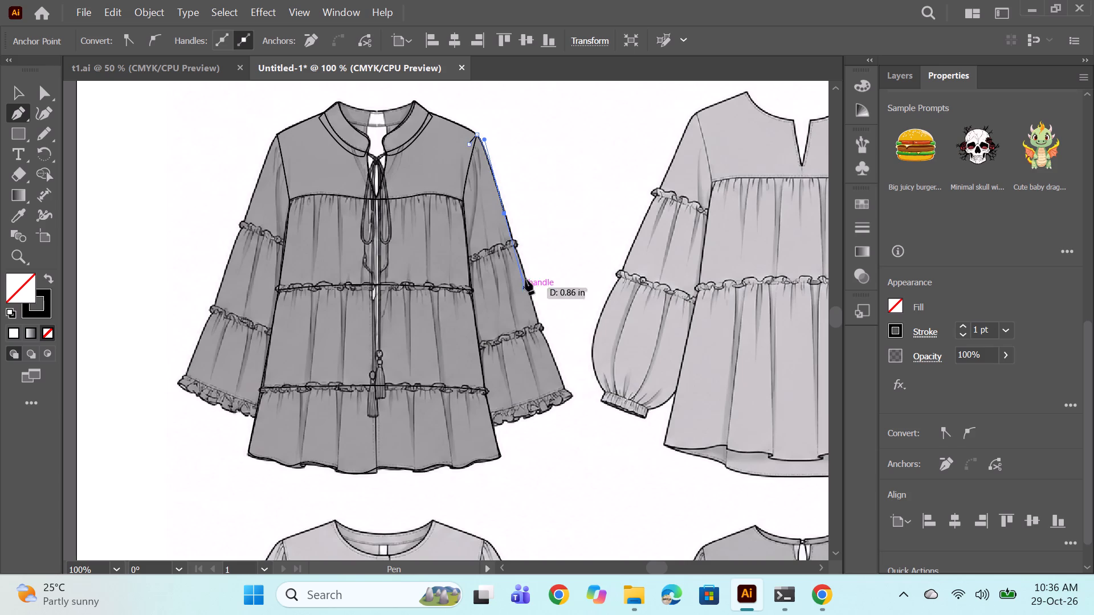
left_click(506, 216, "alt")
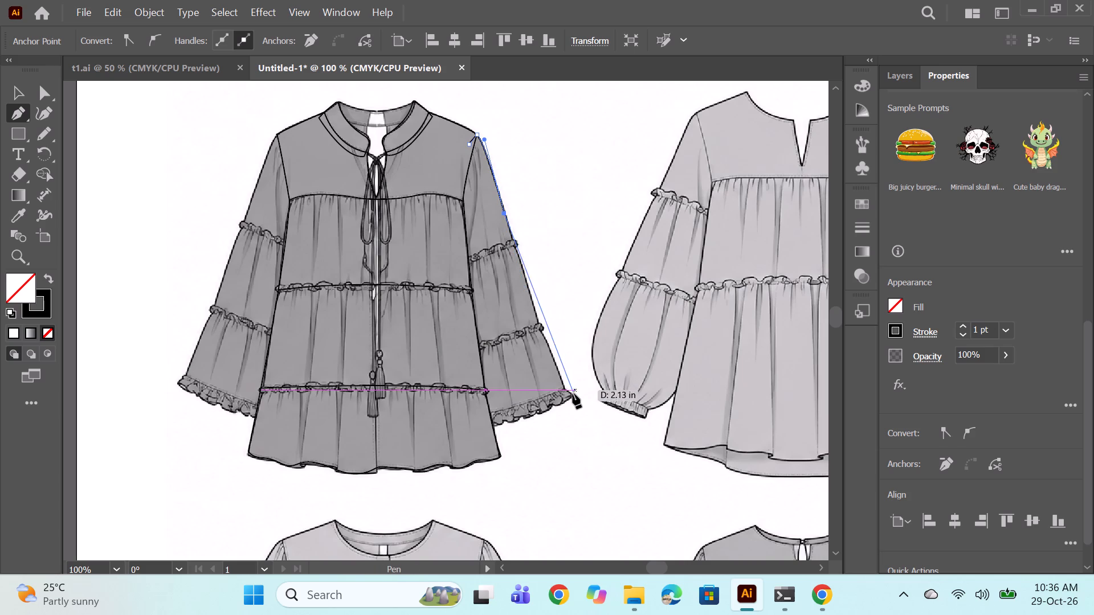
left_click_drag(572, 396, 611, 466)
left_click(572, 396, "alt")
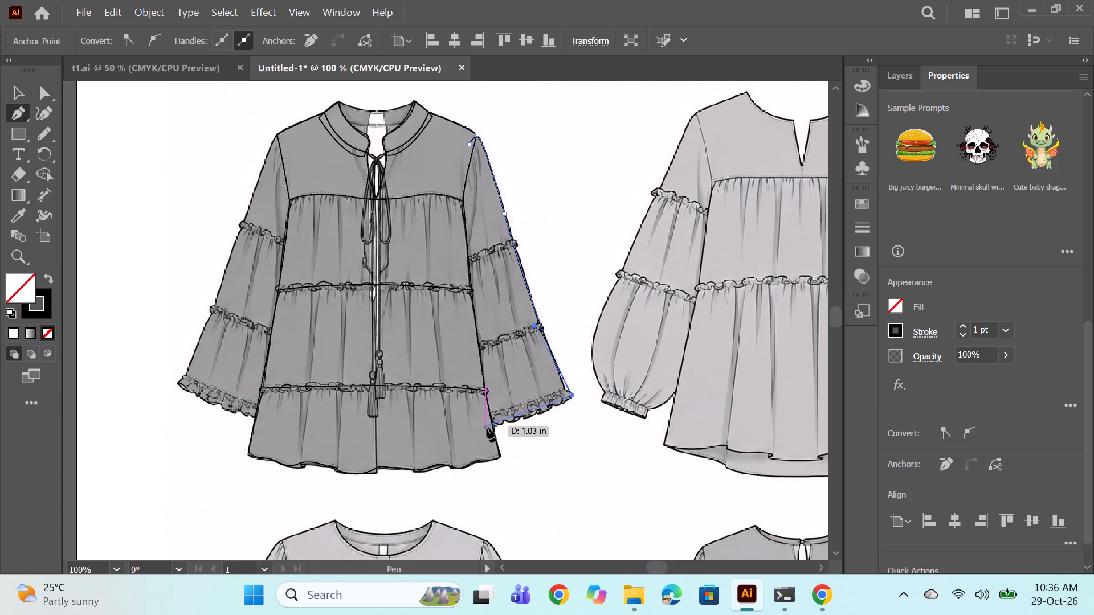
Curve the sleeve path along the cuff hem to a corner inside the body, then close it through a point near the yoke seam.
left_click_drag(487, 427, 450, 430)
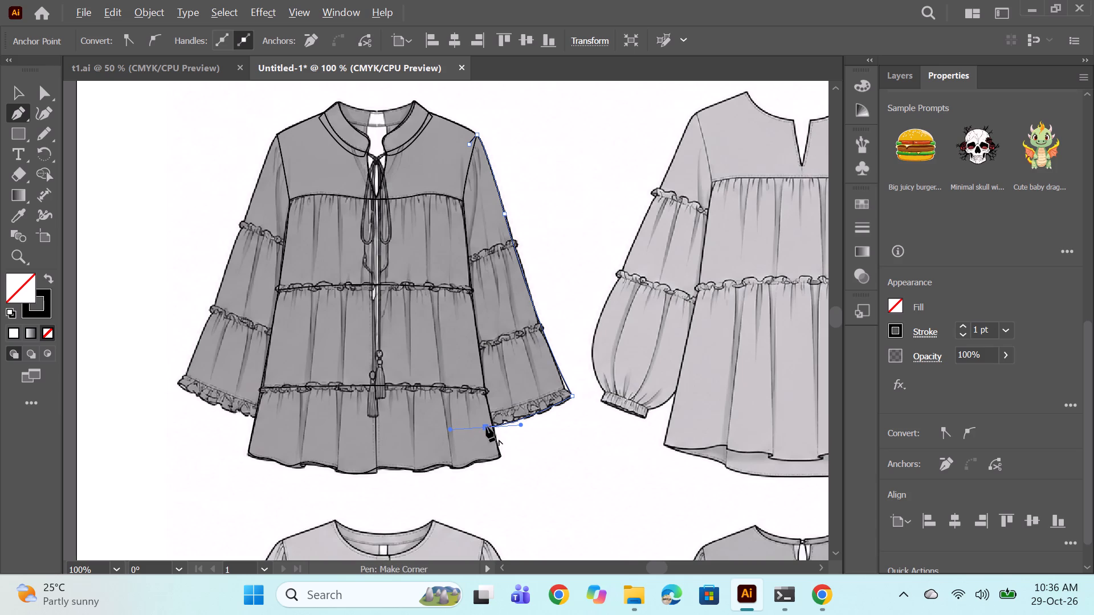
left_click(486, 427, "alt")
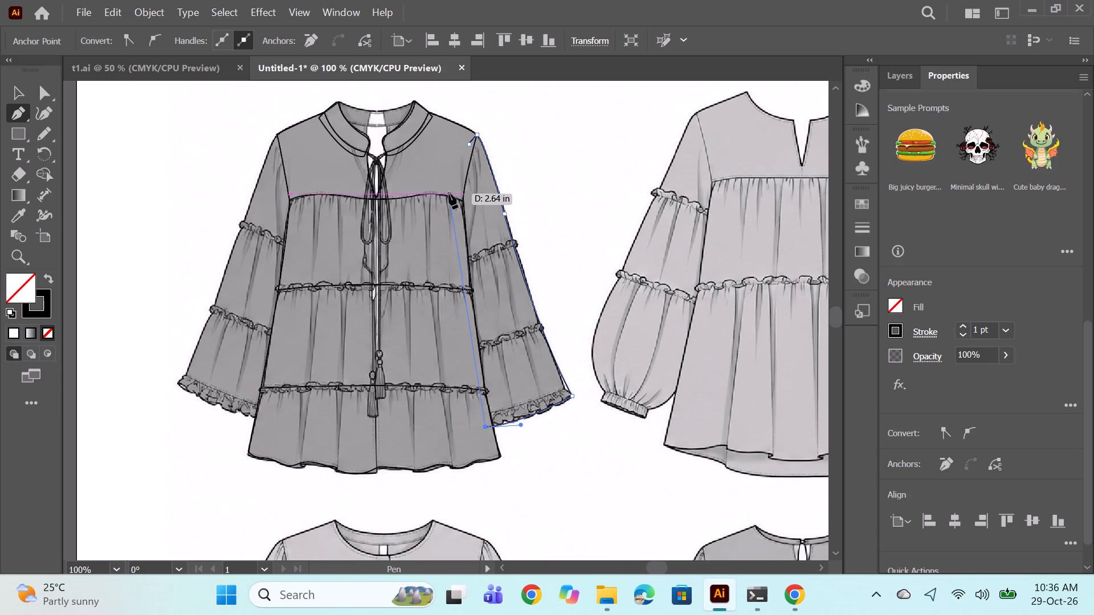
left_click(449, 193)
left_click(468, 144)
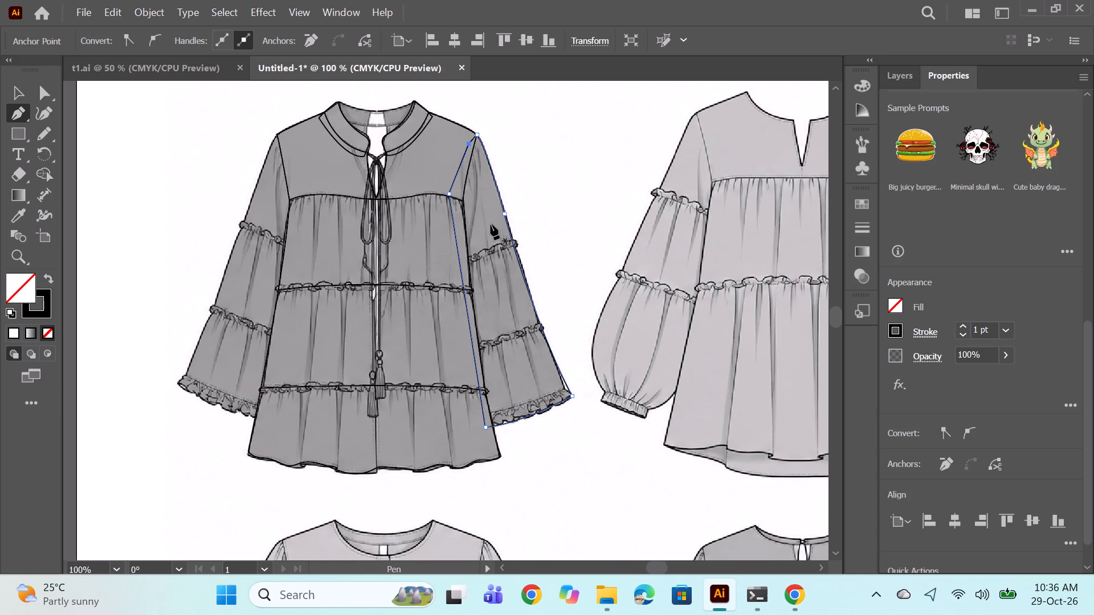
Trace the right sleeve's upper ruffle seam as a curve from the sleeve's inner edge to its outer edge, as a separate open path.
scroll(517, 239, "up", 3, "alt")
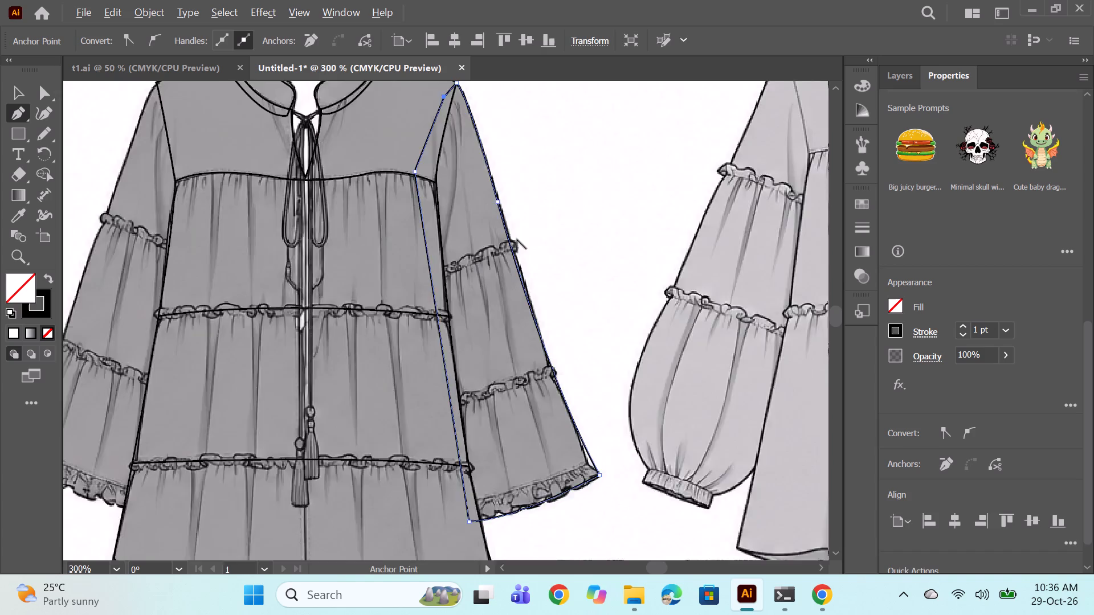
left_click(526, 203, "ctrl")
left_click(345, 320)
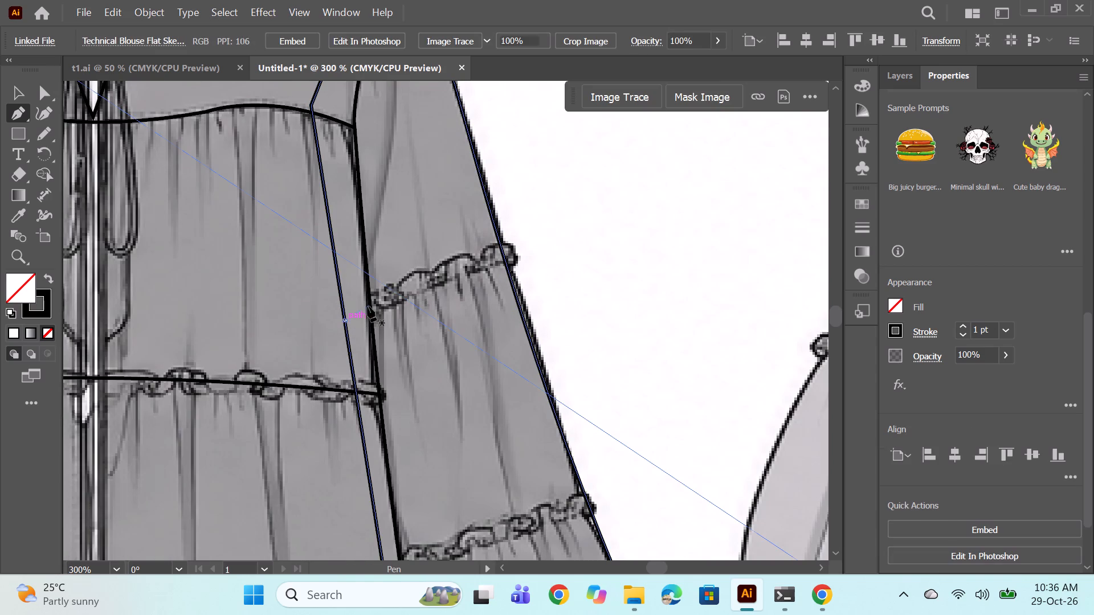
left_click_drag(503, 253, 553, 252)
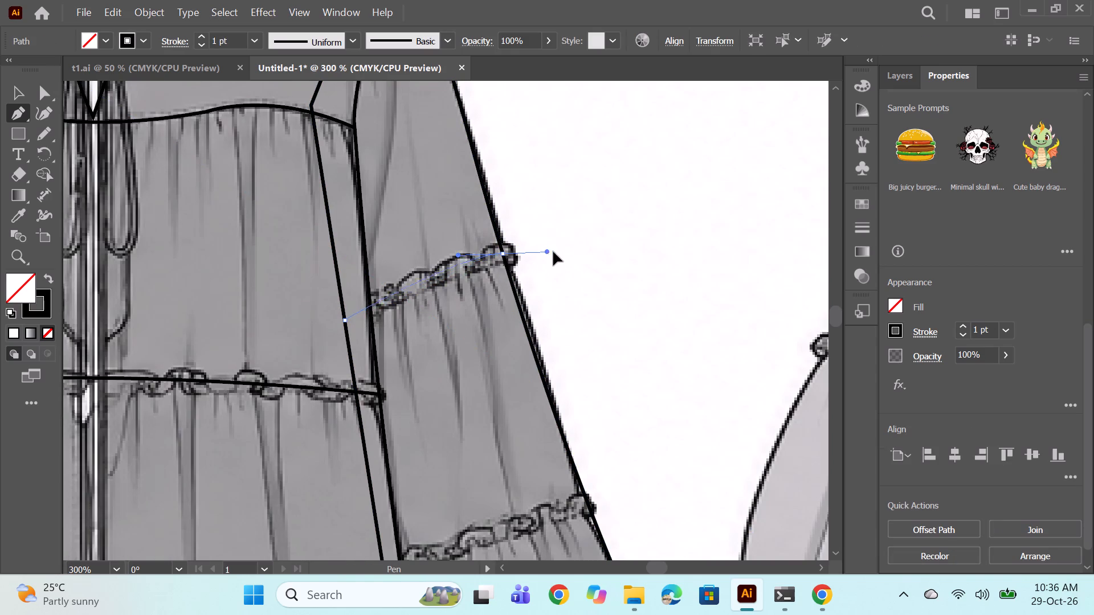
left_click_drag(553, 252, 583, 240)
left_click(621, 181, "ctrl")
Trace the right sleeve's lower ruffle seam as an open curve about 0.83 in long from the inner to the outer edge.
scroll(486, 296, "down", 10)
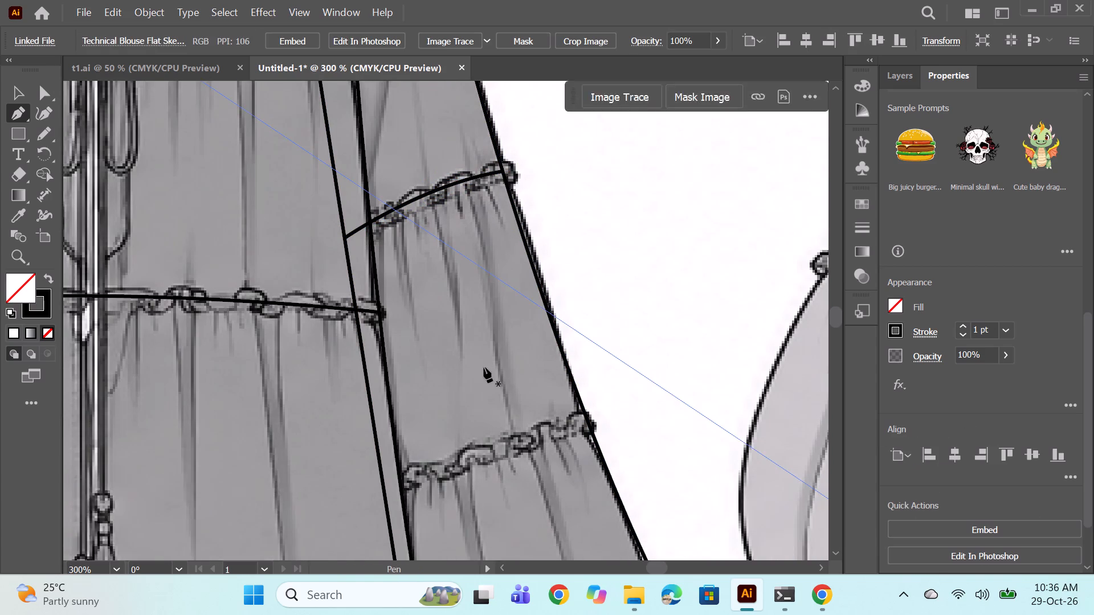
scroll(484, 367, "down", 3)
left_click(383, 396)
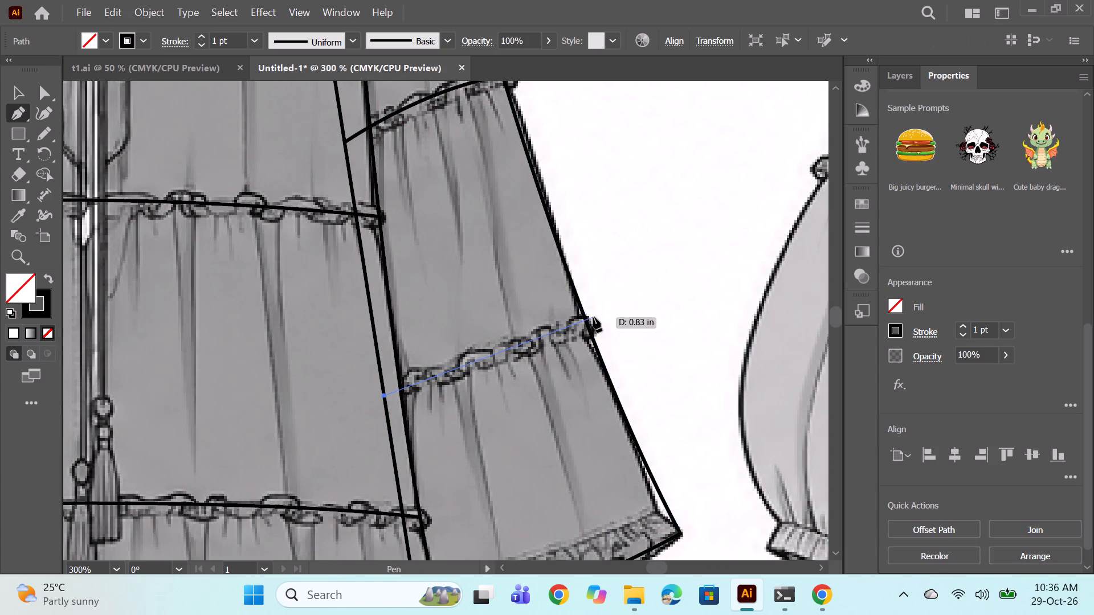
left_click_drag(590, 326, 680, 318)
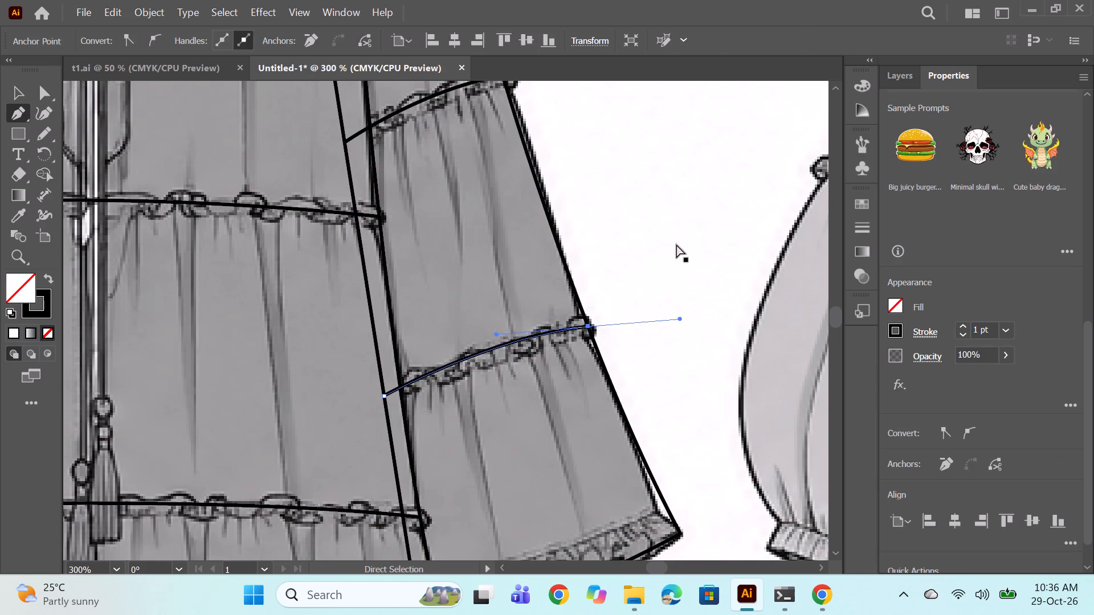
left_click(676, 243, "ctrl")
Reshape the right sleeve outline by moving both hem corners up to the ruffle's stitch line and adjusting the outer edge curve to the sketch.
scroll(603, 267, "down", 14)
scroll(566, 343, "down", 2, "alt")
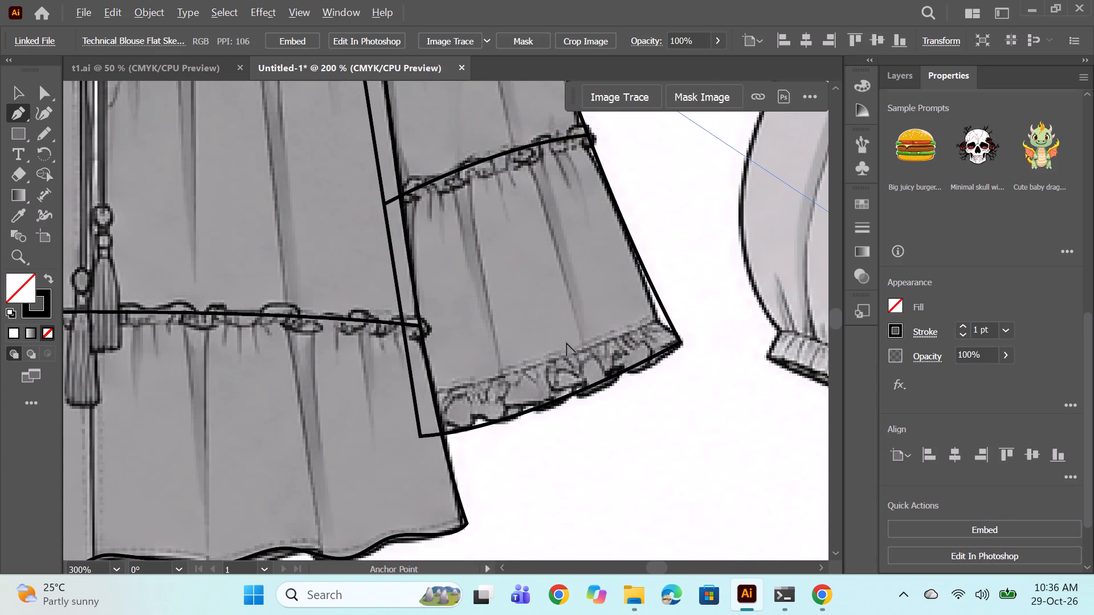
scroll(566, 343, "down", 1, "alt")
scroll(605, 339, "up", 6)
scroll(552, 317, "down", 3)
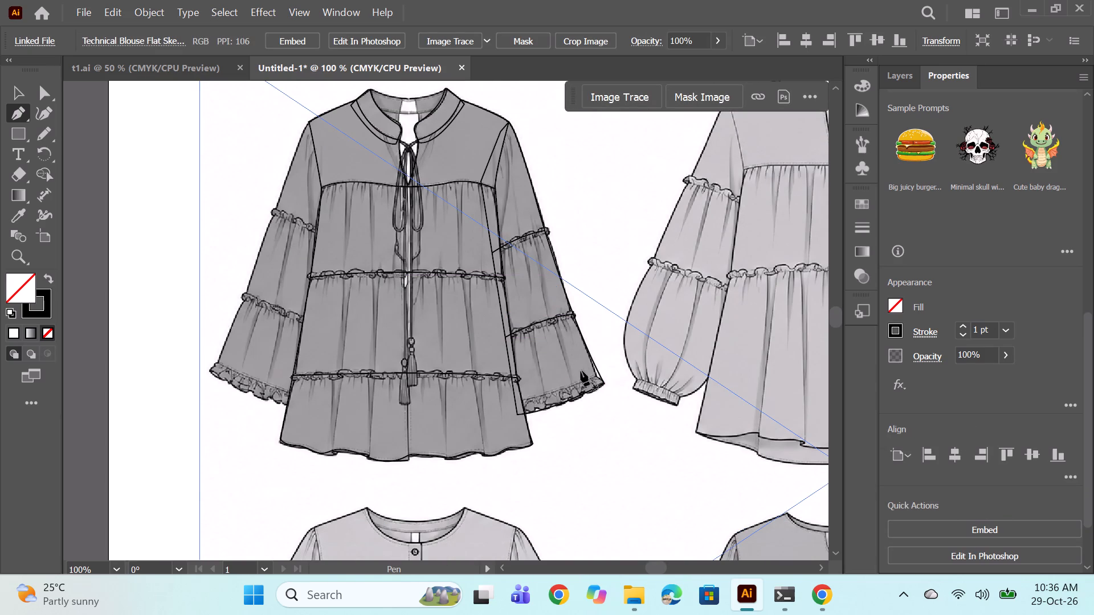
scroll(586, 380, "up", 1, "alt")
left_click(483, 434, "ctrl")
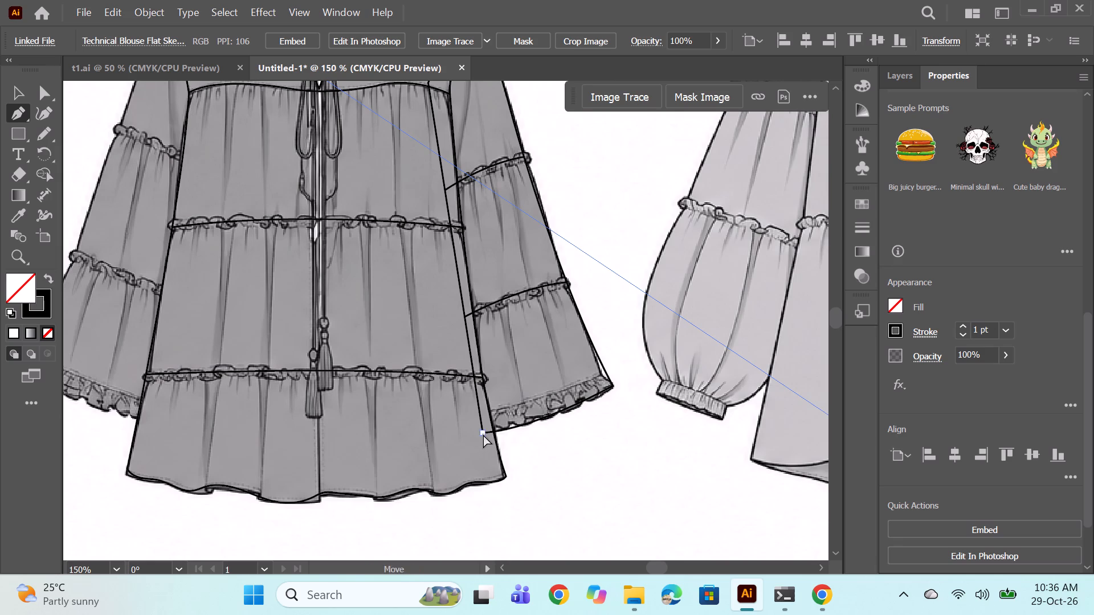
left_click_drag(483, 434, 480, 414, "ctrl")
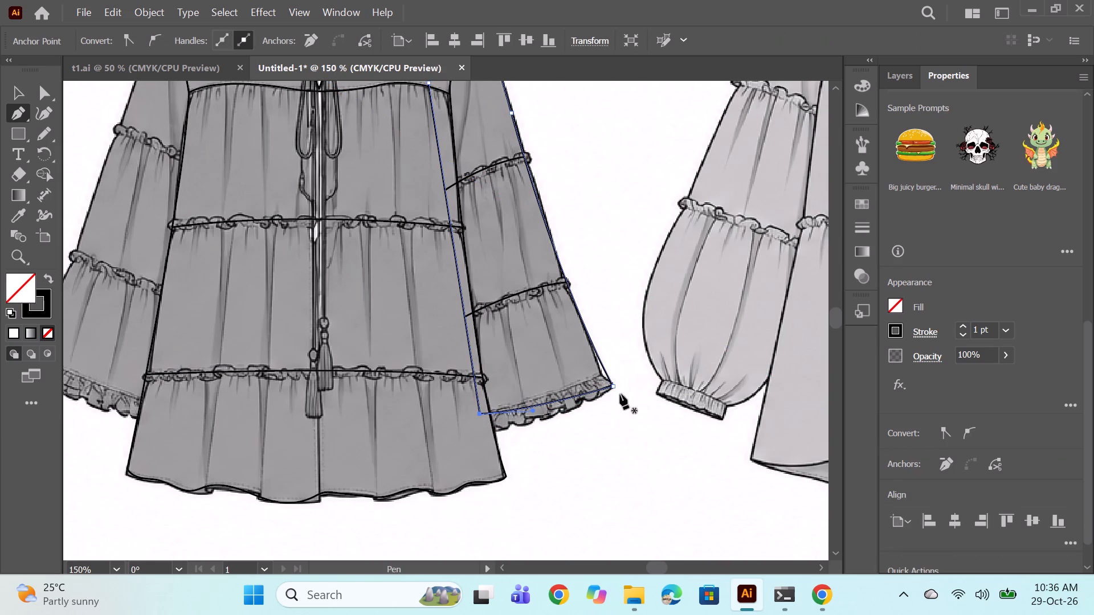
left_click_drag(613, 386, 603, 374, "ctrl")
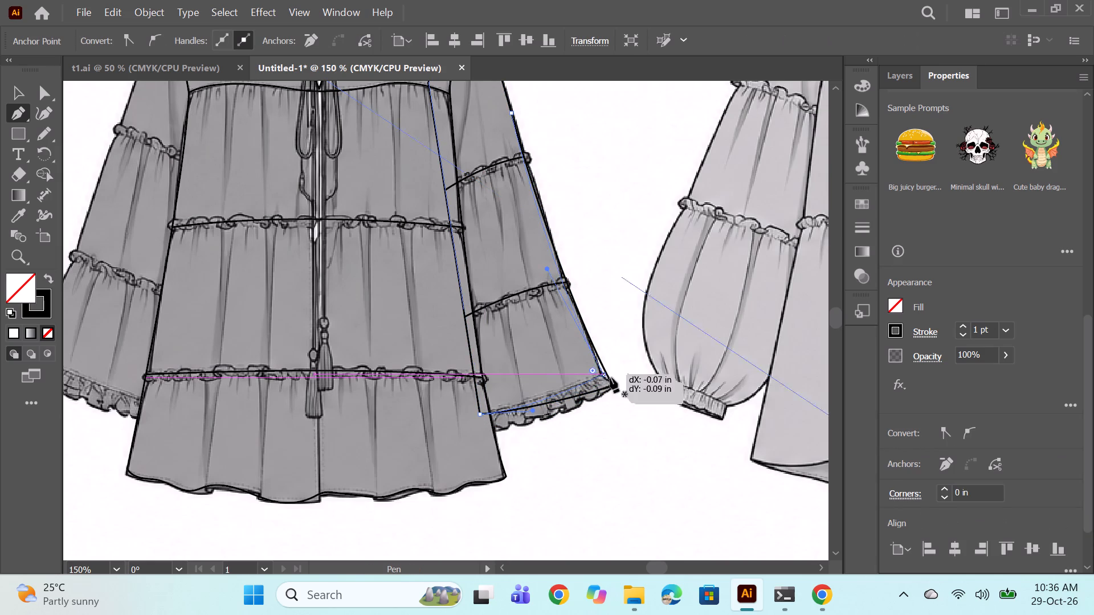
scroll(618, 298, "up", 3)
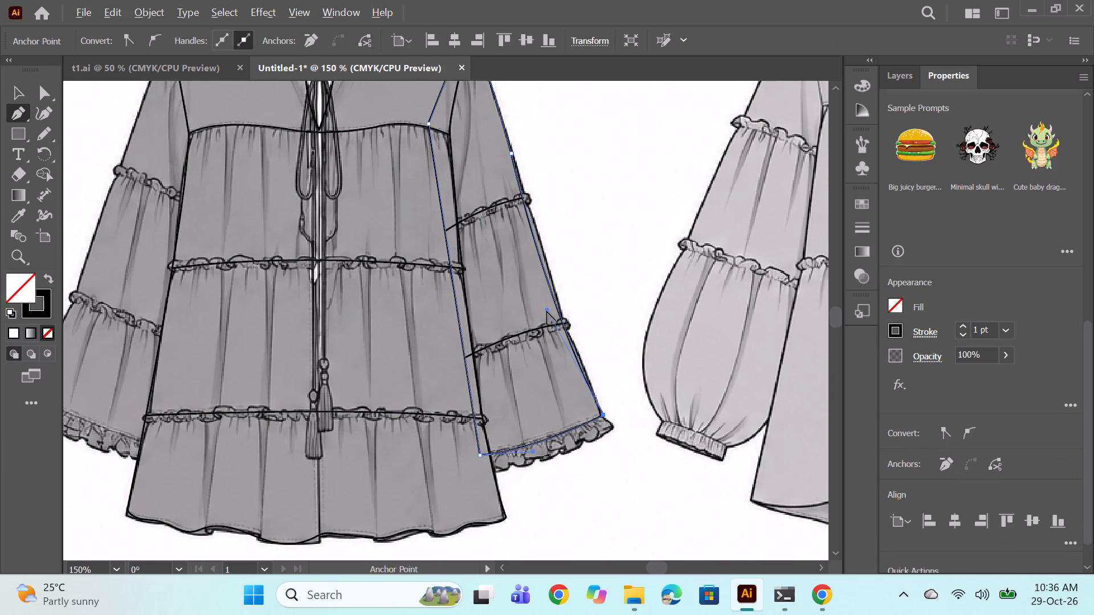
left_click_drag(546, 308, 560, 313, "alt")
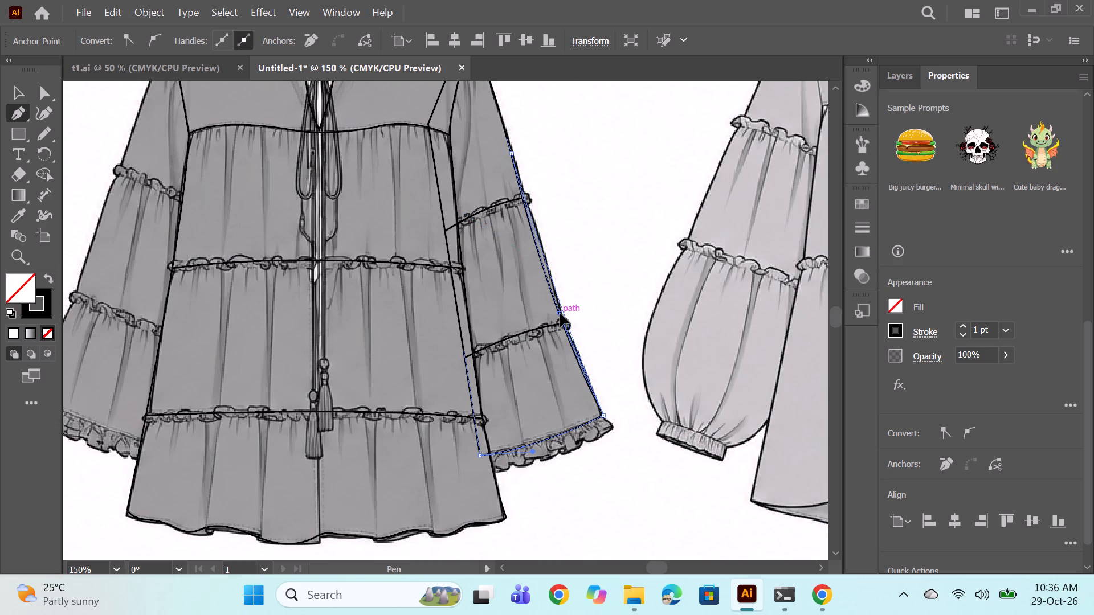
left_click_drag(560, 313, 560, 313, "alt")
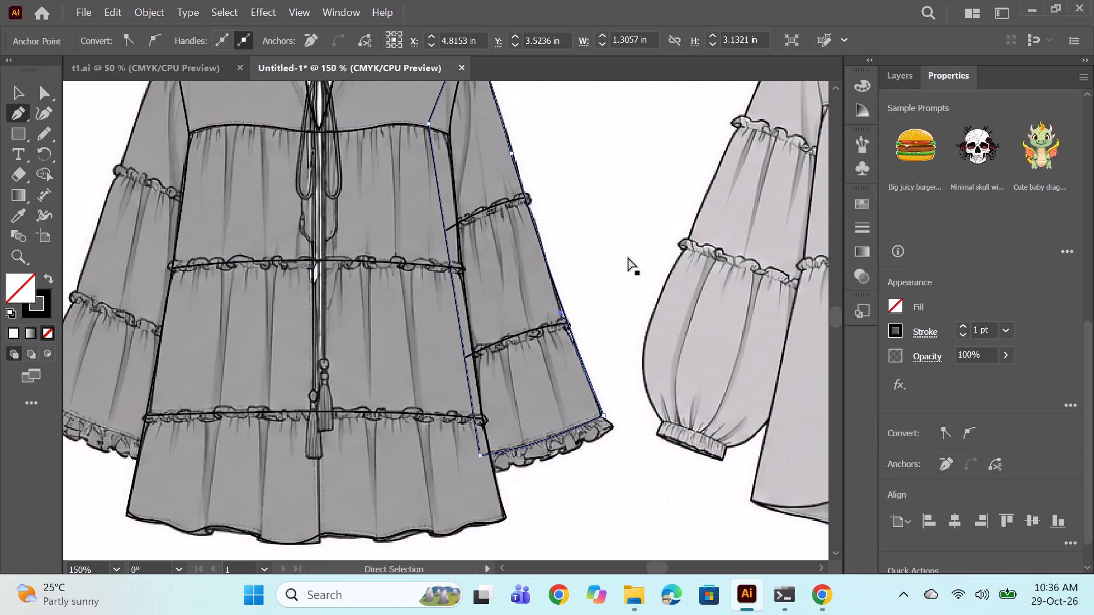
left_click(628, 257, "ctrl")
Hide the linked sketch image beneath the traced blouse paths so only the vector outlines show.
scroll(598, 250, "up", 3)
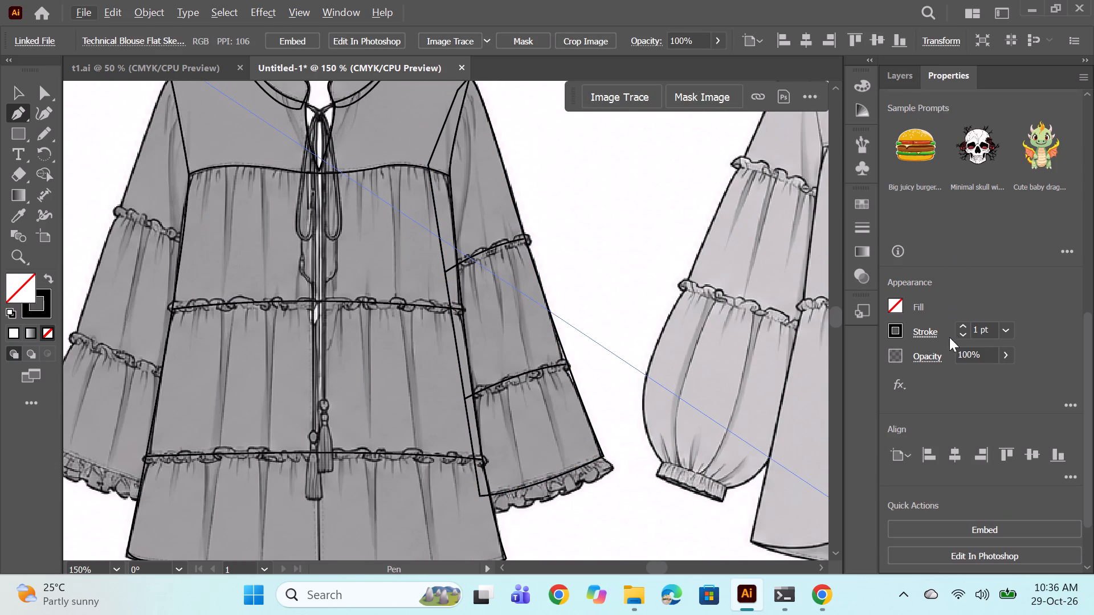
scroll(940, 146, "up", 2)
left_click(913, 74)
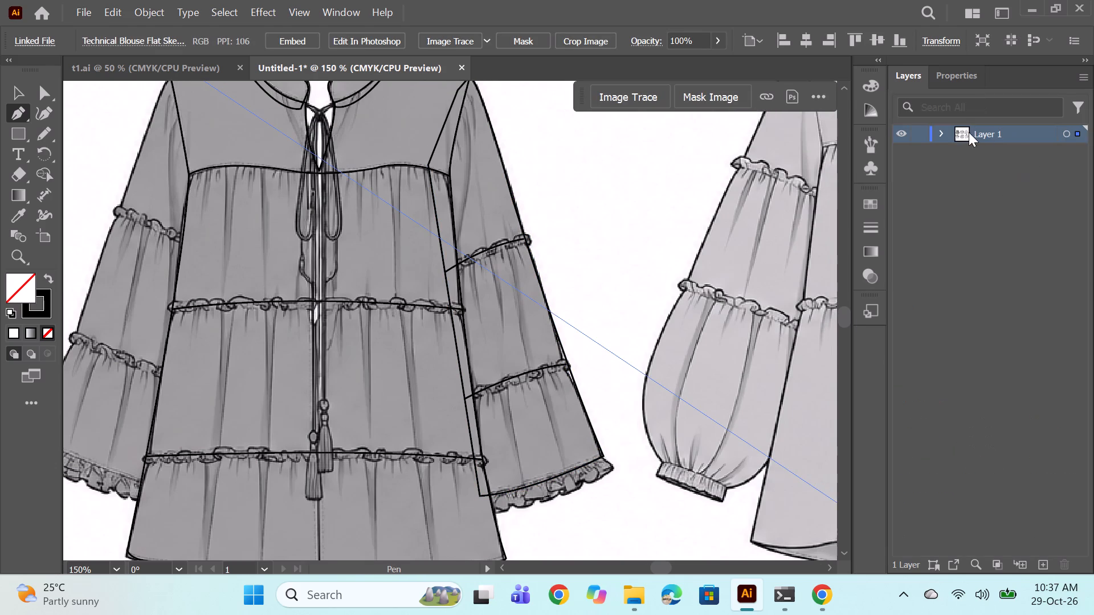
left_click(931, 134)
left_click(945, 135)
scroll(967, 223, "down", 3)
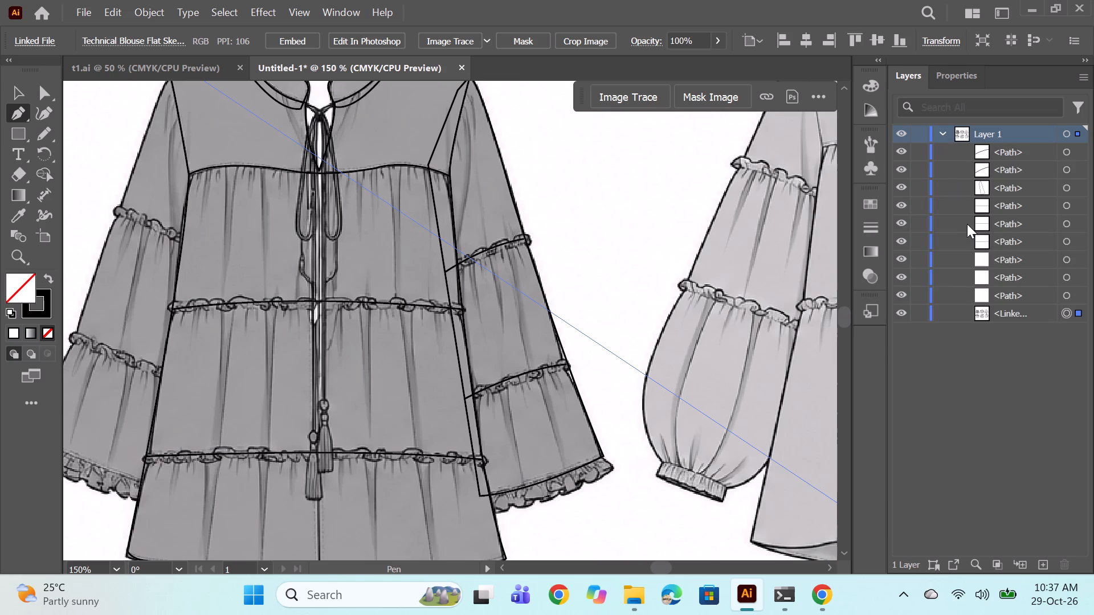
left_click(907, 313)
scroll(1029, 256, "up", 3)
Fill the body, both collar pieces and the right sleeve with the light grey swatch, leaving the seam lines unfilled.
left_click(1066, 186)
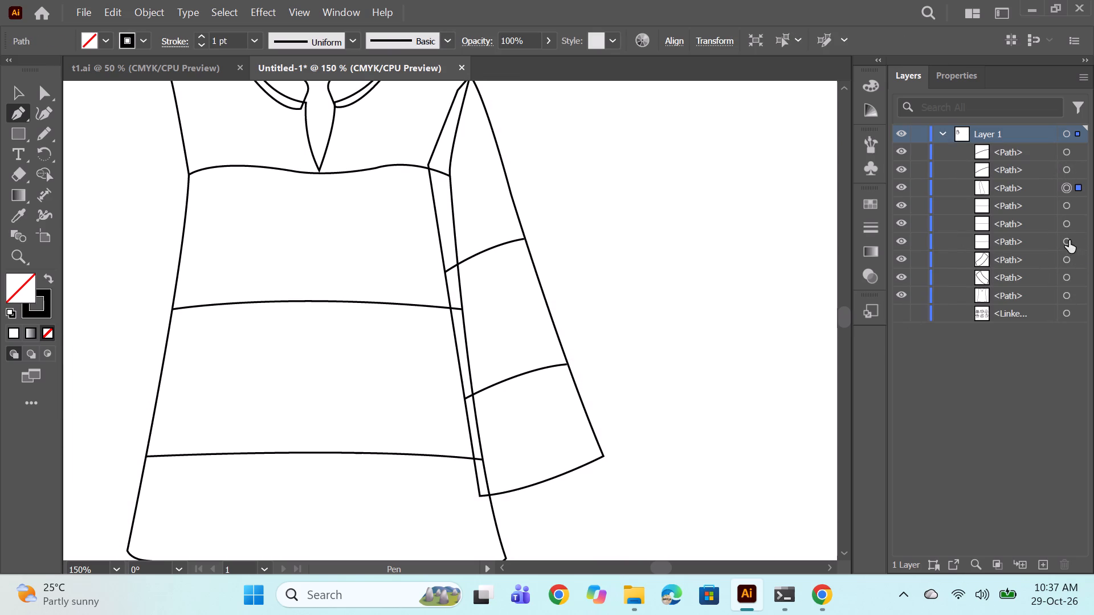
left_click(1066, 258, "ctrl")
left_click(1066, 278, "ctrl")
left_click(1067, 298, "ctrl")
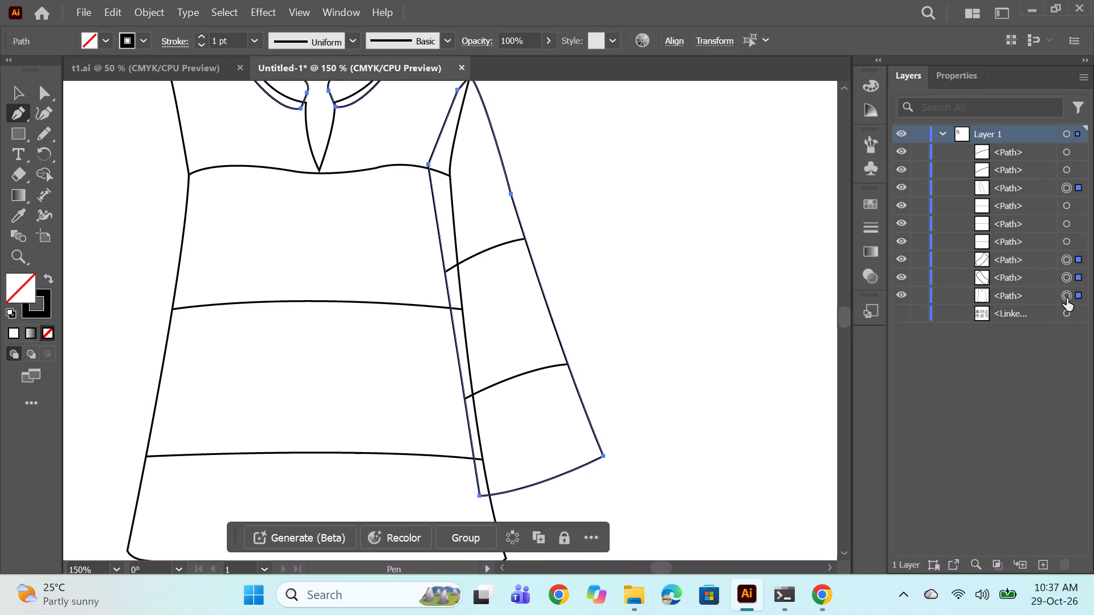
left_click(107, 44)
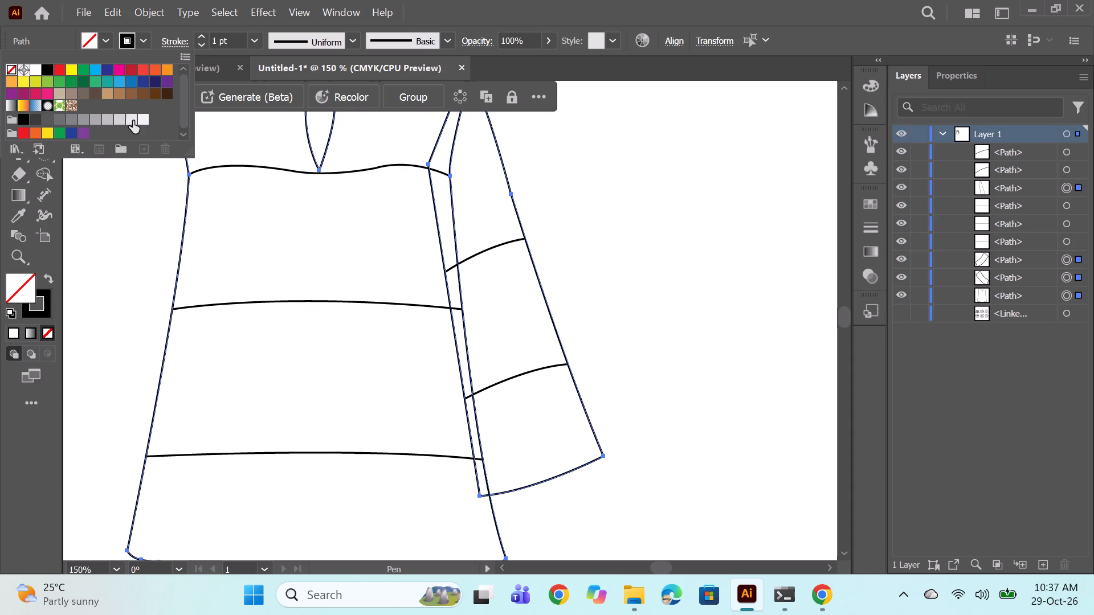
left_click(133, 121)
scroll(448, 218, "down", 2, "alt")
scroll(540, 233, "up", 3)
scroll(553, 229, "down", 2, "alt")
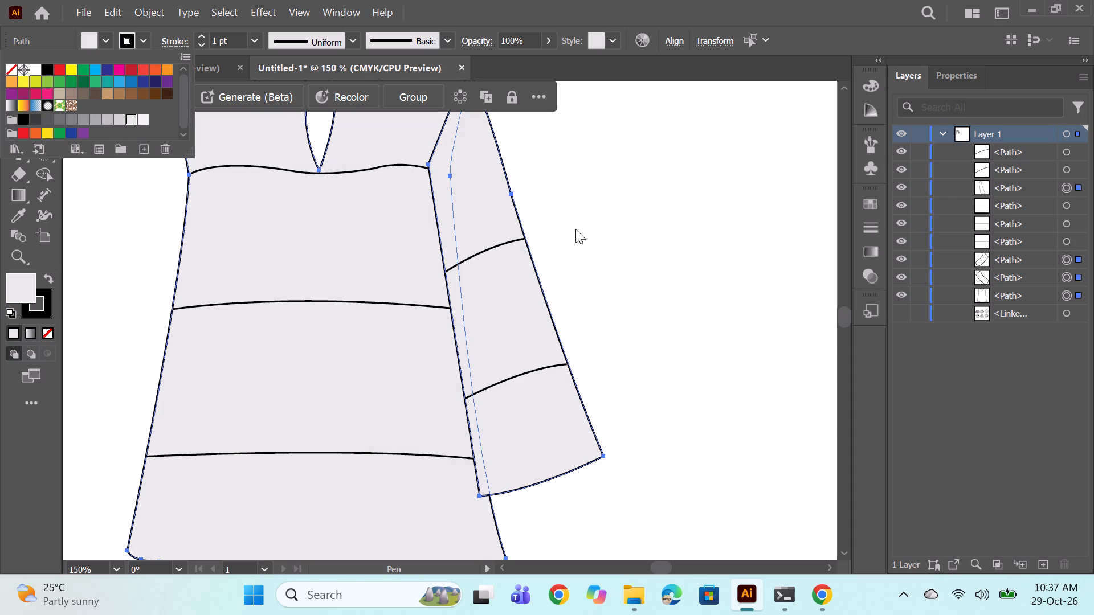
left_click(628, 228, "ctrl")
scroll(562, 218, "down", 1, "alt")
left_click(605, 215, "ctrl")
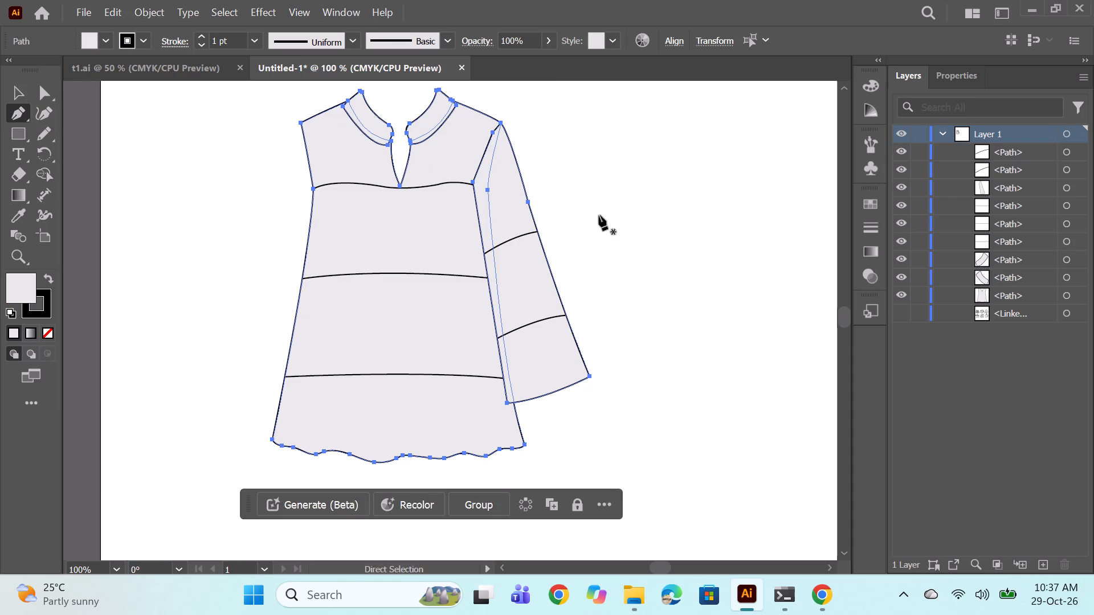
Move both collar paths below the body path in the stacking order so the body overlaps their lower edges.
scroll(478, 175, "up", 1)
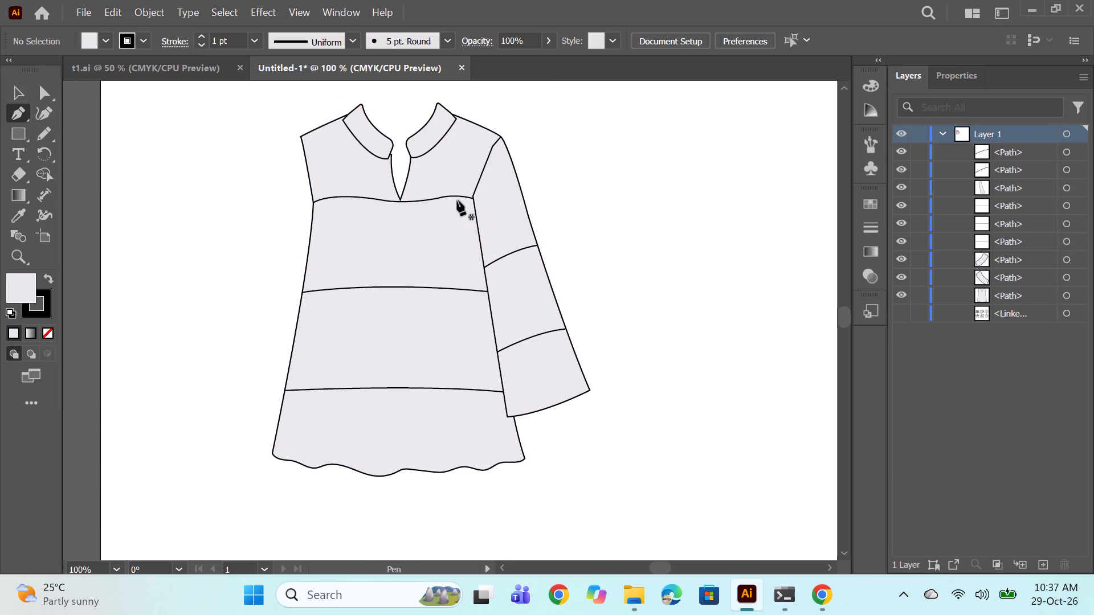
scroll(406, 138, "up", 2, "alt")
scroll(349, 139, "up", 2)
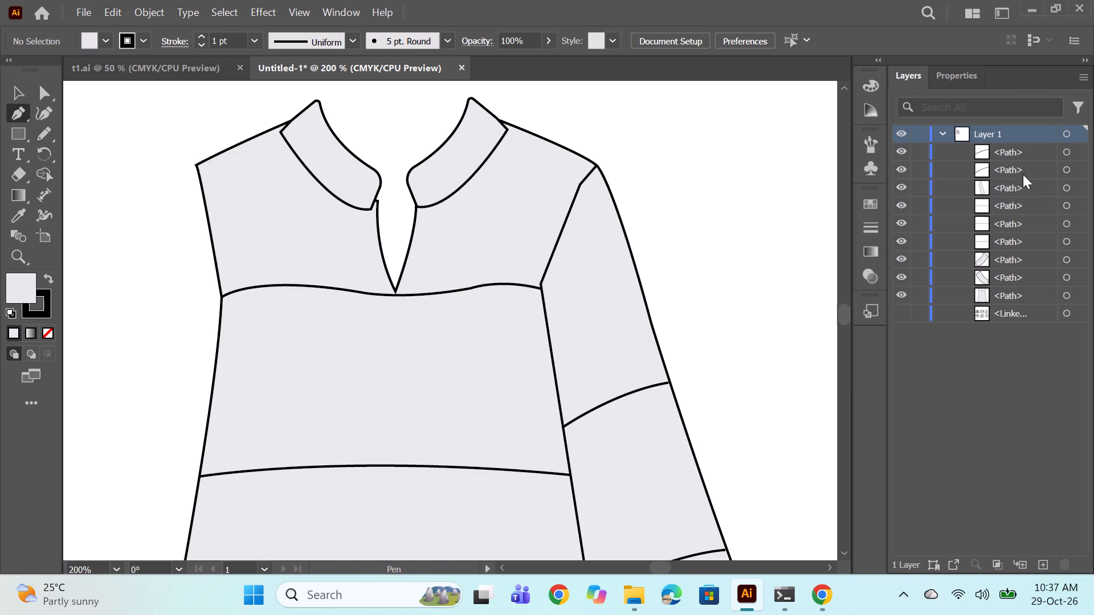
left_click_drag(997, 256, 997, 304)
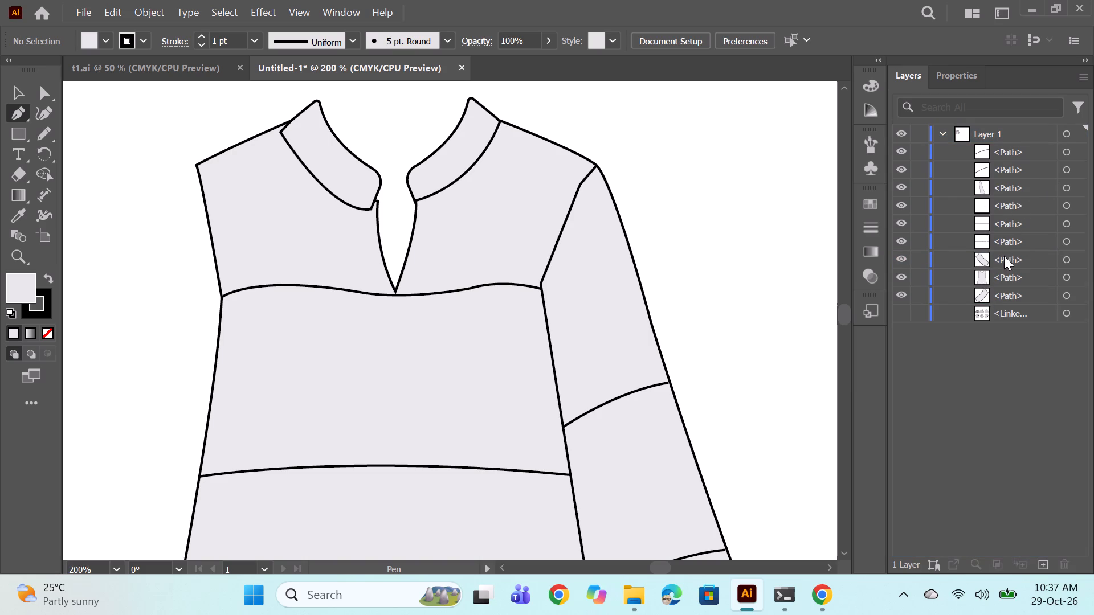
left_click_drag(1004, 256, 1002, 286)
left_click(692, 168, "ctrl")
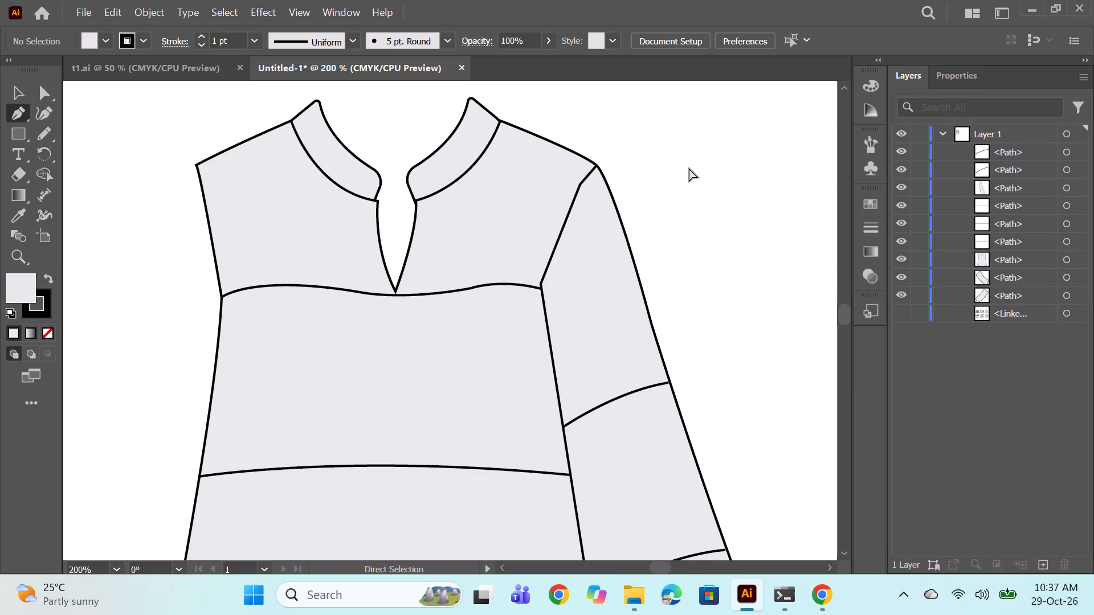
Reshape the left collar piece's front end by shifting its lower corner and curved front anchor slightly toward the neck opening.
scroll(357, 159, "up", 2)
scroll(369, 188, "up", 1, "alt")
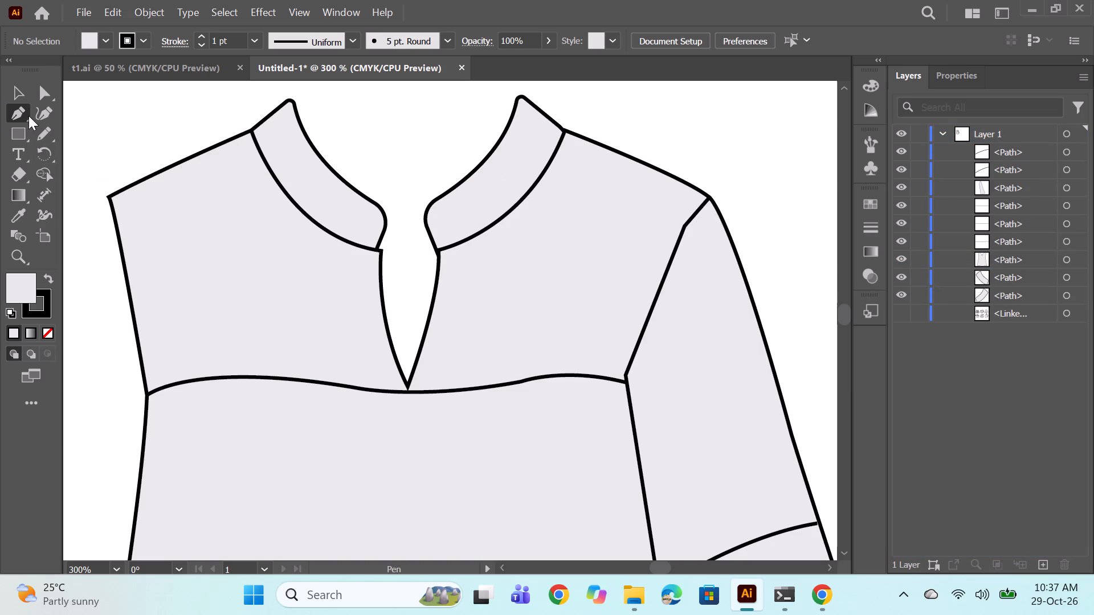
left_click(6, 115)
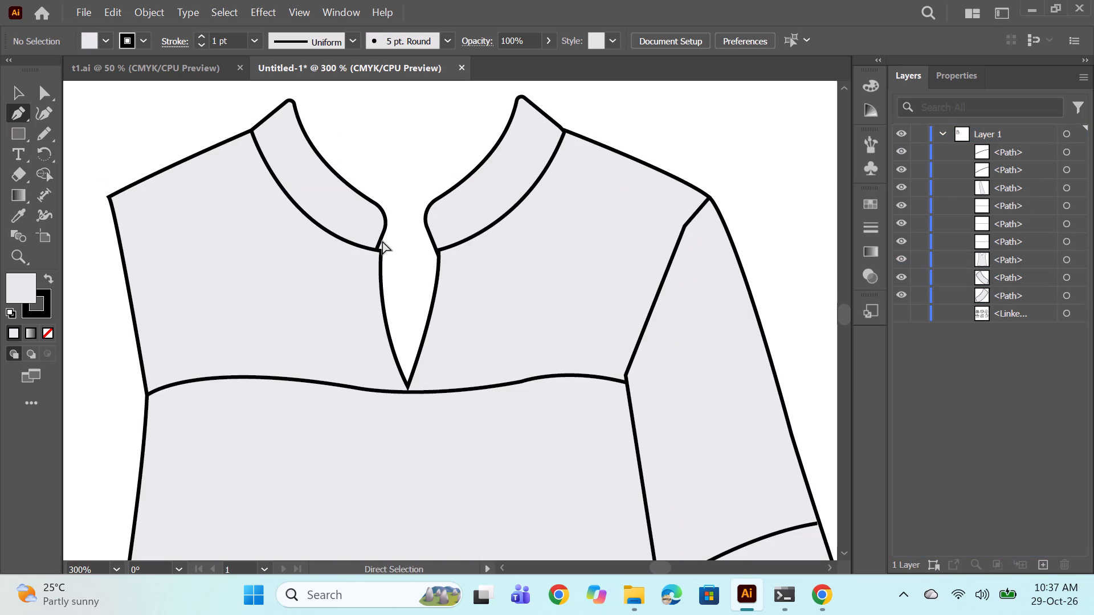
left_click(381, 235, "ctrl")
left_click(372, 265, "ctrl")
left_click(372, 264, "ctrl")
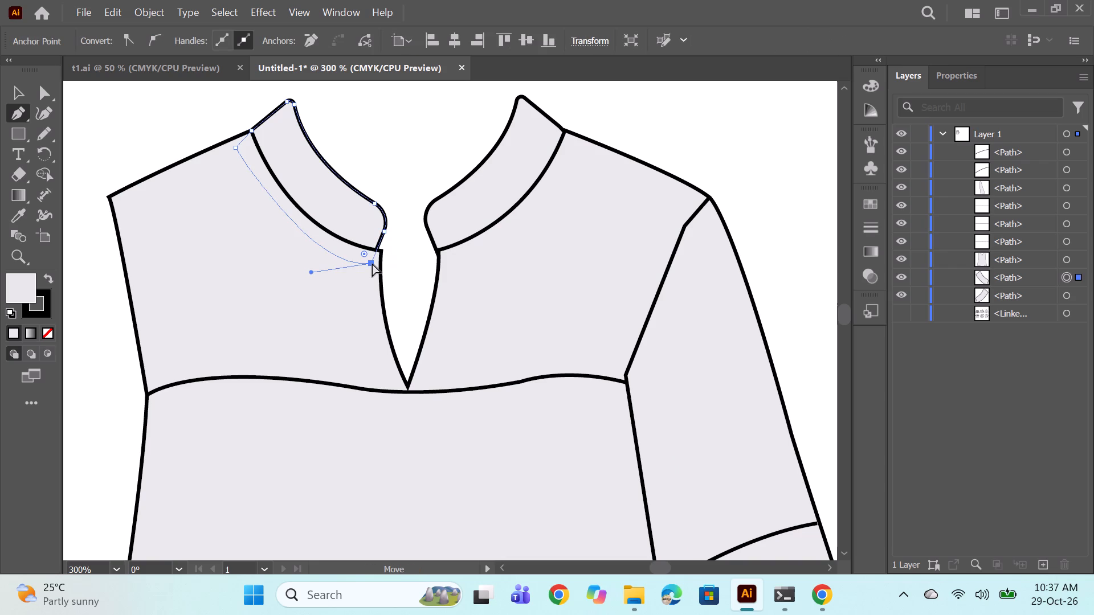
left_click(386, 231, "ctrl")
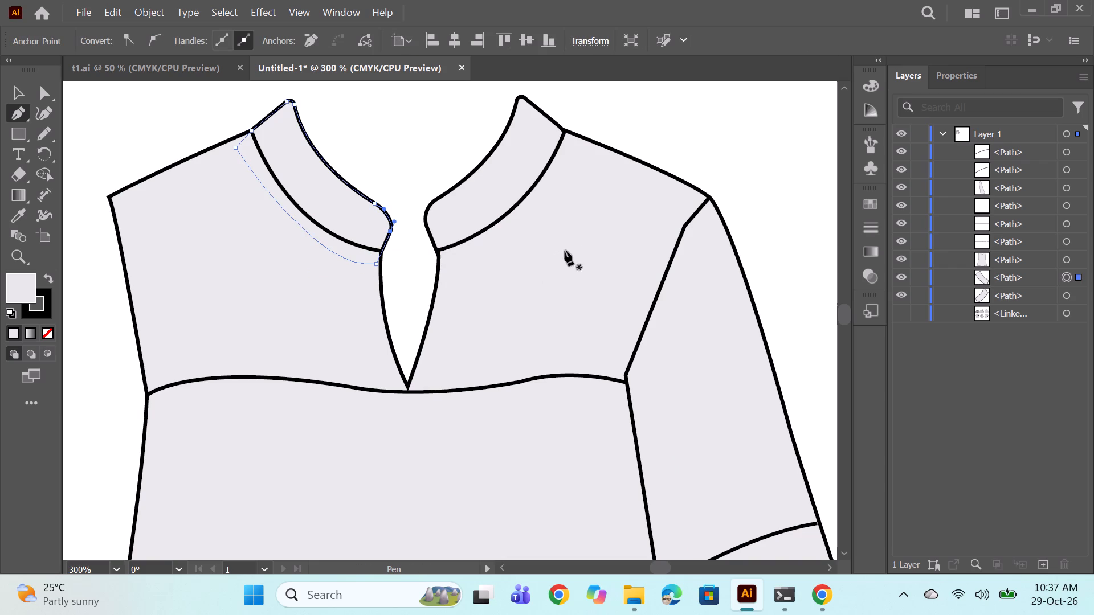
left_click(758, 138, "ctrl")
Examine the whole filled blouse flat, including how the collar, body and right sleeve overlap.
scroll(589, 166, "down", 2, "alt")
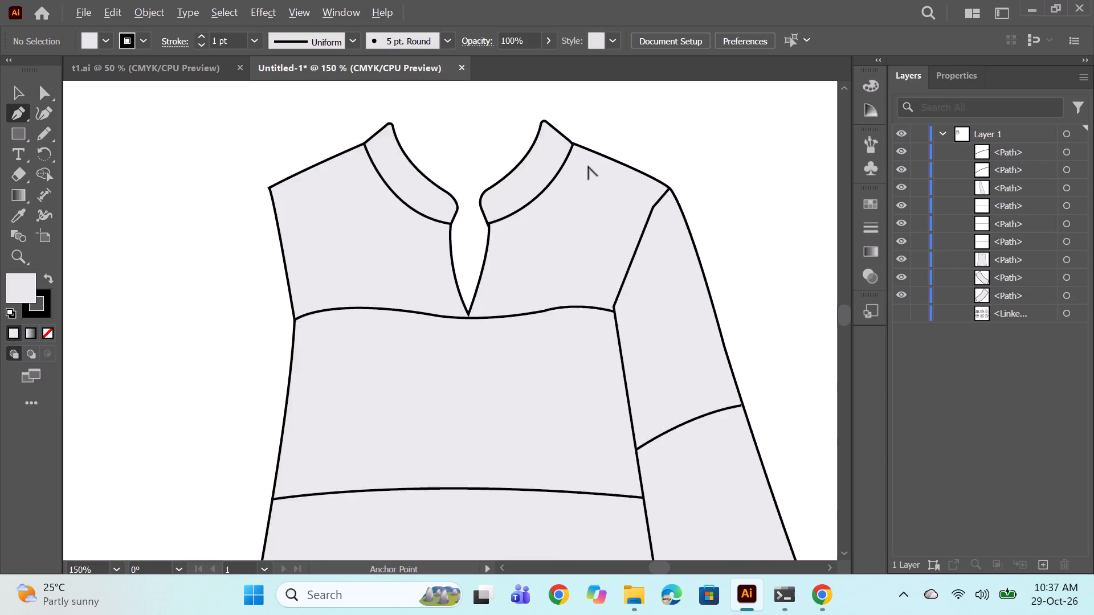
scroll(588, 166, "down", 2, "alt")
key("space")
key("space")
key("space")
key("space")
left_click_drag(683, 205, 556, 182)
scroll(477, 171, "up", 1)
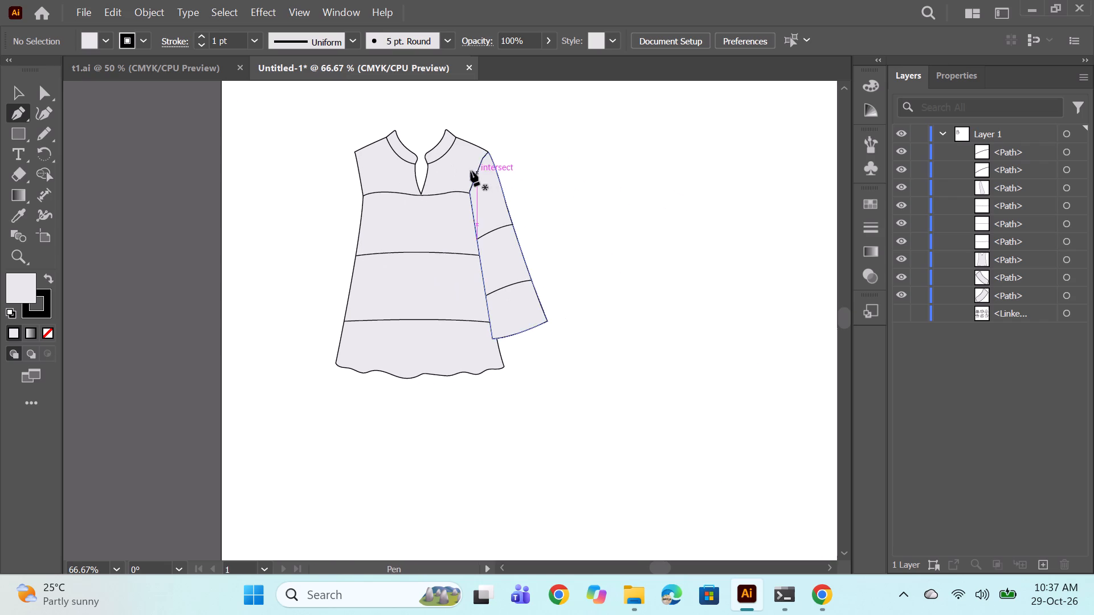
scroll(443, 174, "up", 1, "alt")
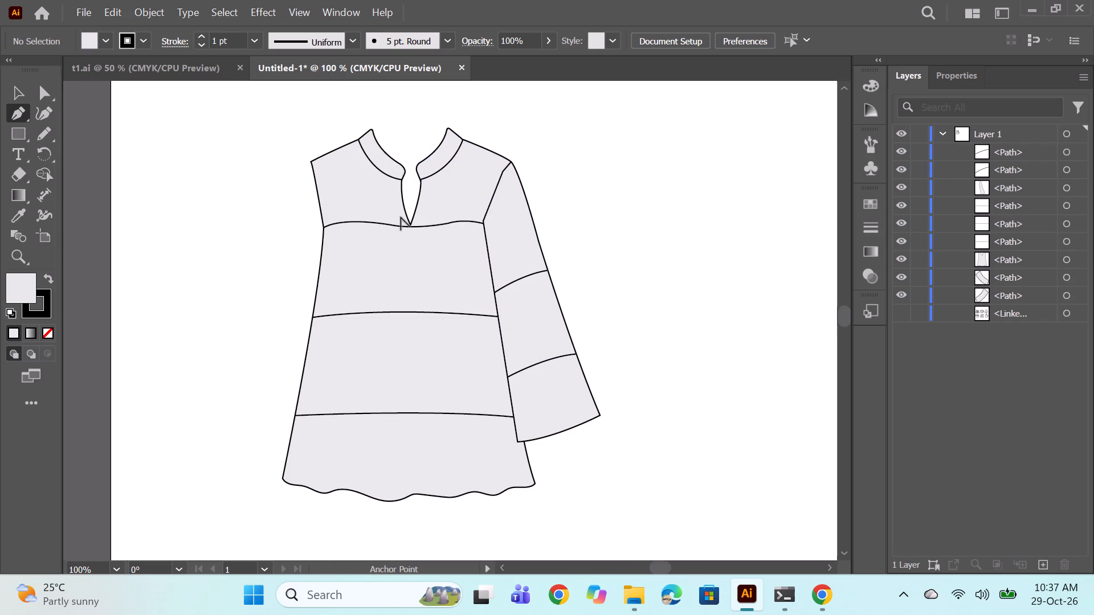
scroll(401, 217, "up", 1, "alt")
scroll(401, 217, "down", 1, "alt")
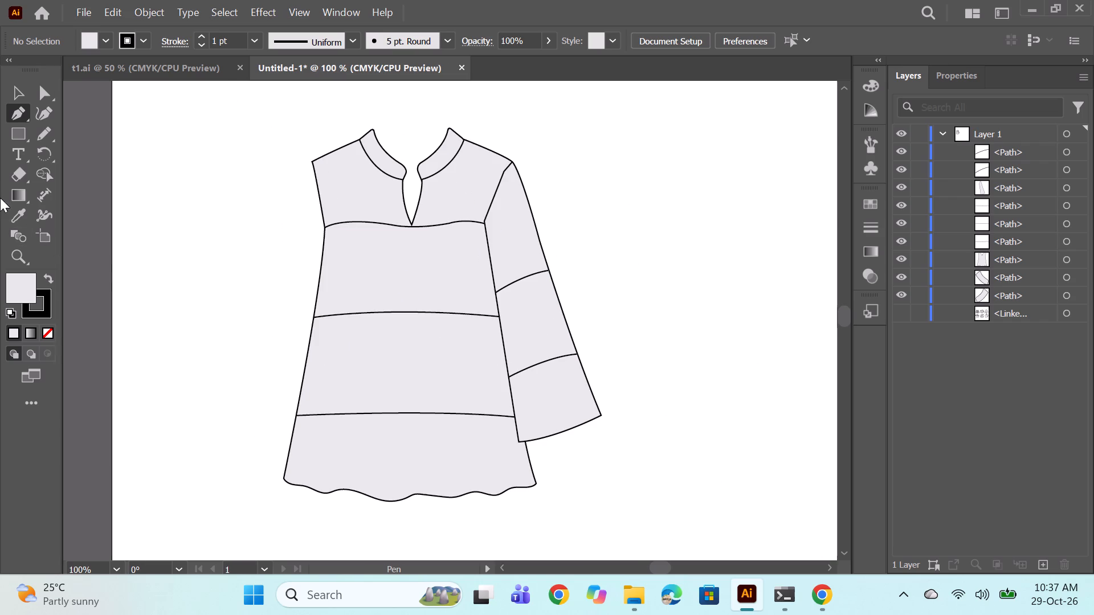
Draw a continuous looping freehand ruffle with the Pencil tool along the body's middle seam, from the left side edge to just past the sleeve edge.
left_click(47, 141)
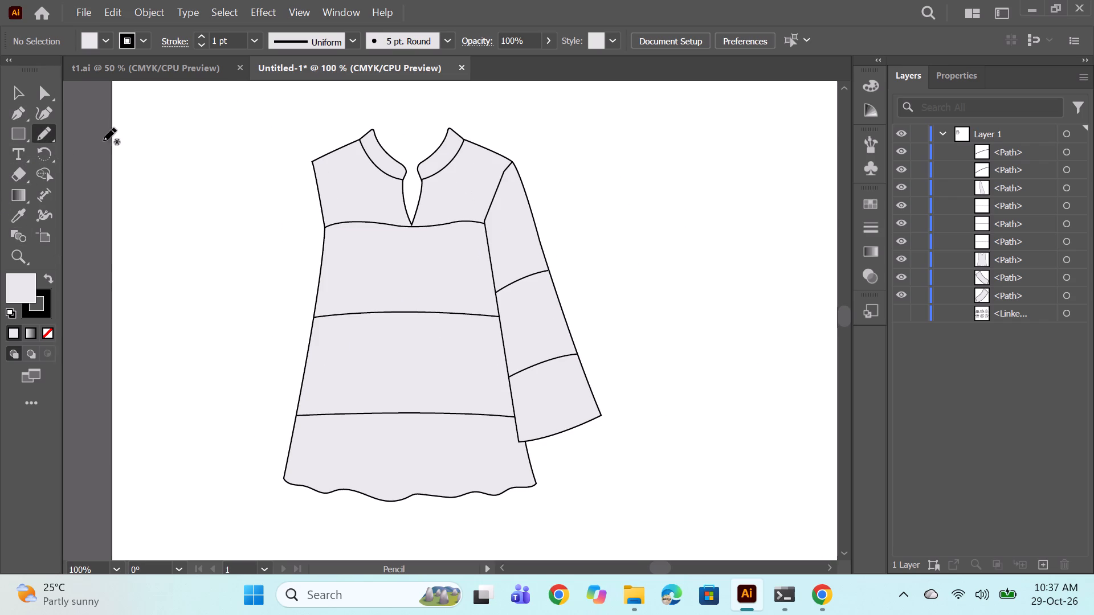
scroll(433, 306, "up", 2, "alt")
scroll(373, 307, "up", 1, "alt")
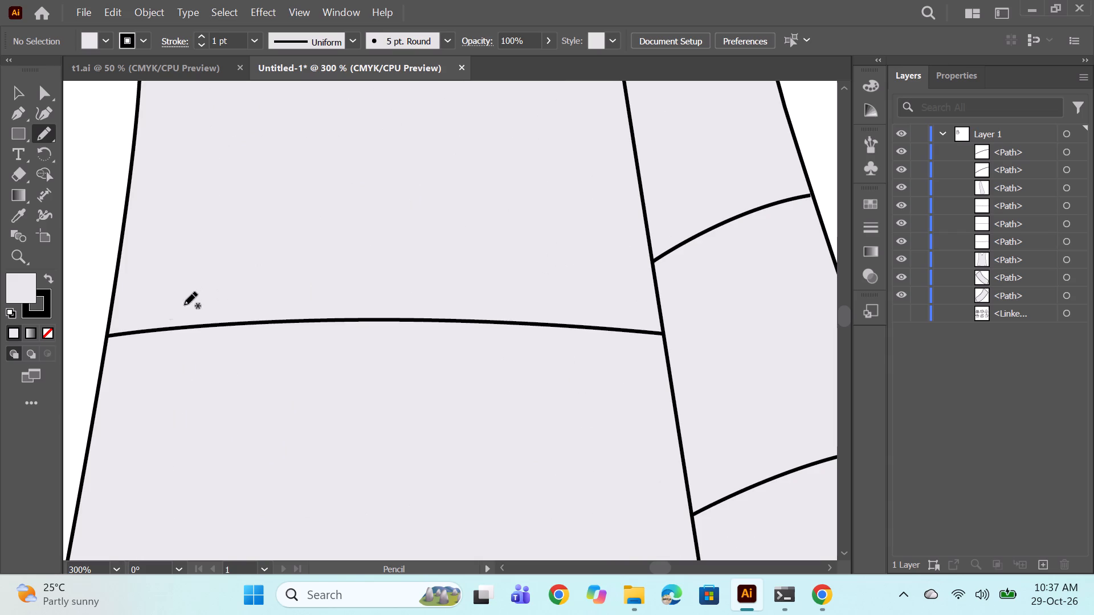
left_click_drag(109, 331, 106, 346)
left_click_drag(106, 346, 128, 334)
left_click_drag(128, 334, 145, 340)
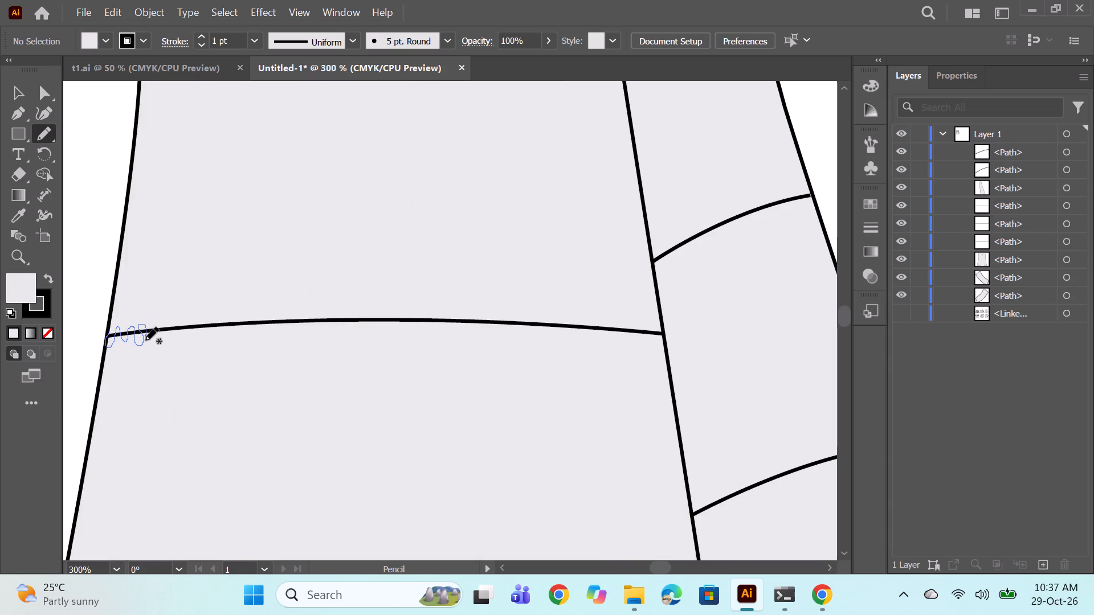
left_click_drag(145, 340, 163, 318)
left_click_drag(163, 318, 185, 322)
left_click_drag(185, 322, 210, 318)
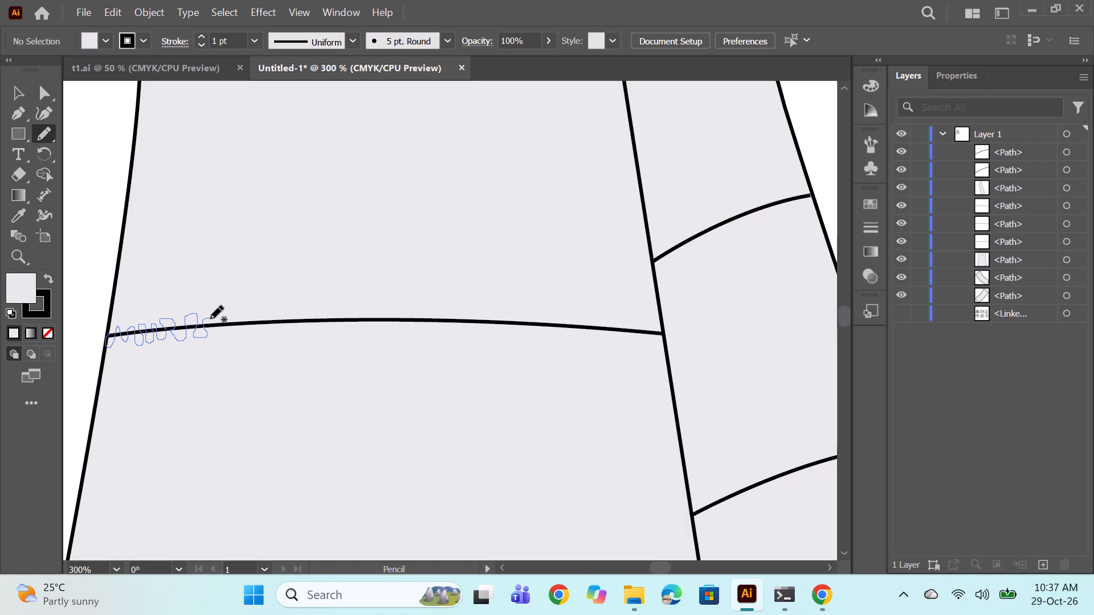
left_click_drag(210, 318, 232, 335)
left_click_drag(232, 335, 263, 329)
left_click_drag(263, 329, 272, 311)
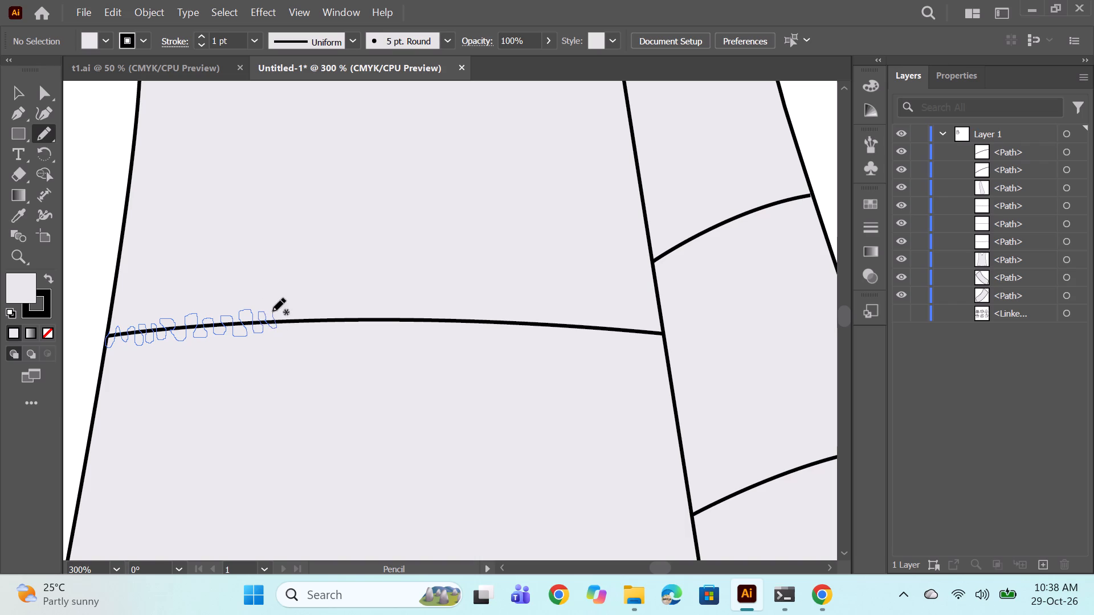
left_click_drag(272, 311, 301, 329)
left_click_drag(301, 329, 328, 319)
left_click_drag(328, 319, 356, 313)
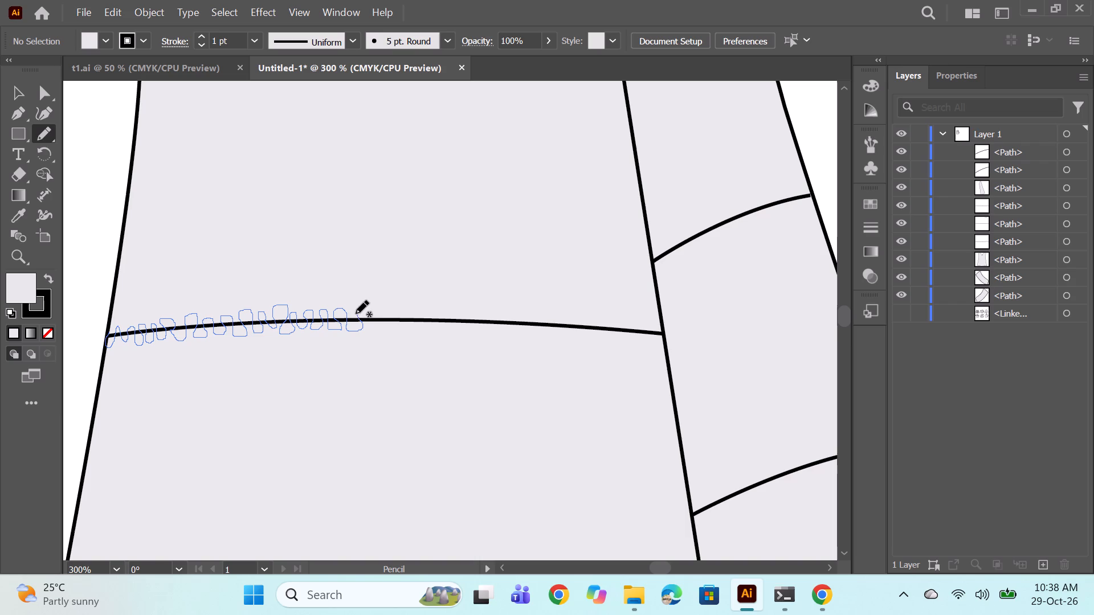
left_click_drag(356, 313, 386, 308)
left_click_drag(386, 308, 422, 321)
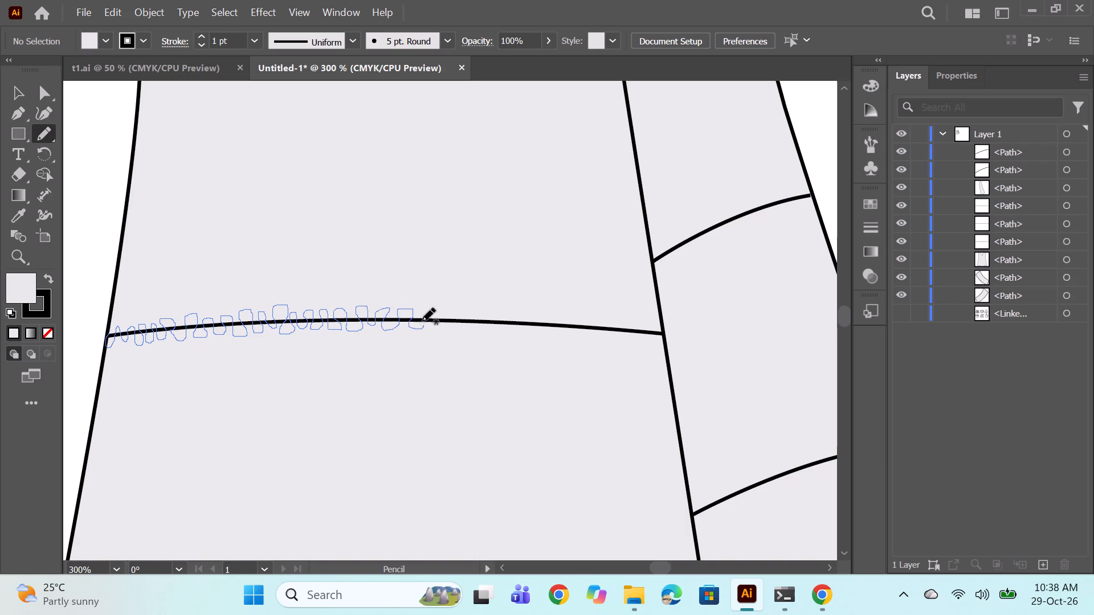
left_click_drag(422, 321, 447, 327)
left_click_drag(447, 327, 476, 326)
left_click_drag(476, 326, 505, 319)
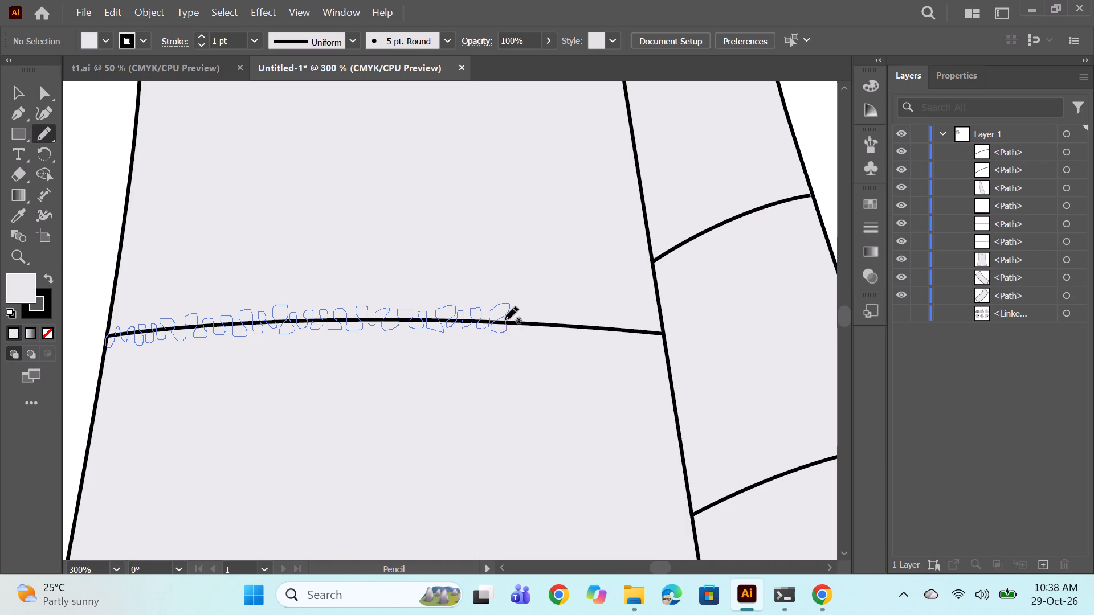
left_click_drag(505, 319, 530, 328)
left_click_drag(530, 328, 554, 334)
left_click_drag(554, 334, 581, 314)
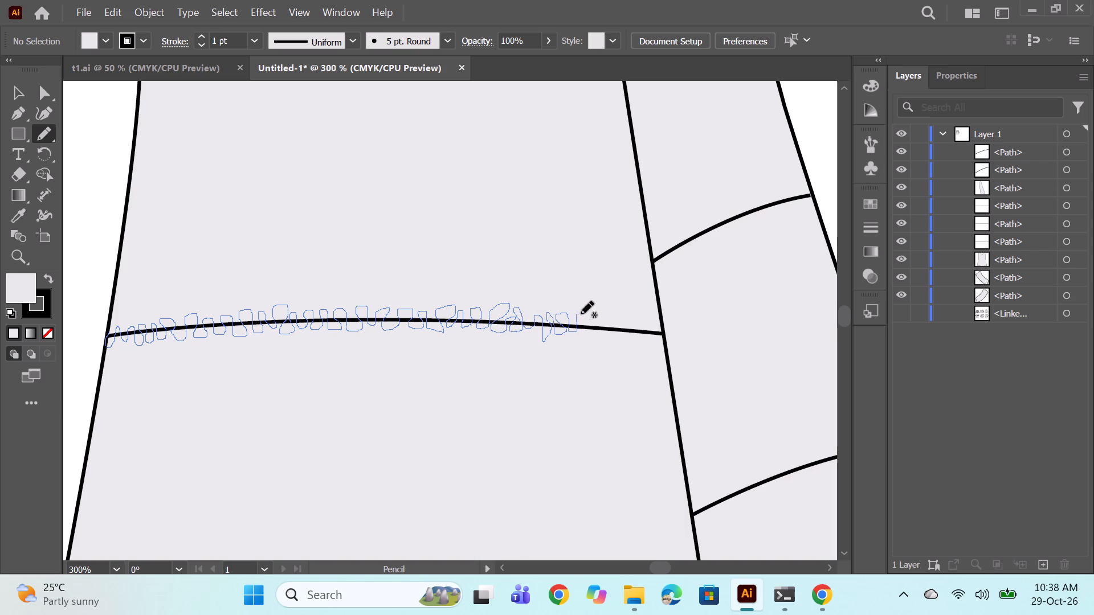
left_click_drag(581, 314, 605, 318)
left_click_drag(605, 318, 621, 326)
left_click_drag(621, 326, 642, 323)
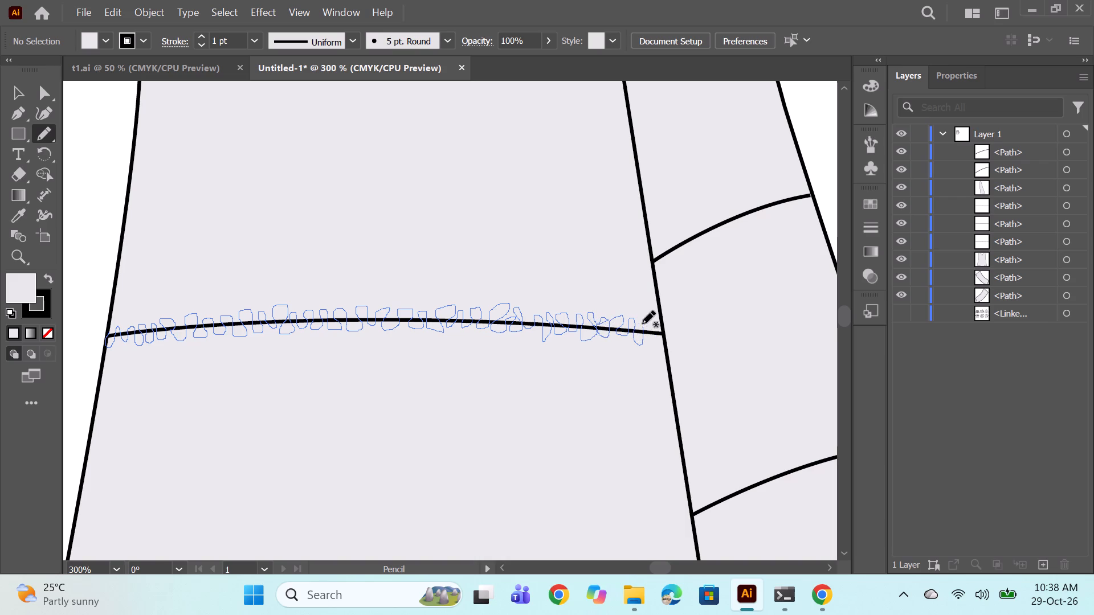
left_click_drag(642, 323, 667, 331)
left_click_drag(667, 331, 674, 321)
scroll(366, 297, "down", 4, "alt")
scroll(414, 326, "up", 2, "alt")
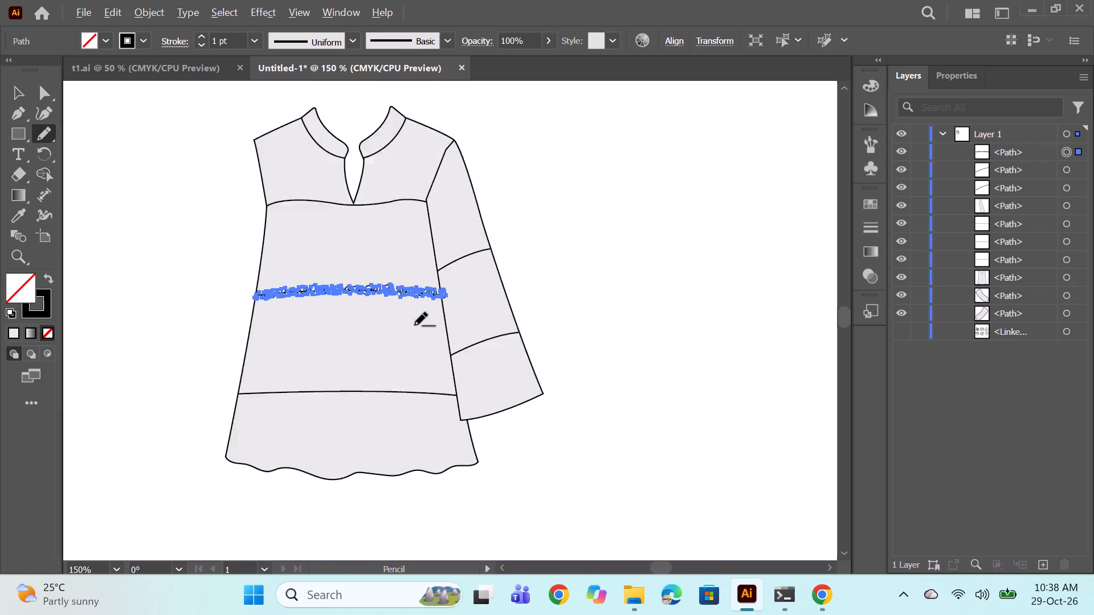
left_click(674, 390, "ctrl")
scroll(488, 313, "down", 1, "alt")
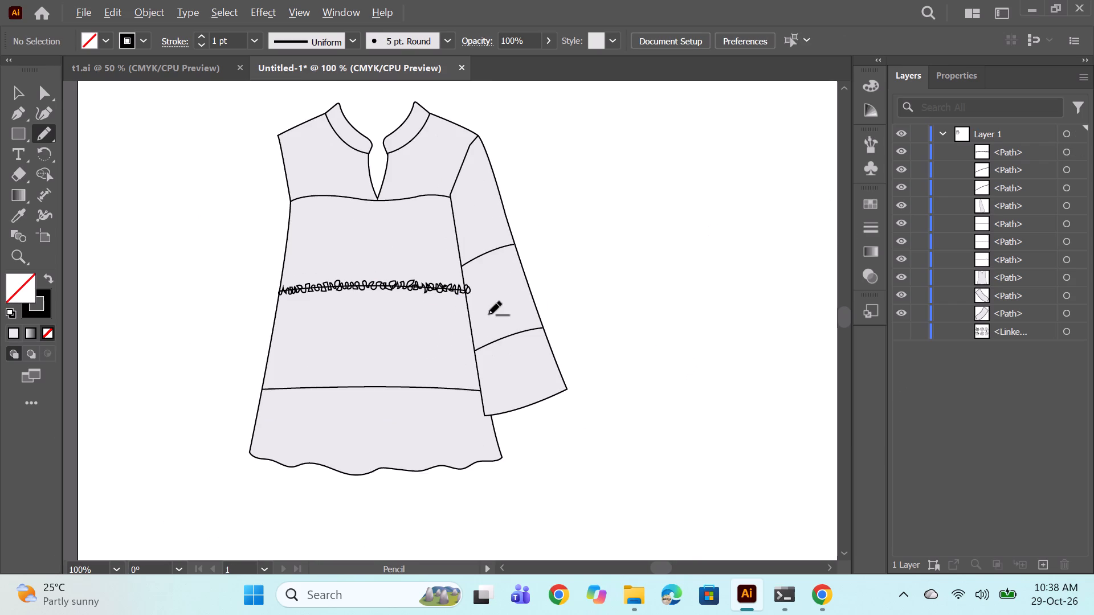
scroll(496, 286, "up", 1)
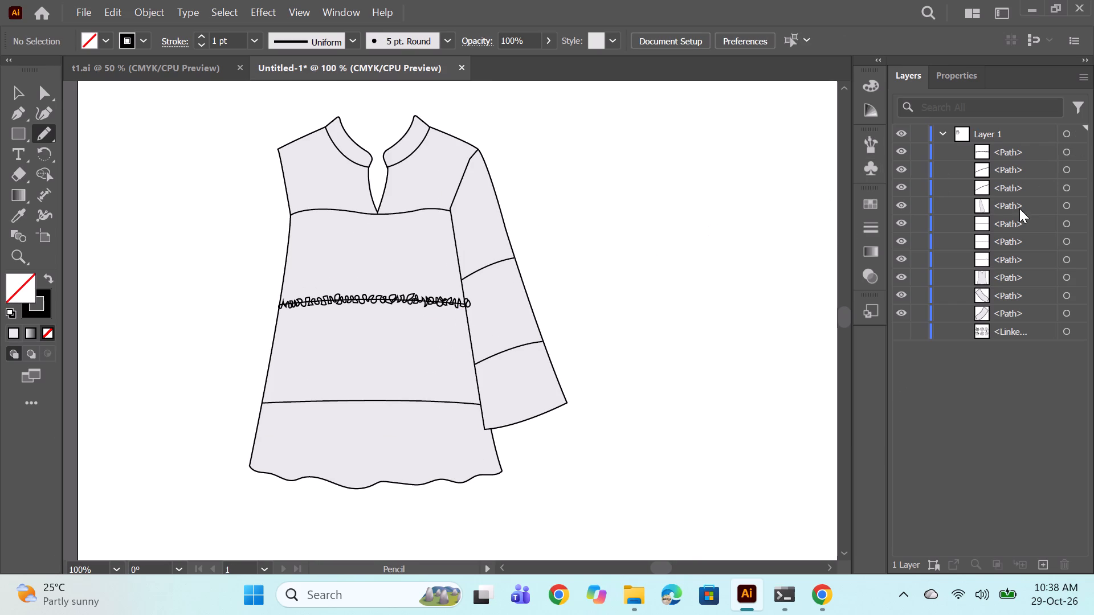
Move the right sleeve path directly below the body path in the stacking order, keeping it above both collar paths.
left_click(1067, 202)
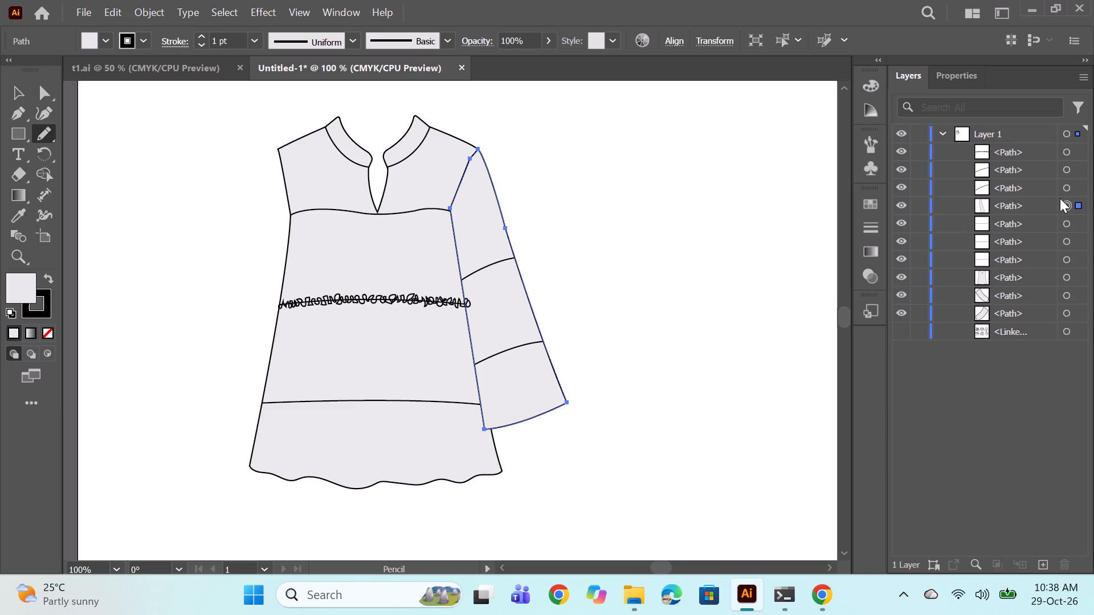
left_click_drag(1022, 207, 1026, 304)
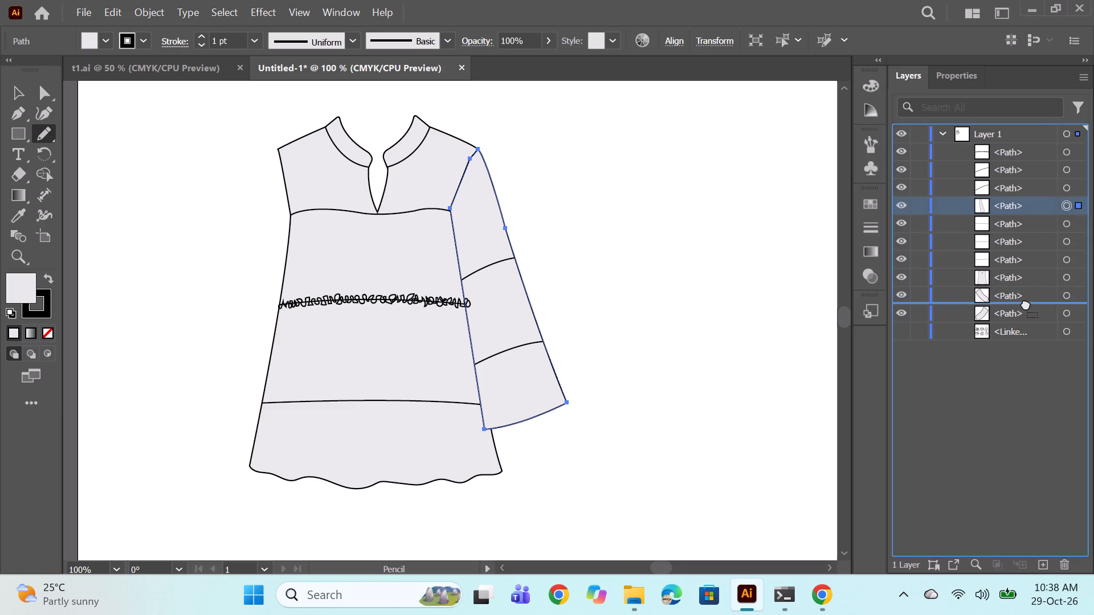
left_click_drag(1026, 304, 1025, 288)
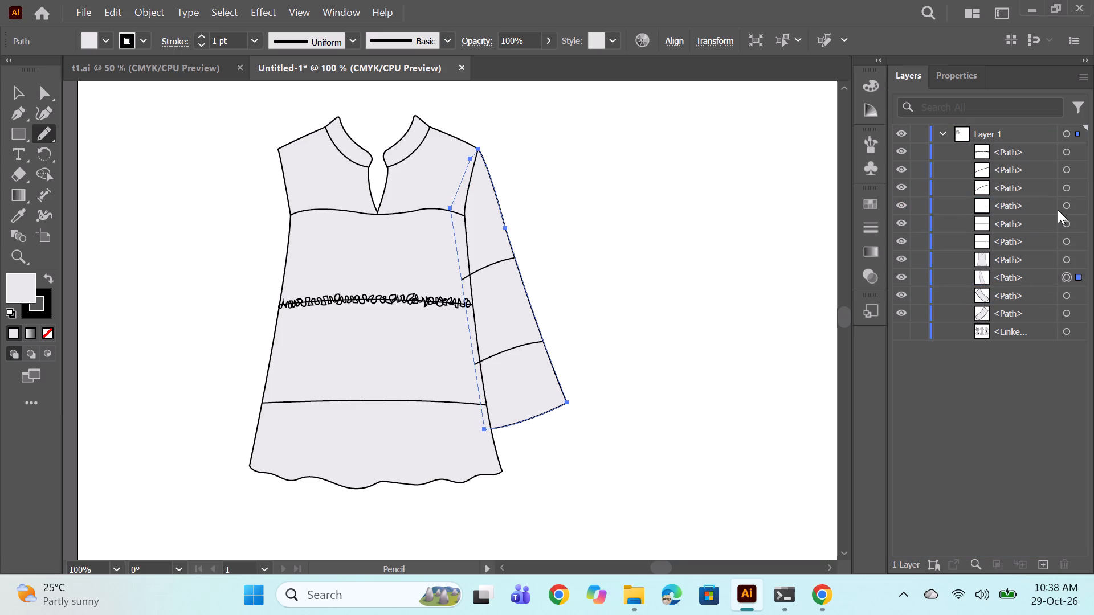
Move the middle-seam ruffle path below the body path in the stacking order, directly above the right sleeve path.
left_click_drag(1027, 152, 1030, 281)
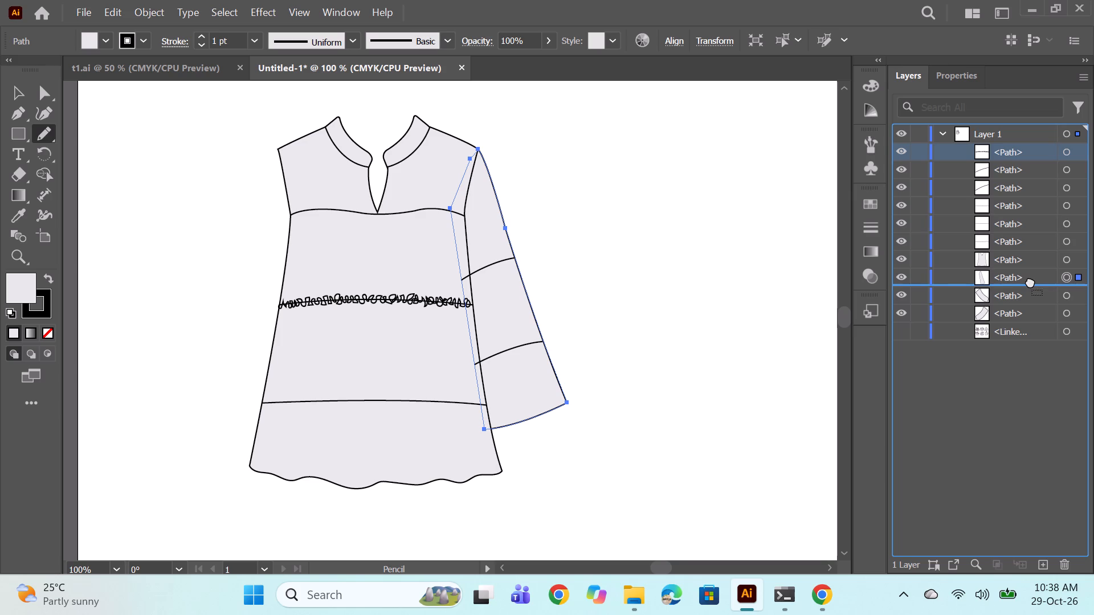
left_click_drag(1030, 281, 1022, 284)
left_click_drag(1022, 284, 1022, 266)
Move the two curved sleeve seam lines below the body path in the stacking order, keeping them above the right sleeve path.
left_click_drag(1015, 157, 1017, 250)
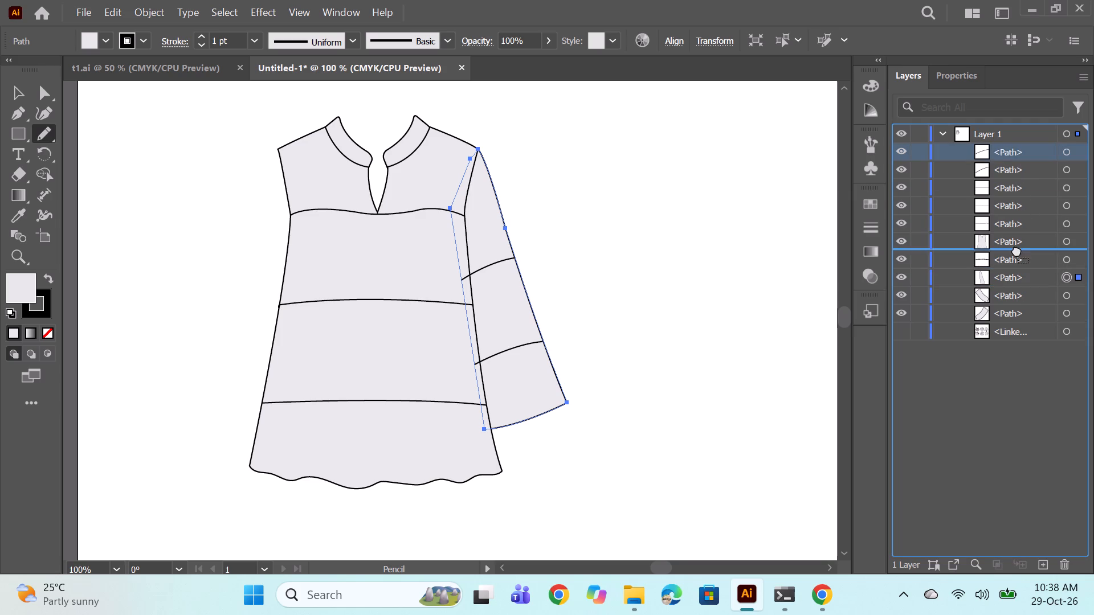
left_click_drag(1017, 250, 1015, 272)
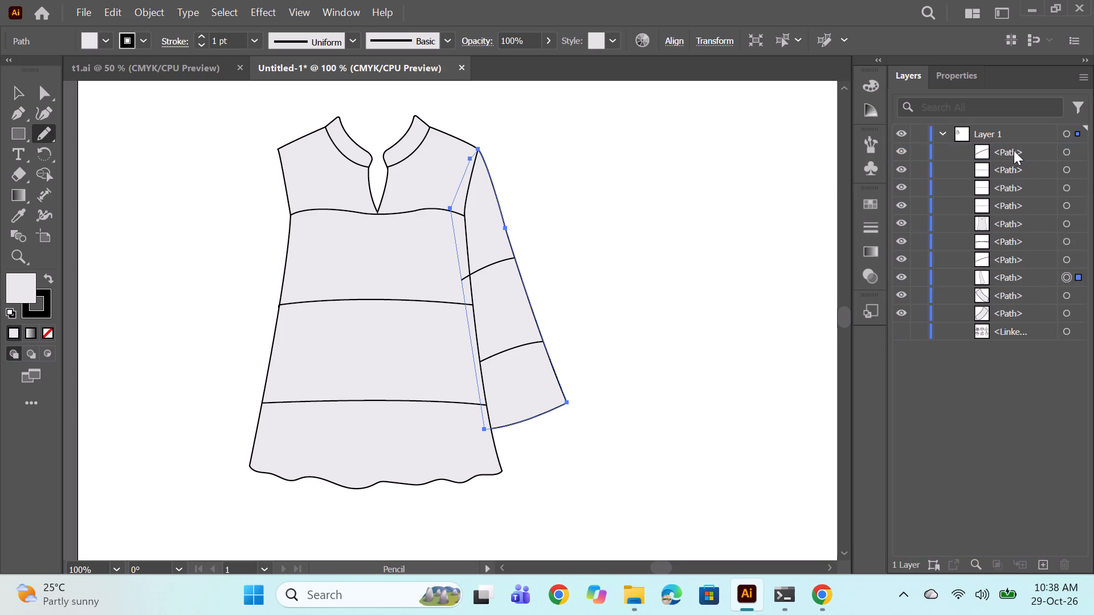
left_click_drag(1014, 150, 1017, 231)
left_click(714, 244, "ctrl")
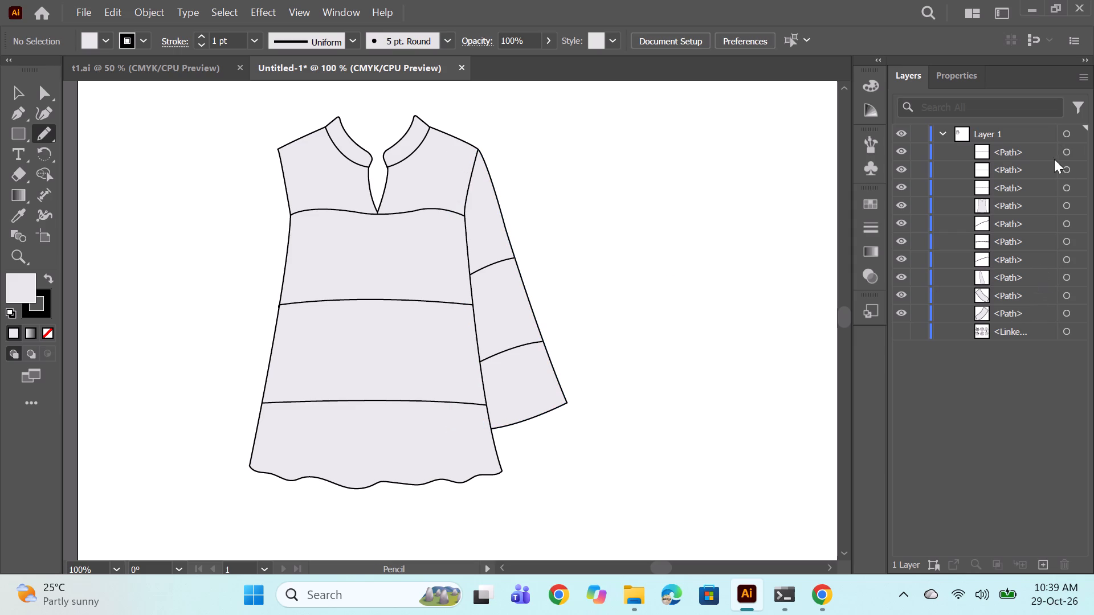
Find the middle-seam ruffle among the layer's paths and restack it directly above the body path.
left_click(1068, 153)
left_click(1068, 153)
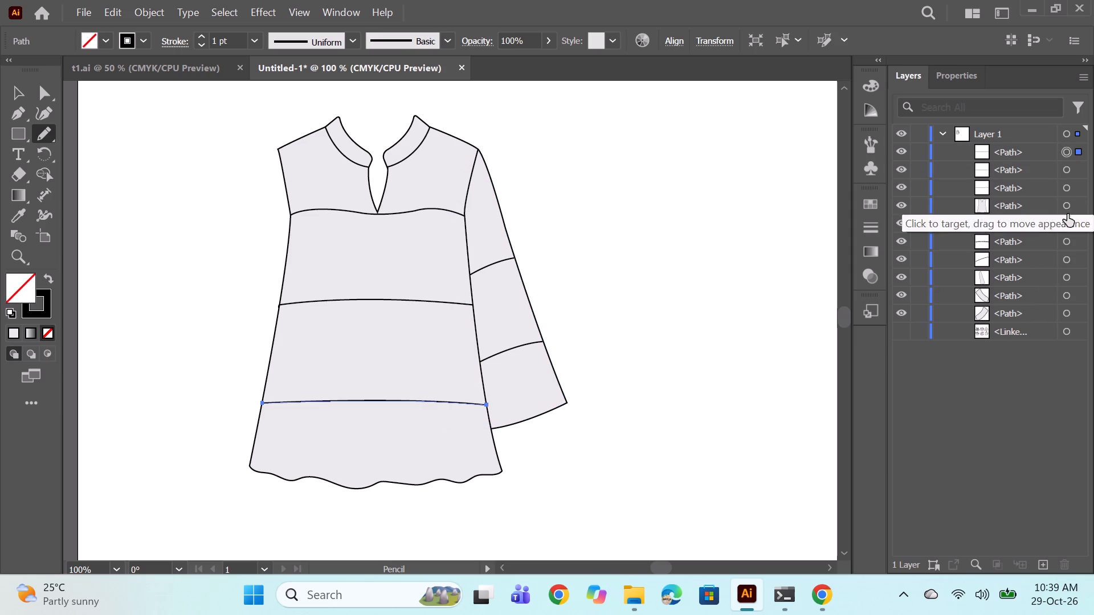
left_click(1066, 223)
left_click(1066, 223)
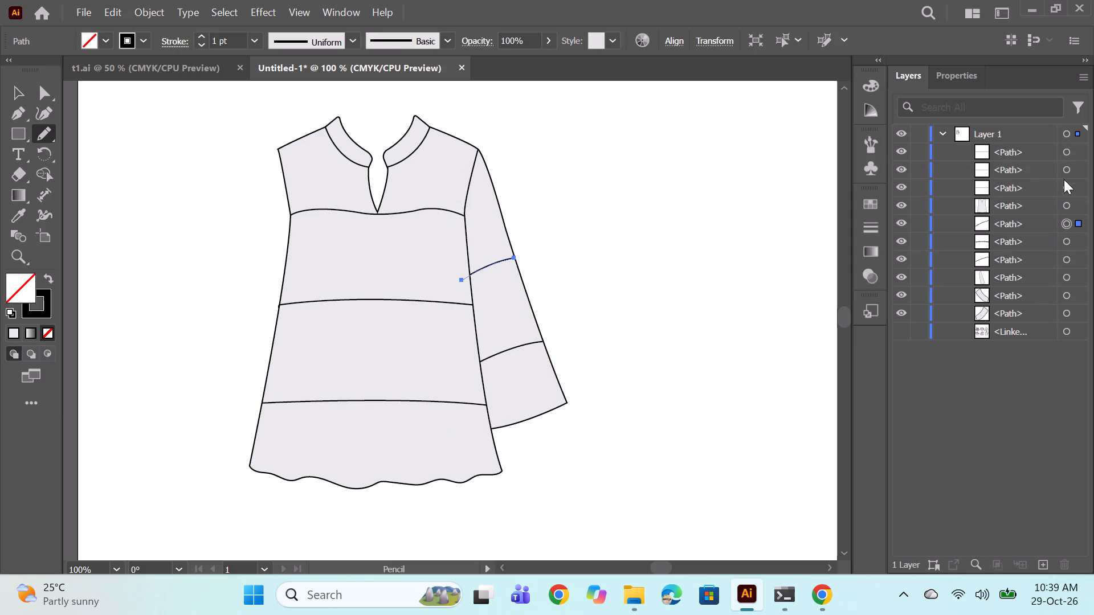
left_click(1066, 243)
left_click_drag(1028, 242, 1028, 228)
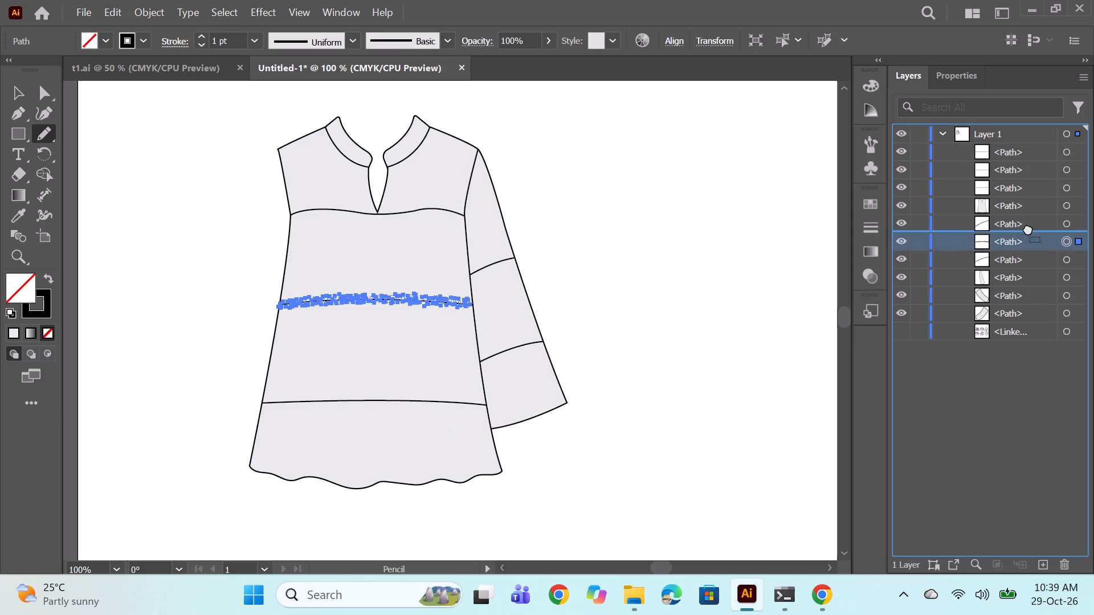
left_click_drag(1028, 228, 1028, 200)
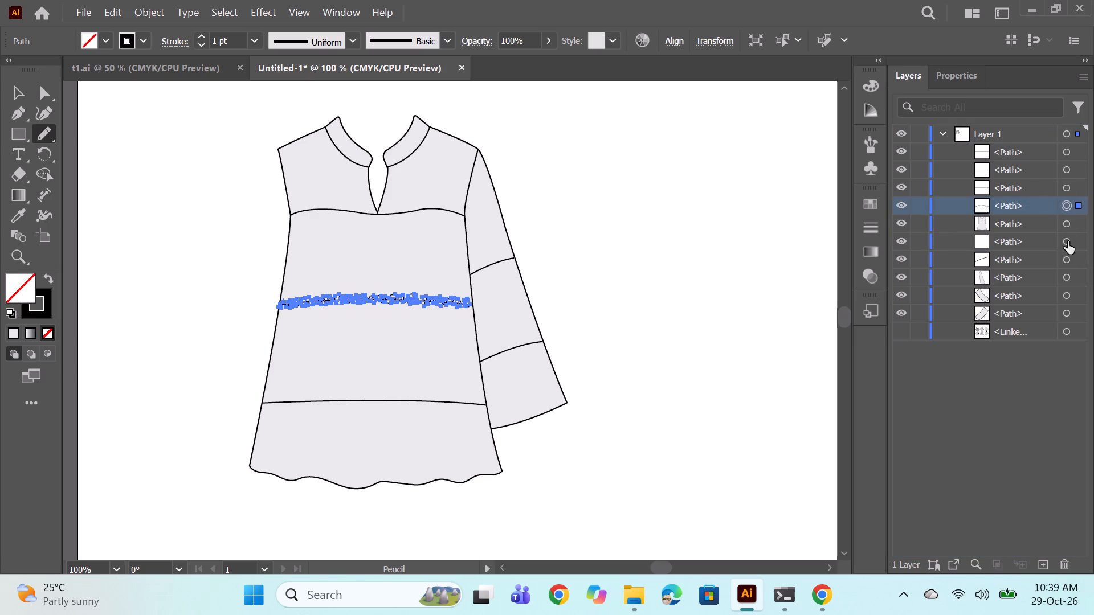
left_click(667, 227, "ctrl")
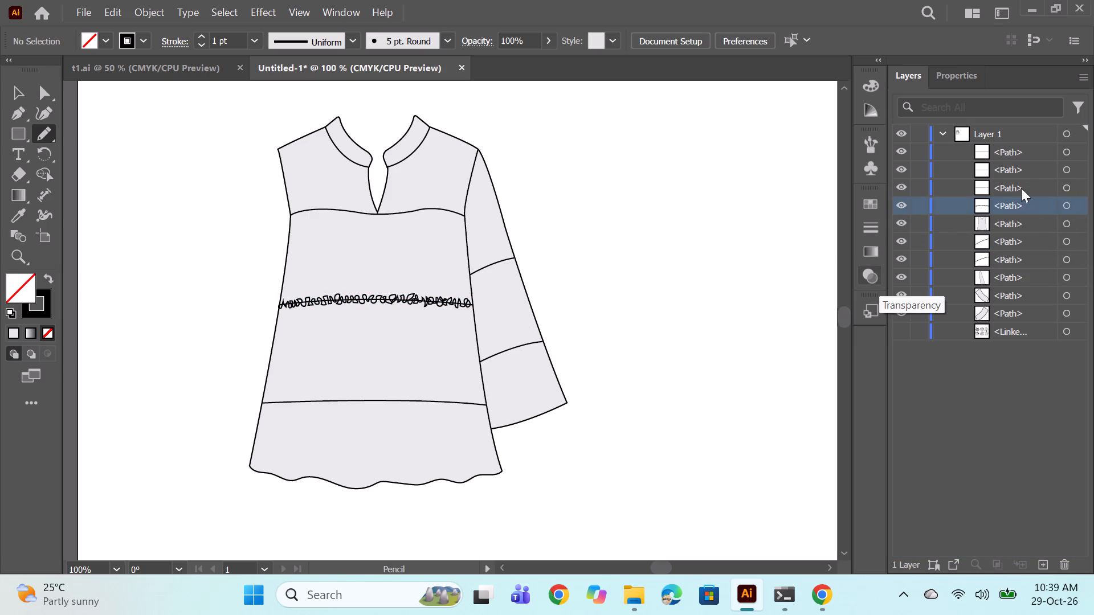
Set the middle-seam ruffle's stroke weight to 0.75 pt.
left_click(1063, 208)
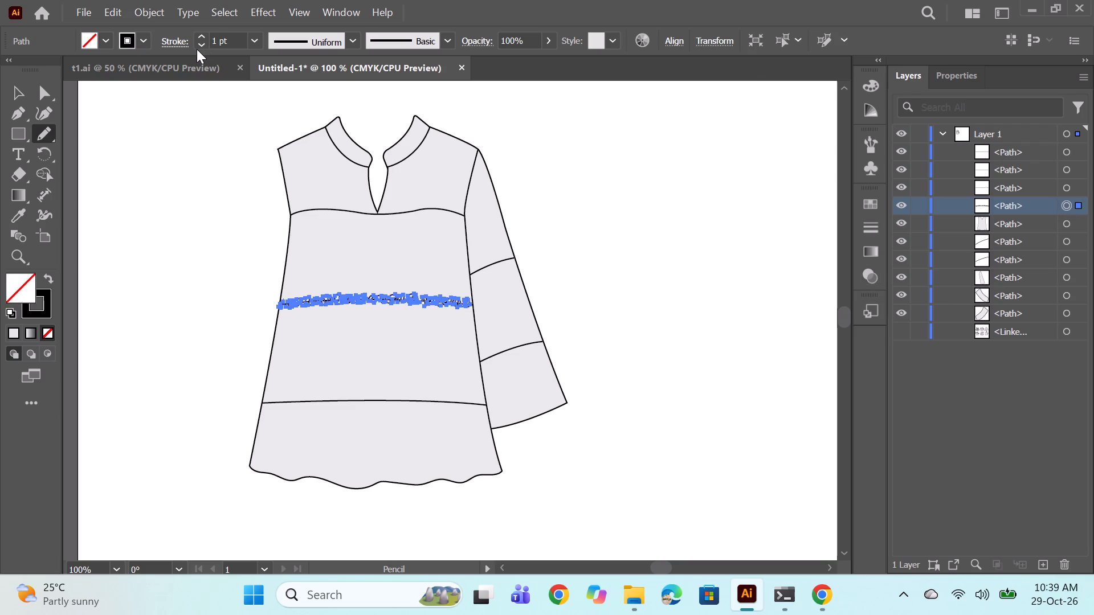
left_click(197, 49)
left_click(202, 46)
left_click(199, 123, "ctrl")
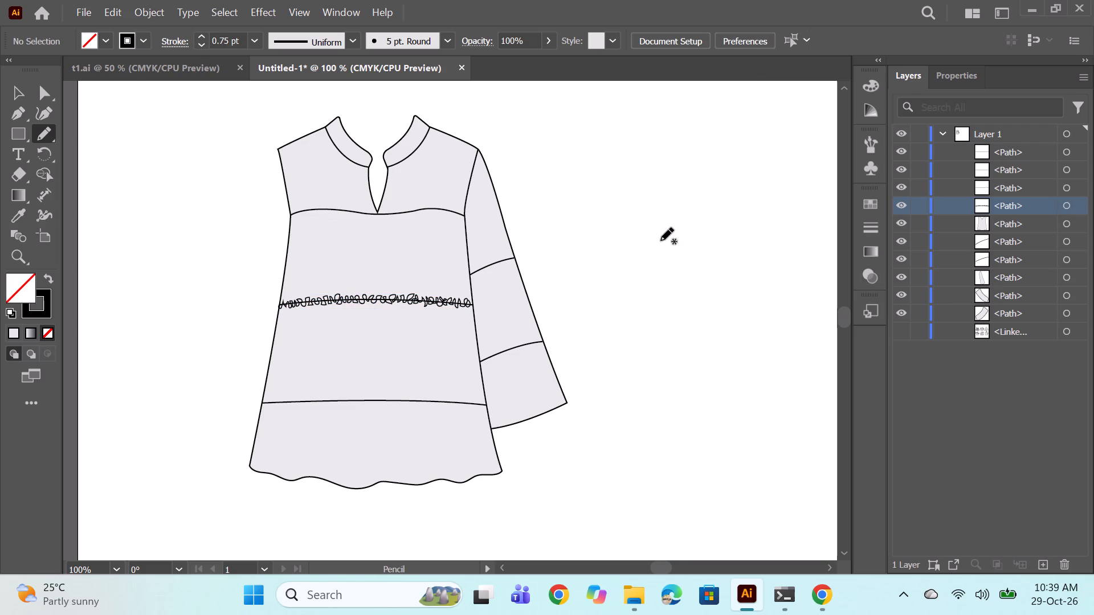
Copy the middle-seam ruffle and place the duplicate along the lower body seam, starting at the body's left side edge.
scroll(623, 233, "down", 1, "alt")
scroll(594, 224, "up", 1, "alt")
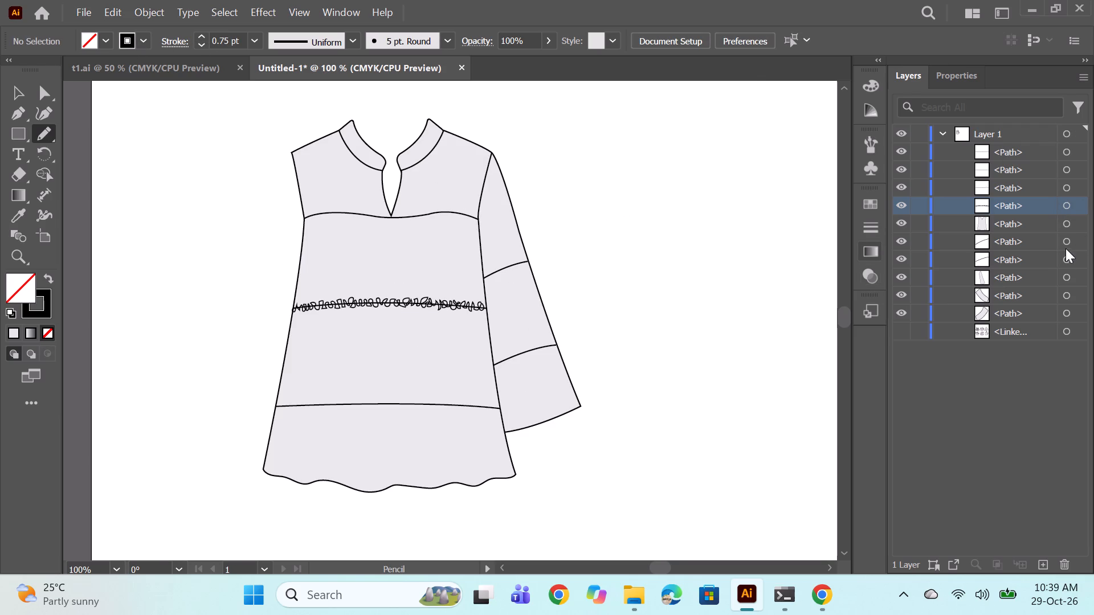
left_click(1063, 186, "ctrl")
left_click(1070, 170, "ctrl")
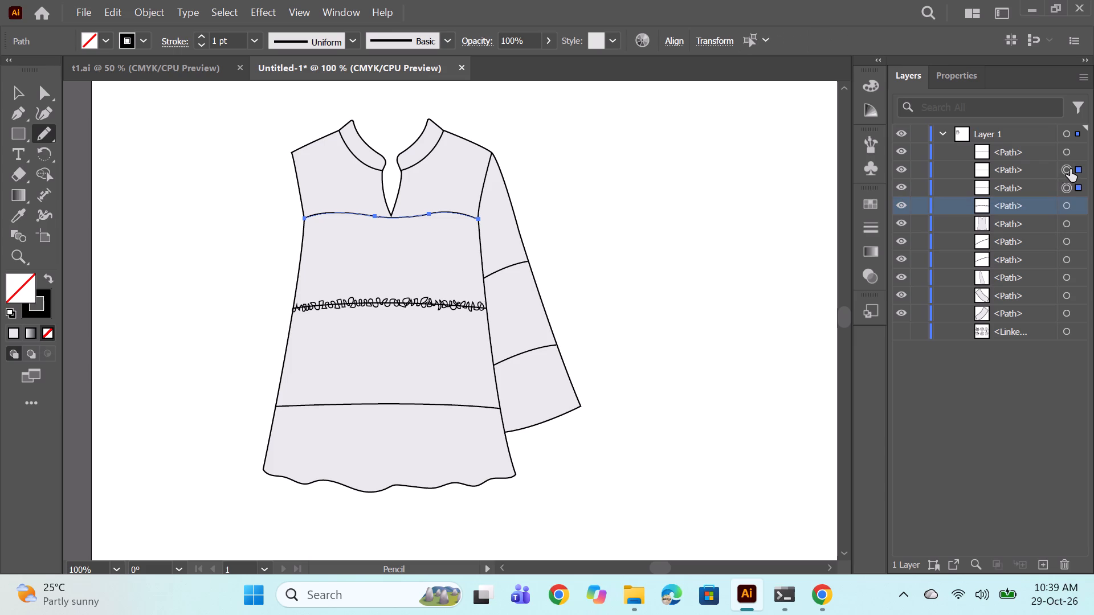
left_click(1067, 240)
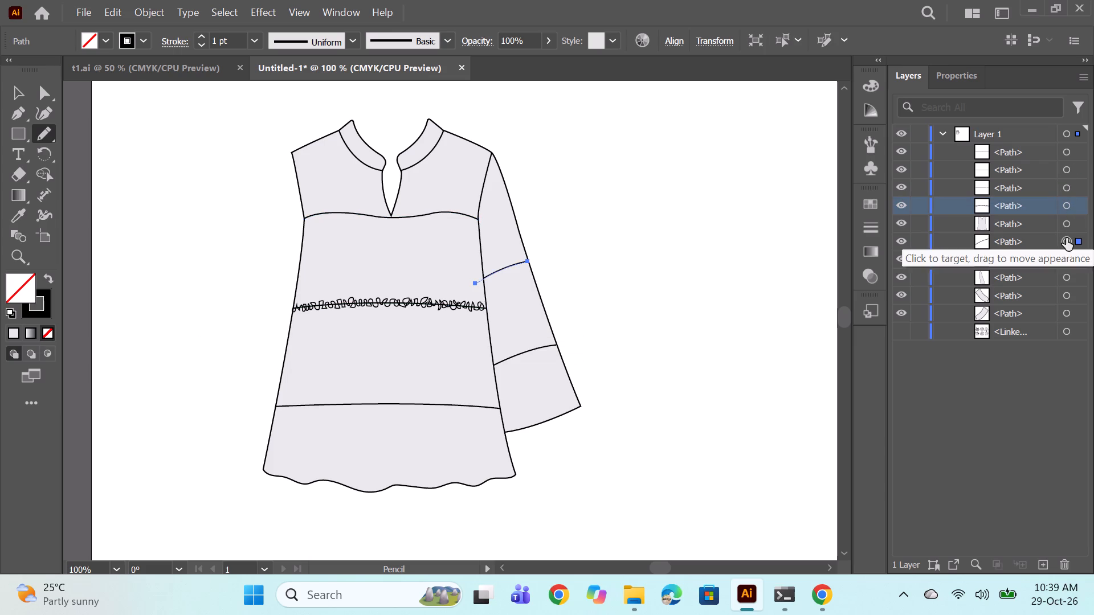
left_click(1063, 258)
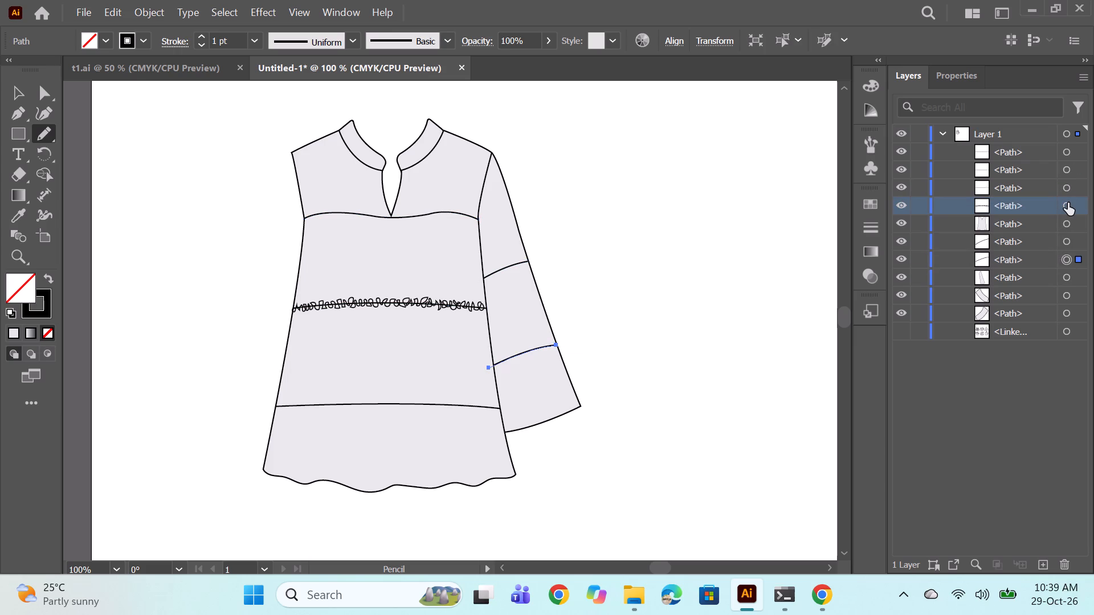
left_click(1068, 203)
key("ctrl+c")
key("ctrl+v")
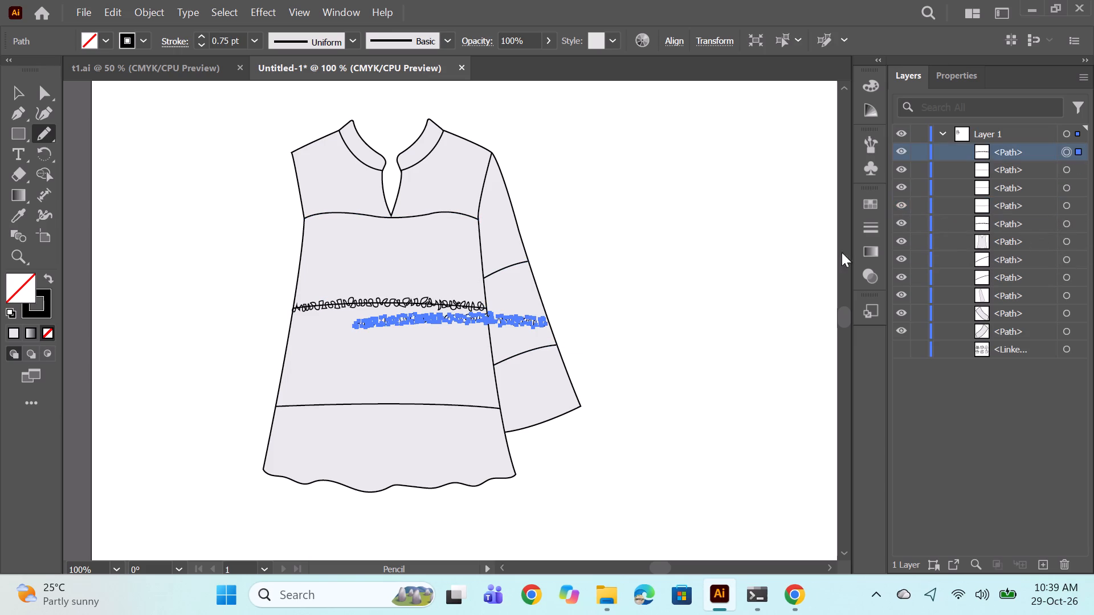
left_click(11, 99)
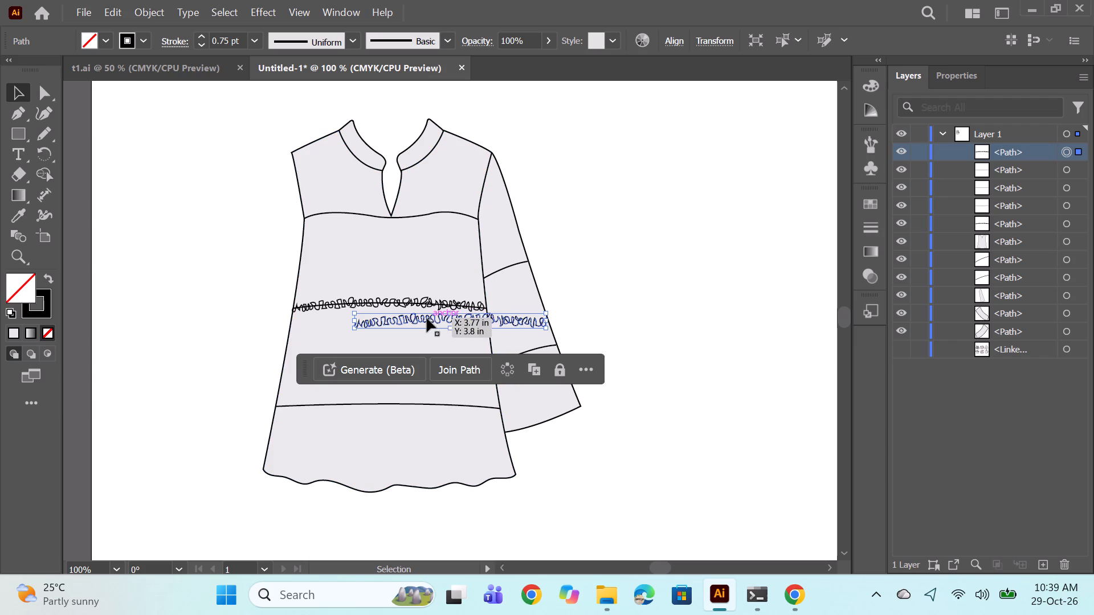
left_click_drag(427, 318, 349, 406)
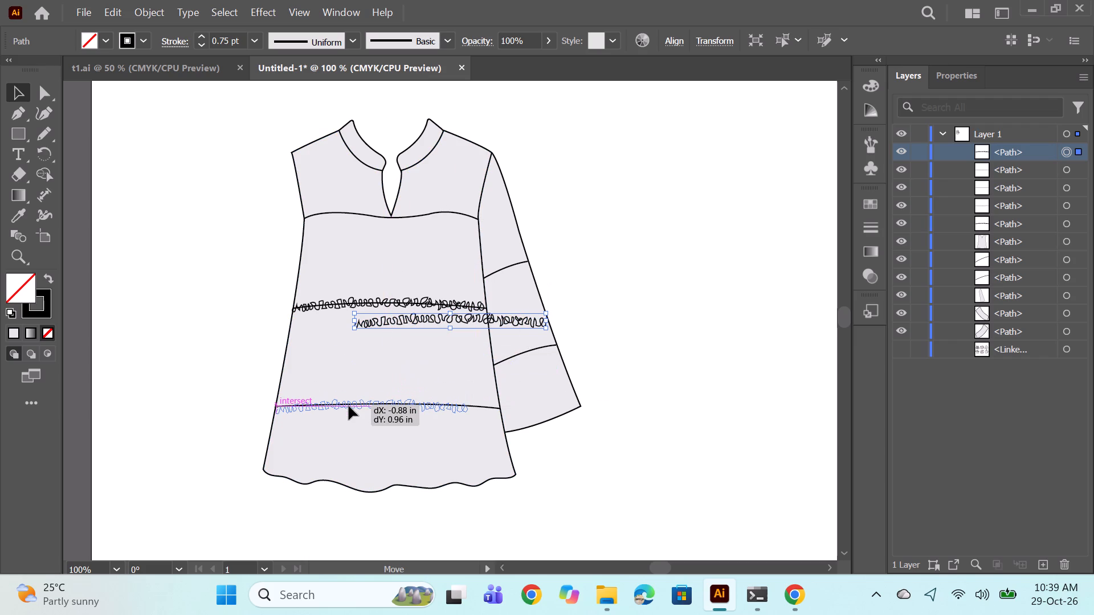
left_click_drag(349, 406, 347, 404)
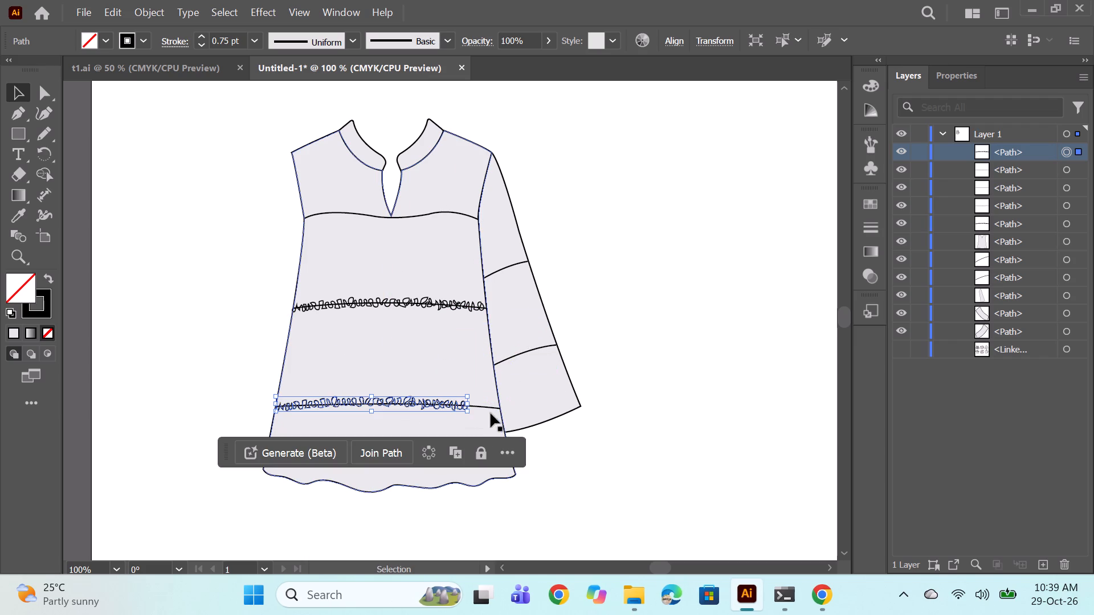
Draw freehand Pencil loops continuing the lower-seam ruffle from its right end to the body's right side edge.
scroll(470, 421, "up", 4, "alt")
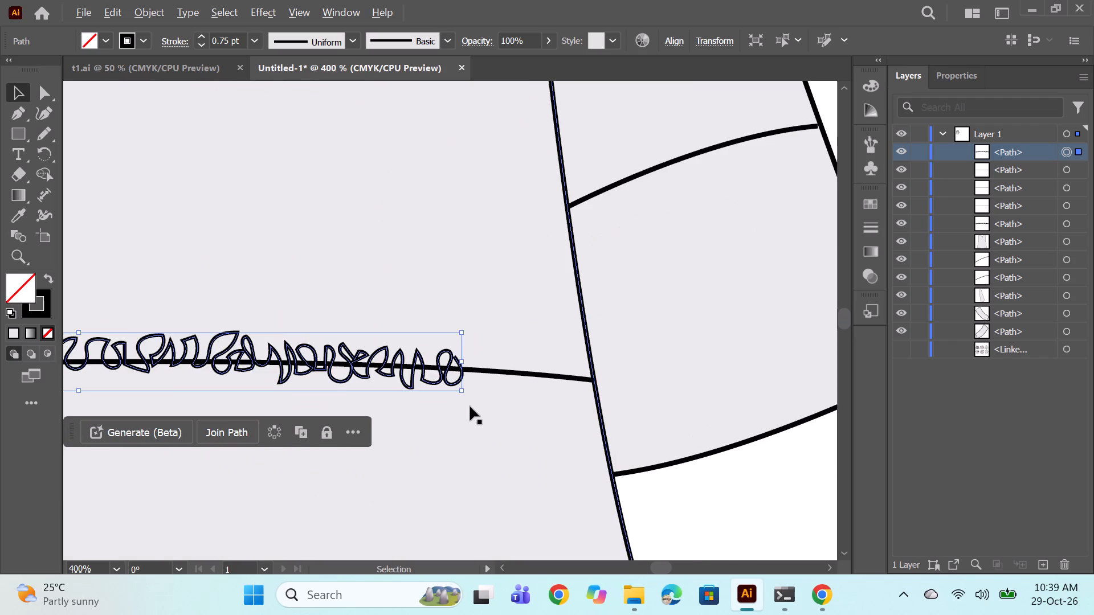
scroll(470, 407, "up", 1, "alt")
left_click(49, 138)
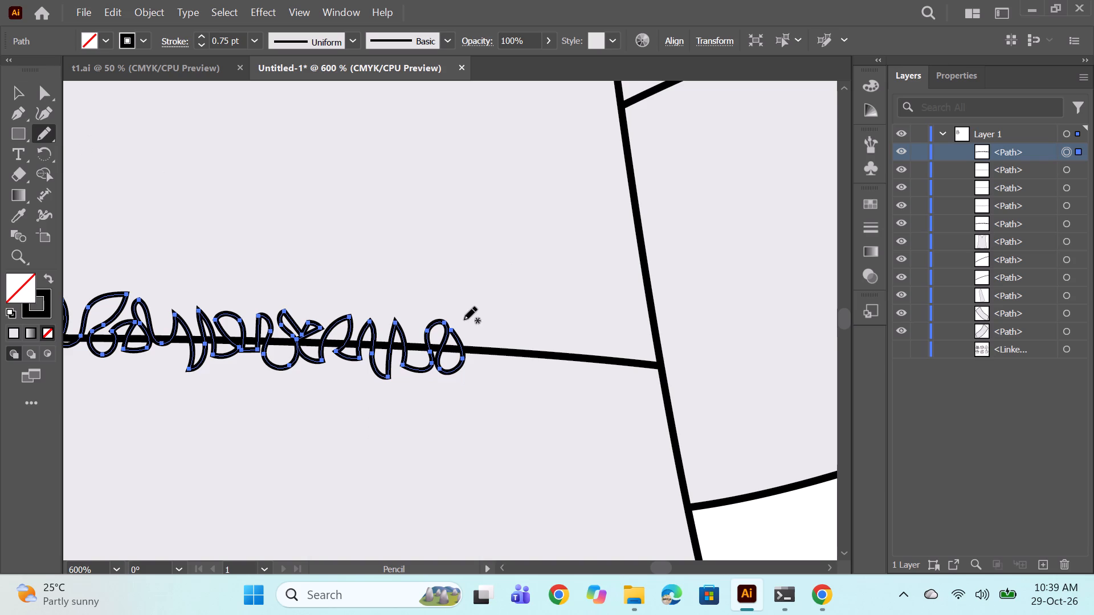
left_click_drag(451, 330, 471, 348)
left_click_drag(471, 348, 511, 359)
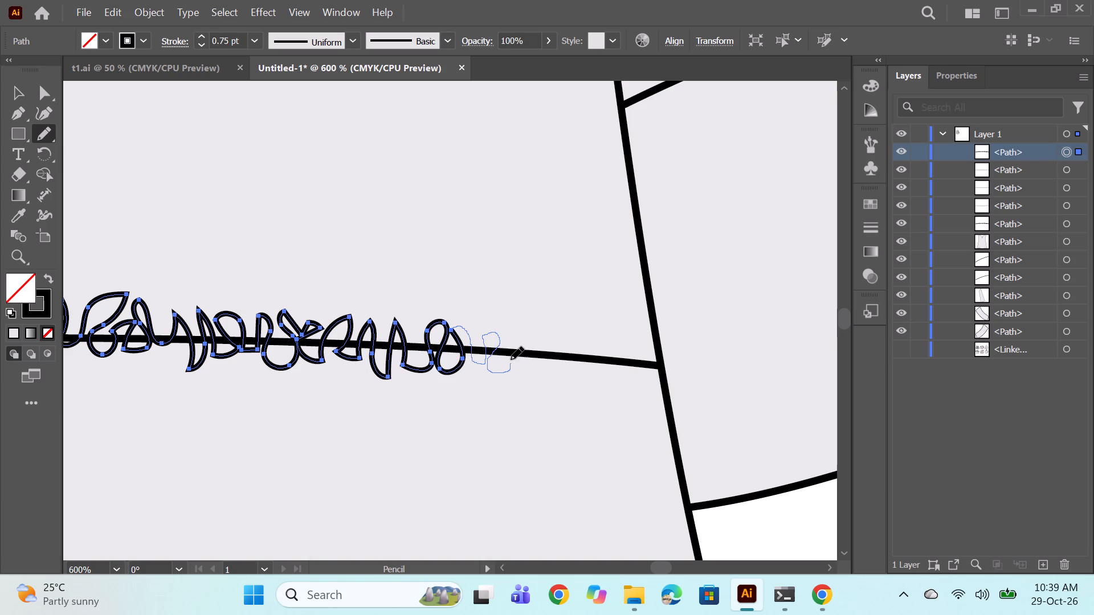
left_click_drag(511, 359, 540, 366)
left_click_drag(540, 366, 567, 373)
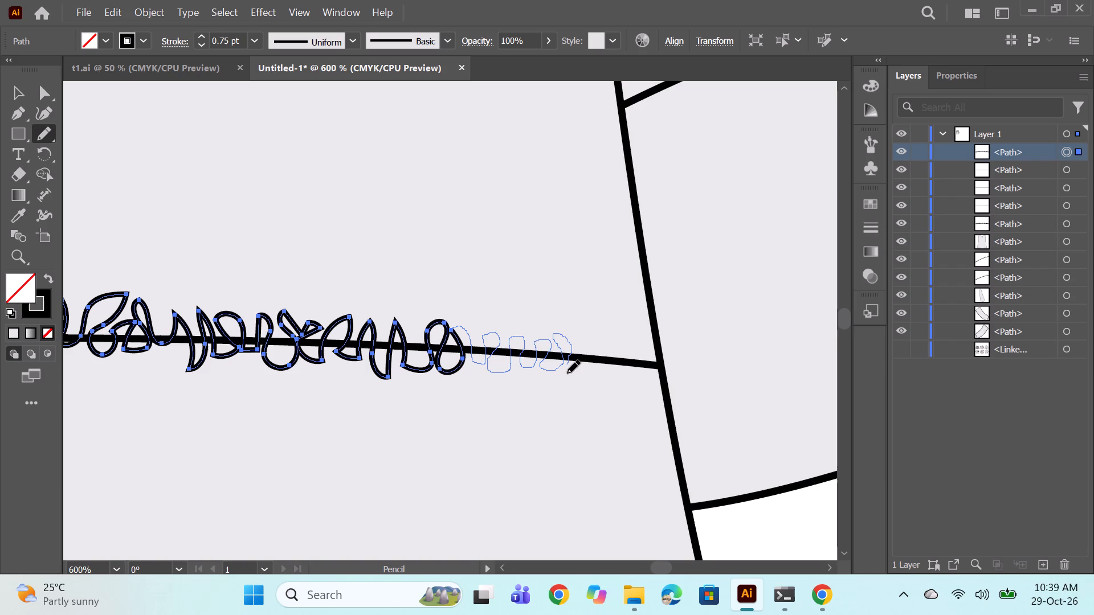
left_click_drag(567, 373, 605, 344)
left_click_drag(605, 344, 638, 356)
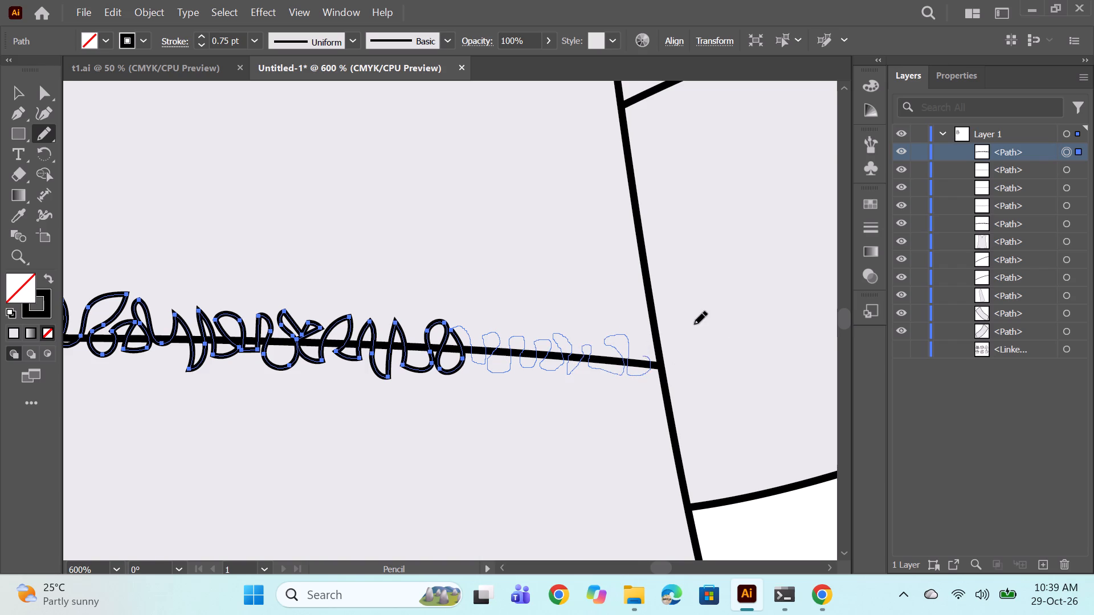
scroll(679, 322, "down", 4, "alt")
left_click(771, 224, "ctrl")
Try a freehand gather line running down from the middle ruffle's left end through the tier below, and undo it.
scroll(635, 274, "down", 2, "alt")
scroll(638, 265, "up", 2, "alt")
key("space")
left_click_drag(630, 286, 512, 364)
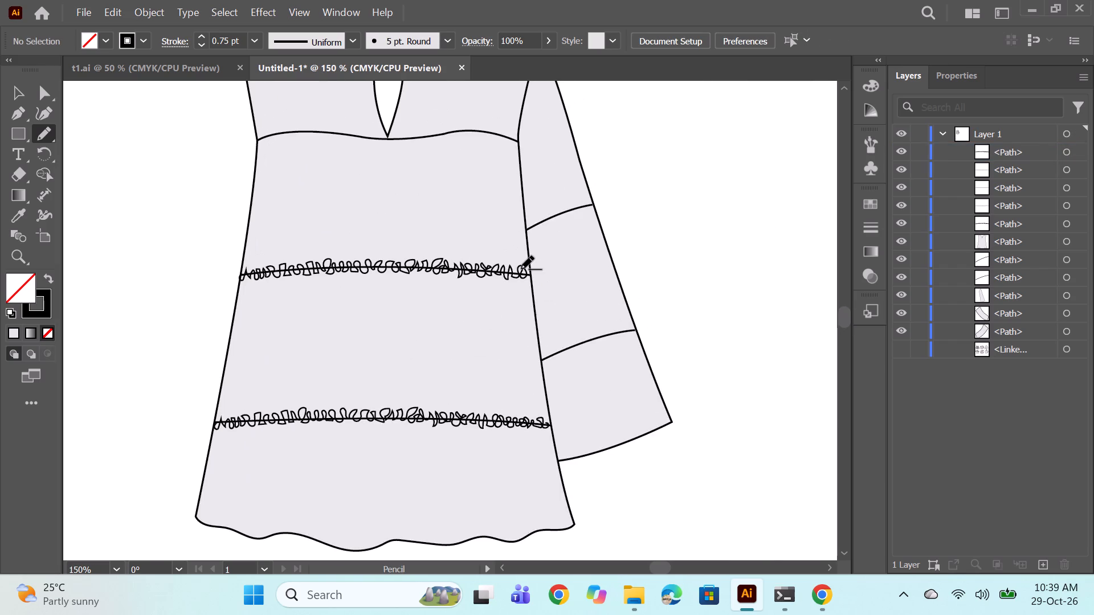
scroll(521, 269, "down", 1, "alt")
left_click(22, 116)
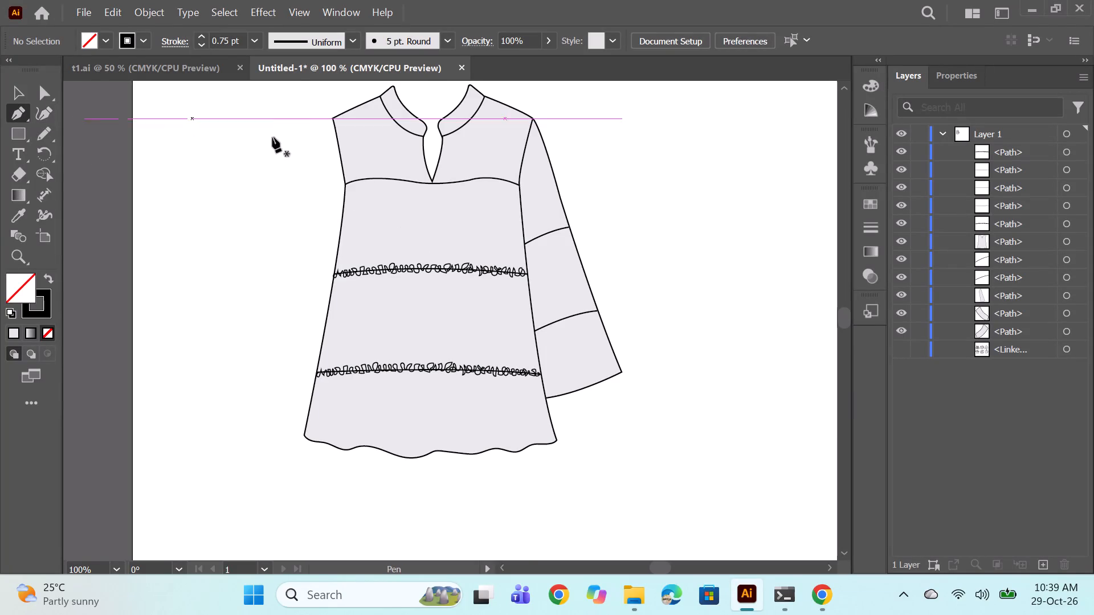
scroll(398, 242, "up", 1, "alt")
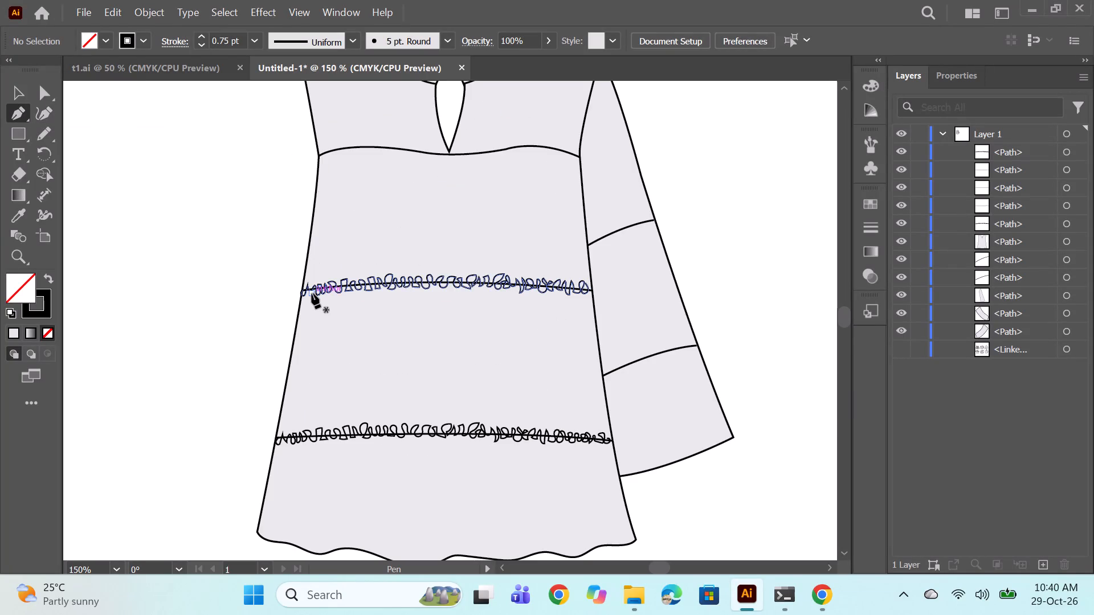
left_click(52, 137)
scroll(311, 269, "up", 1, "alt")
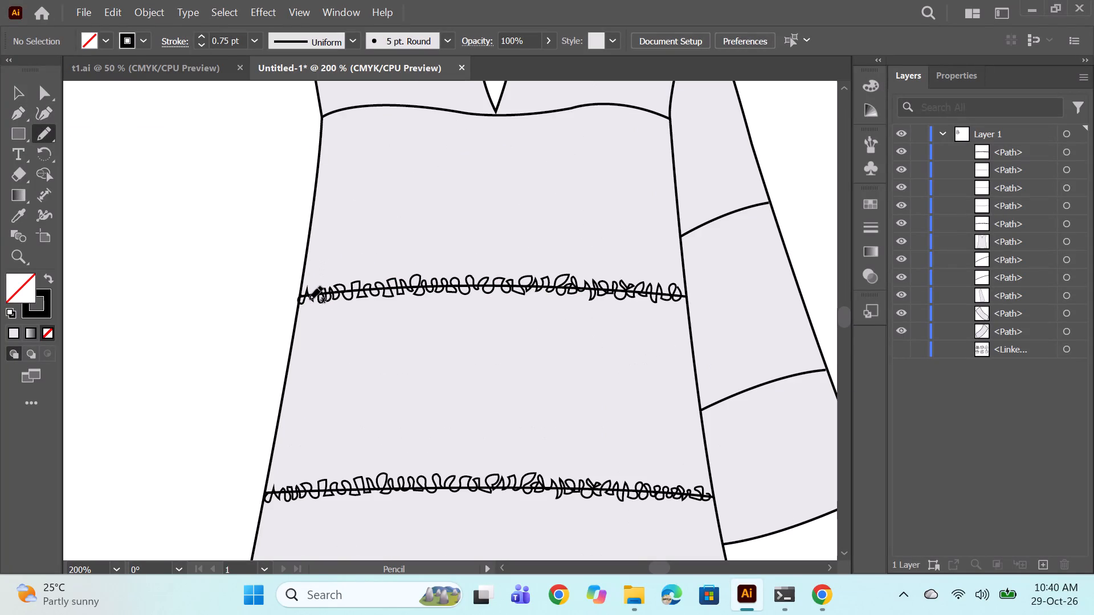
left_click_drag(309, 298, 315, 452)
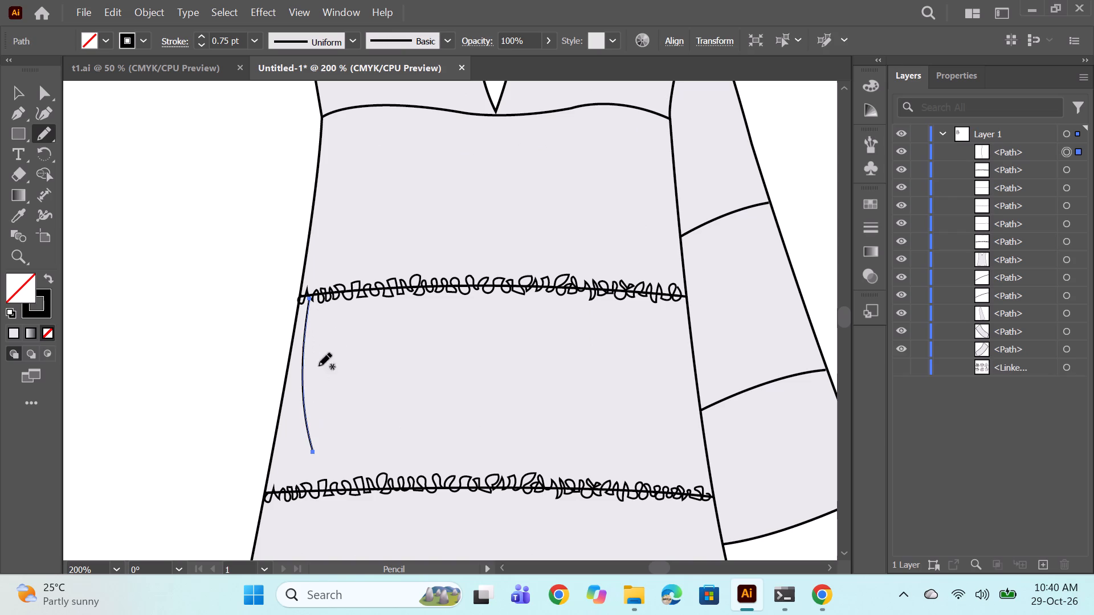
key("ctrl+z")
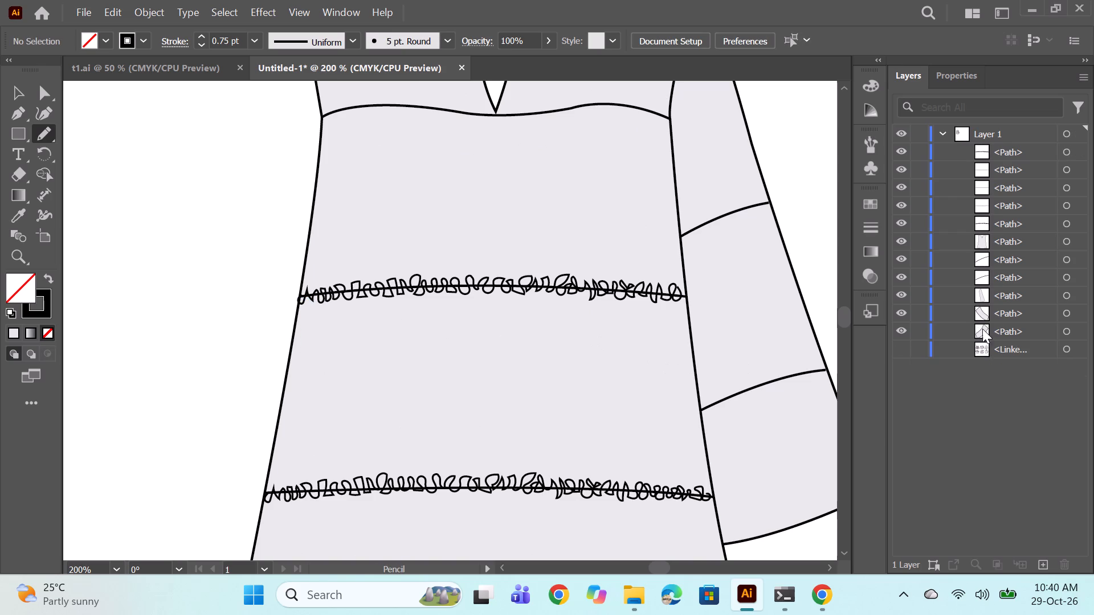
Show the hidden linked reference sketch behind the blouse paths.
left_click(901, 353)
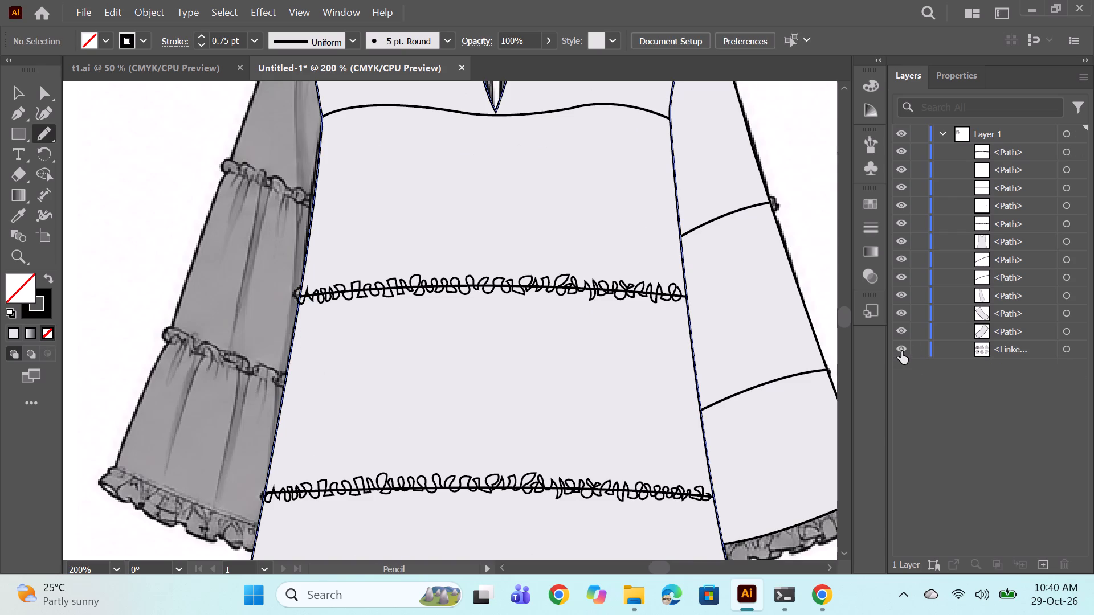
Set the blouse body path's fill to None, exposing the reference sketch's folds beneath it.
left_click(1061, 244)
left_click(97, 41)
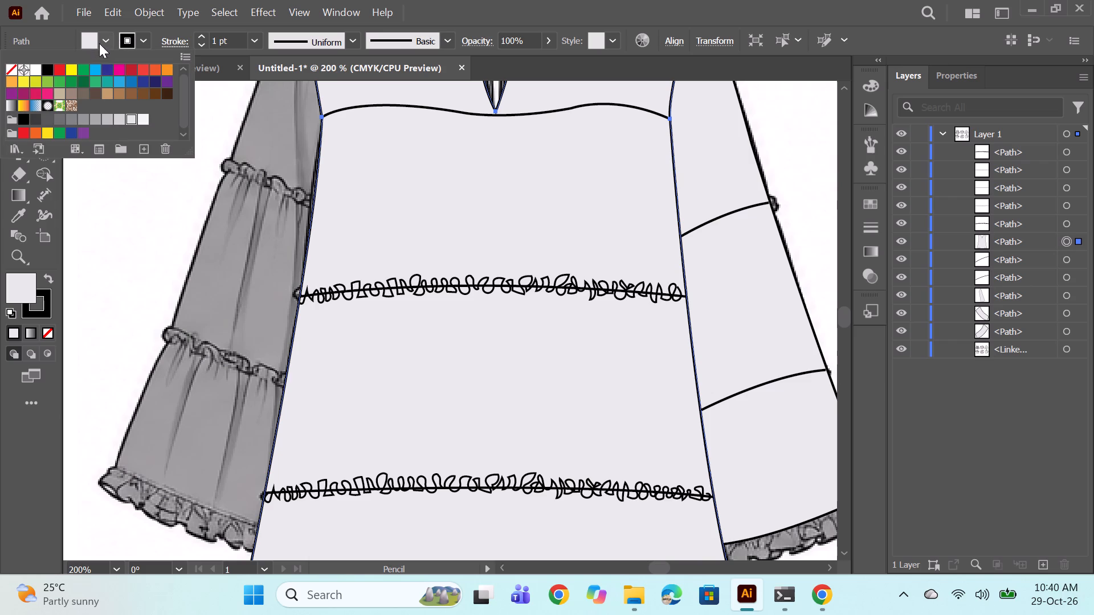
left_click(14, 74)
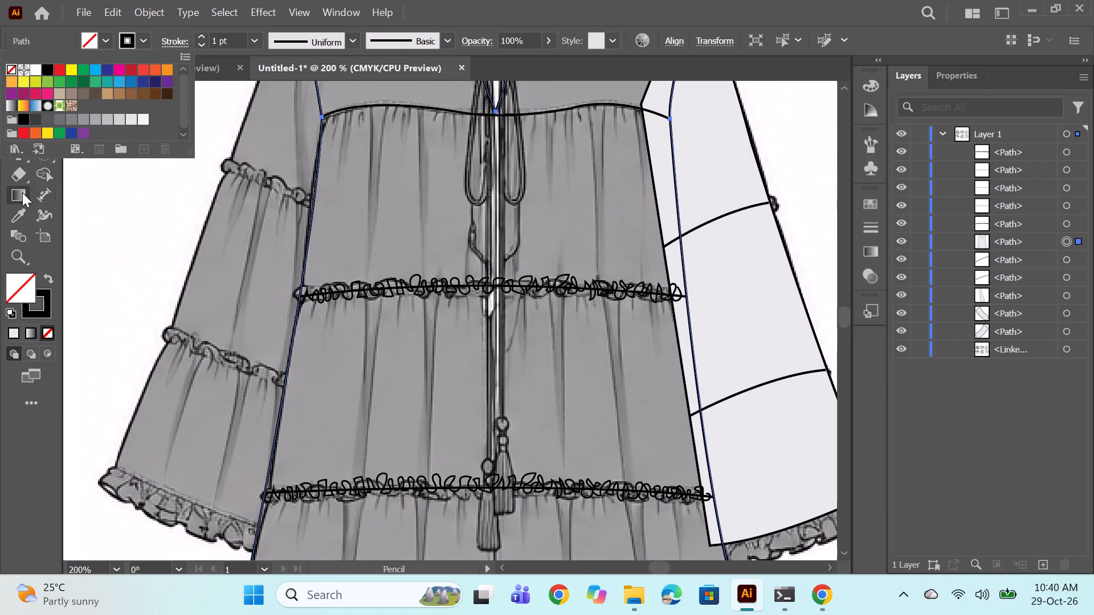
left_click(145, 190, "ctrl")
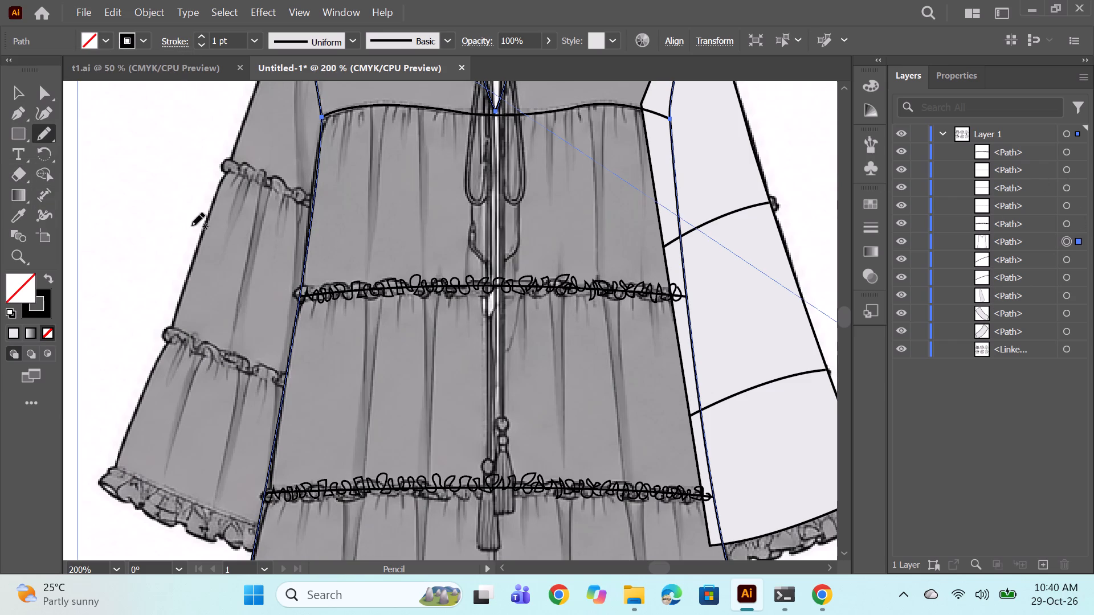
Draw freehand Pencil gather lines below the middle ruffle, from the body's left side edge through the first pair of long folds.
scroll(366, 309, "down", 2)
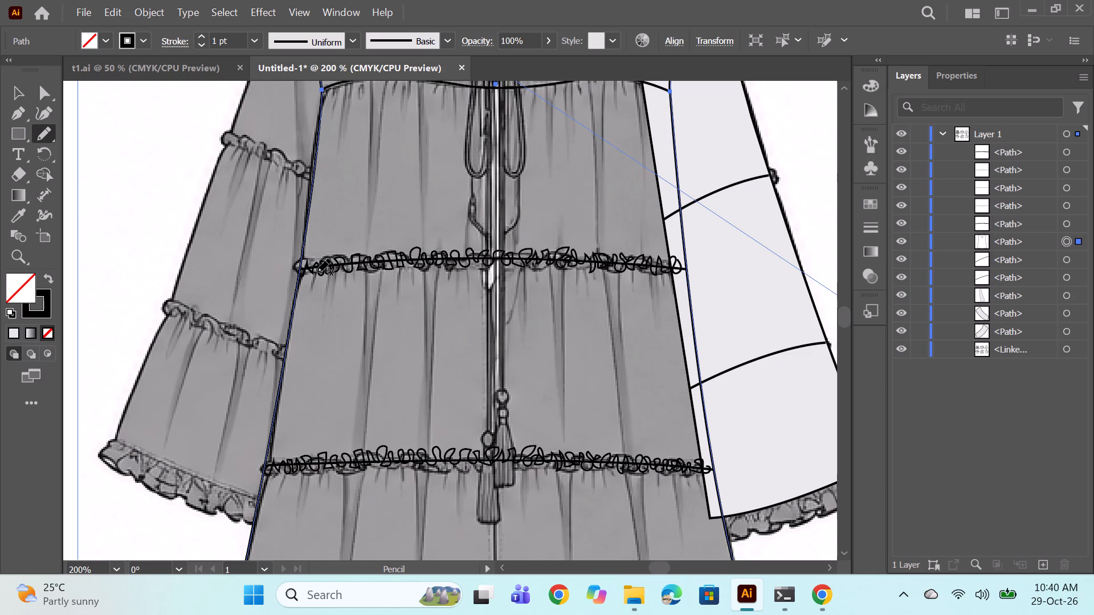
left_click_drag(317, 272, 313, 301)
left_click_drag(330, 273, 330, 280)
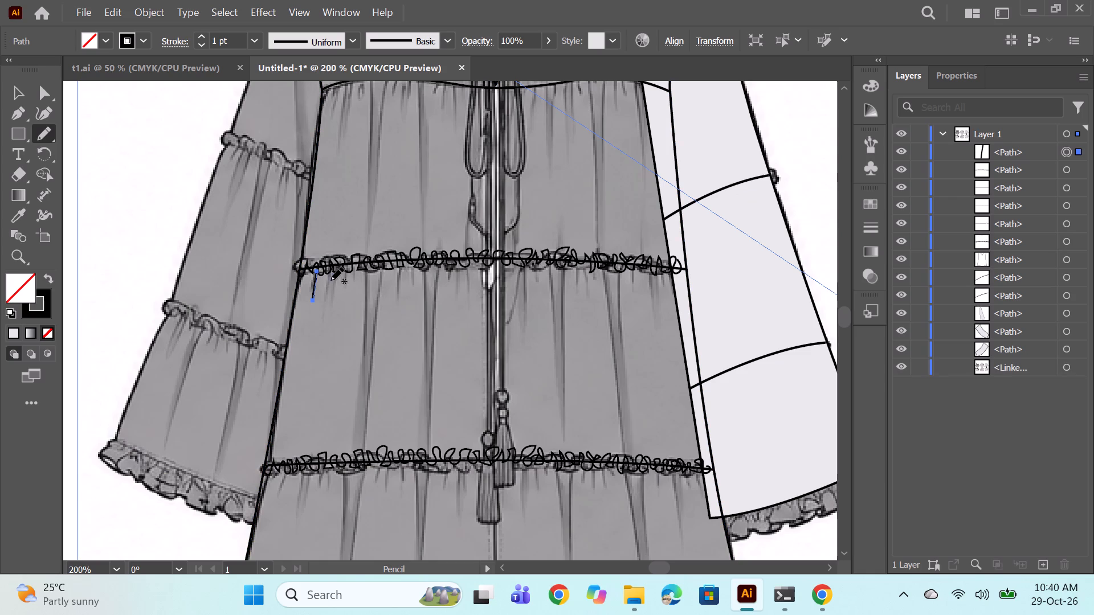
left_click_drag(330, 280, 328, 328)
left_click_drag(337, 272, 333, 298)
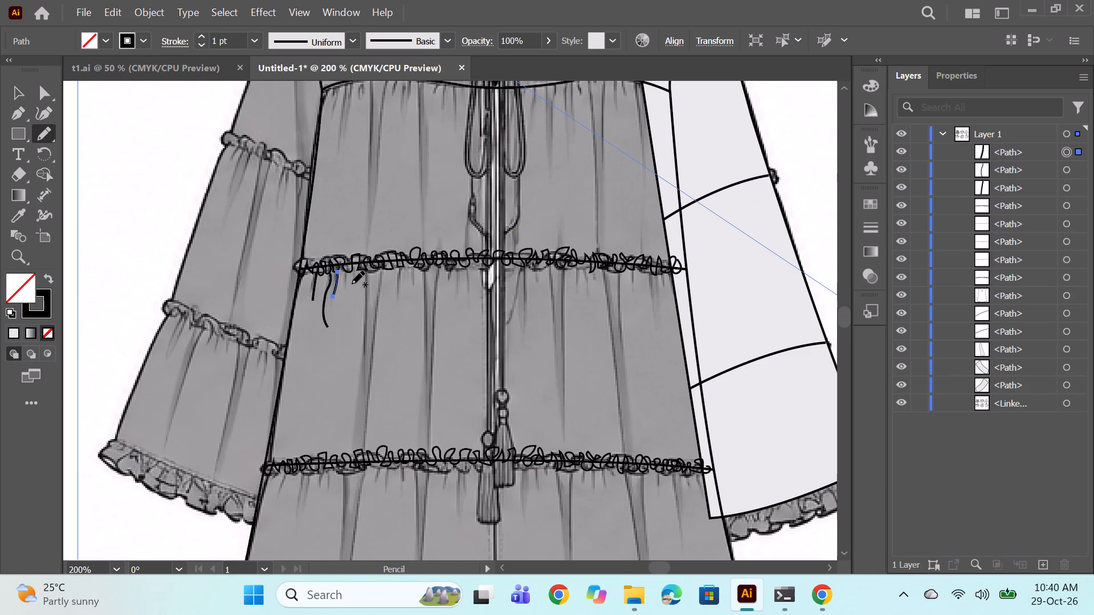
left_click_drag(346, 270, 348, 291)
left_click_drag(366, 272, 365, 291)
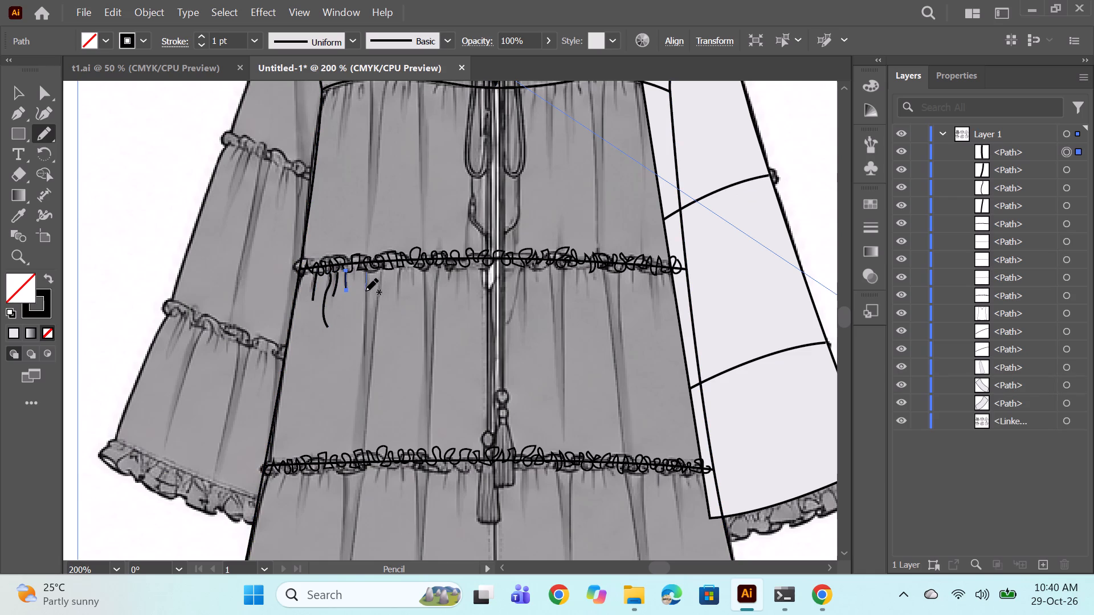
left_click_drag(365, 291, 360, 387)
left_click_drag(382, 270, 372, 342)
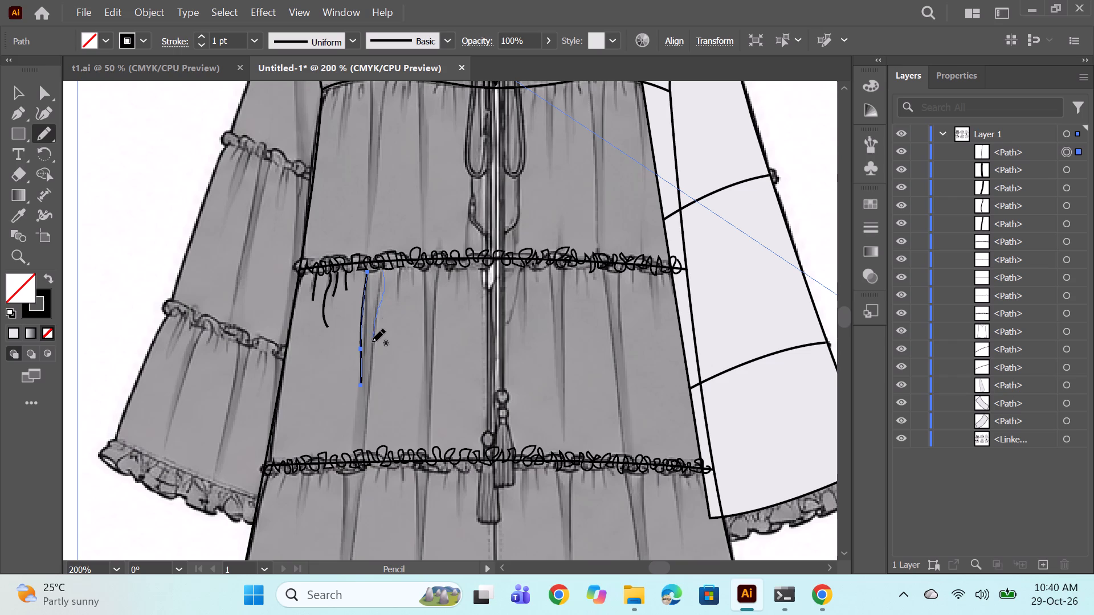
left_click_drag(372, 342, 361, 459)
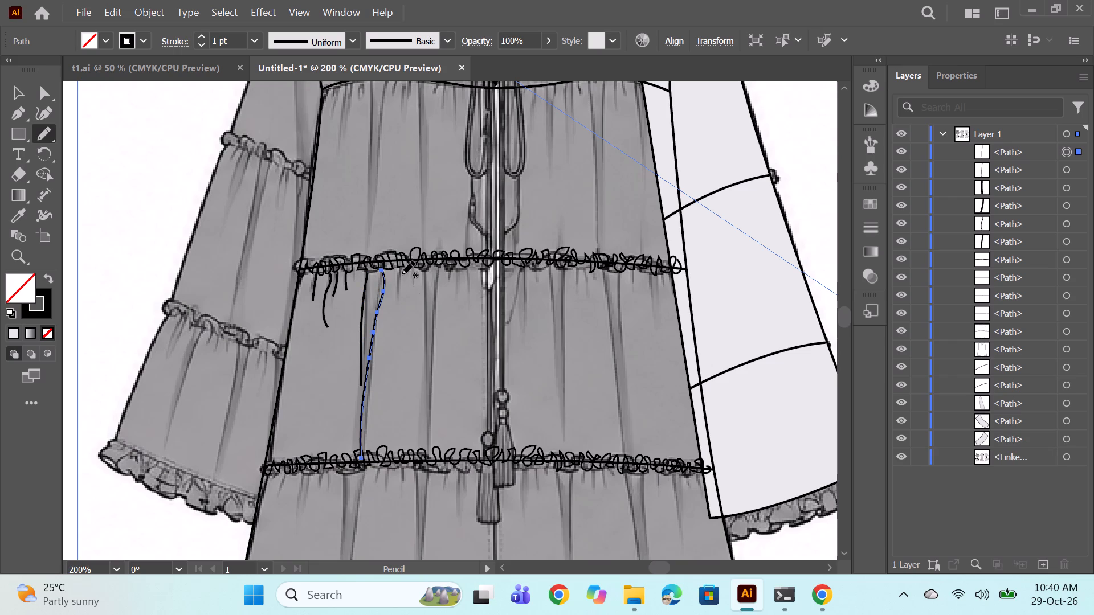
Continue the freehand gather lines below the middle ruffle to the centre front opening, including the second pair of long folds.
left_click_drag(400, 269, 400, 301)
left_click_drag(413, 266, 414, 289)
left_click_drag(425, 267, 426, 280)
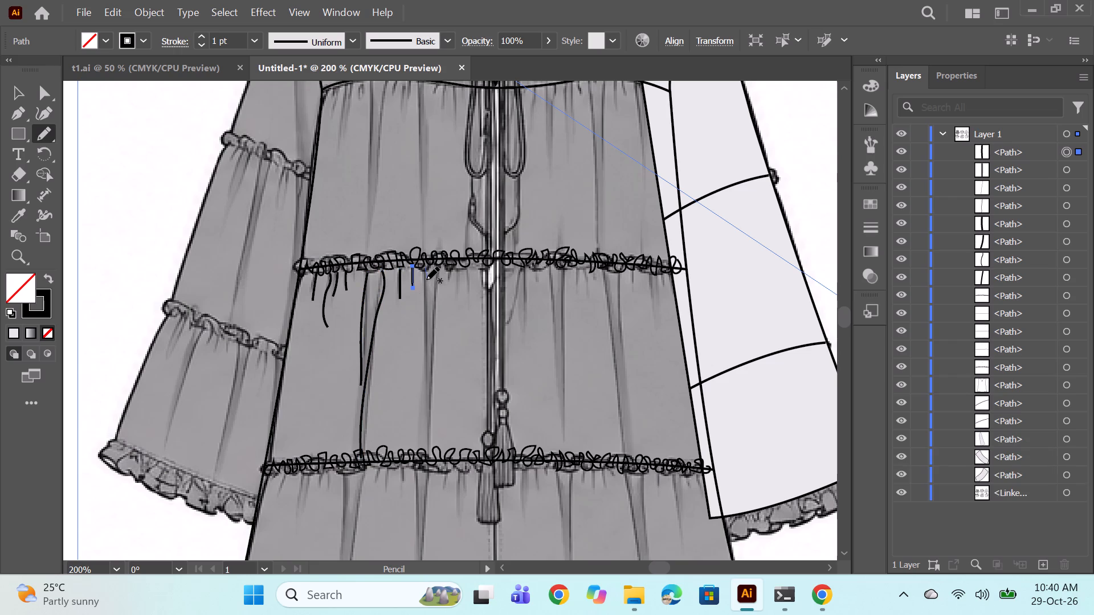
left_click_drag(426, 280, 424, 400)
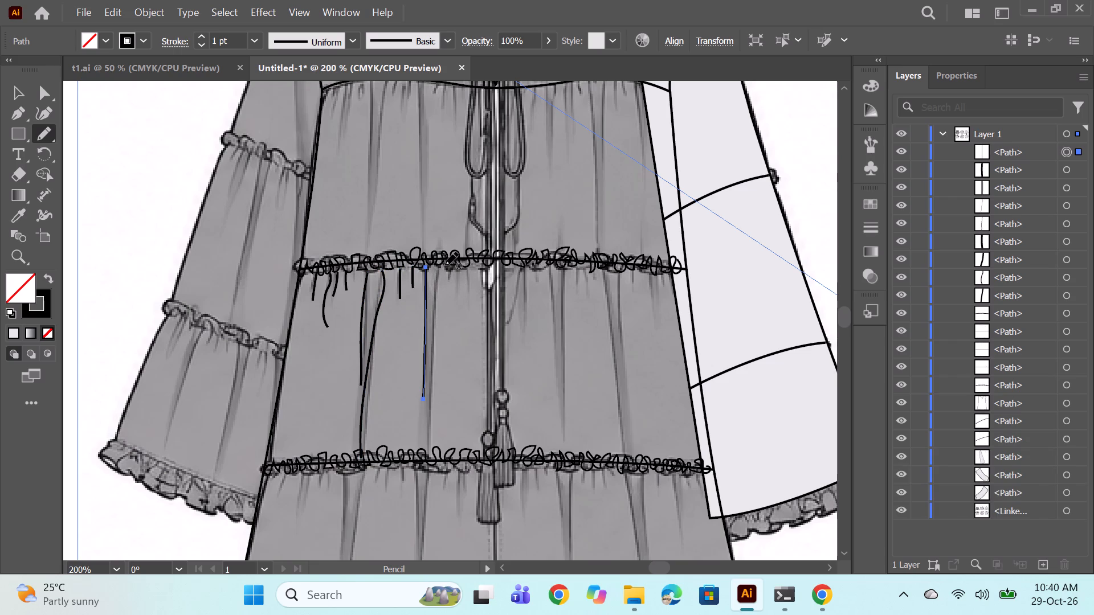
left_click_drag(443, 261, 431, 405)
left_click_drag(431, 405, 431, 454)
left_click_drag(454, 266, 453, 286)
left_click_drag(460, 269, 454, 323)
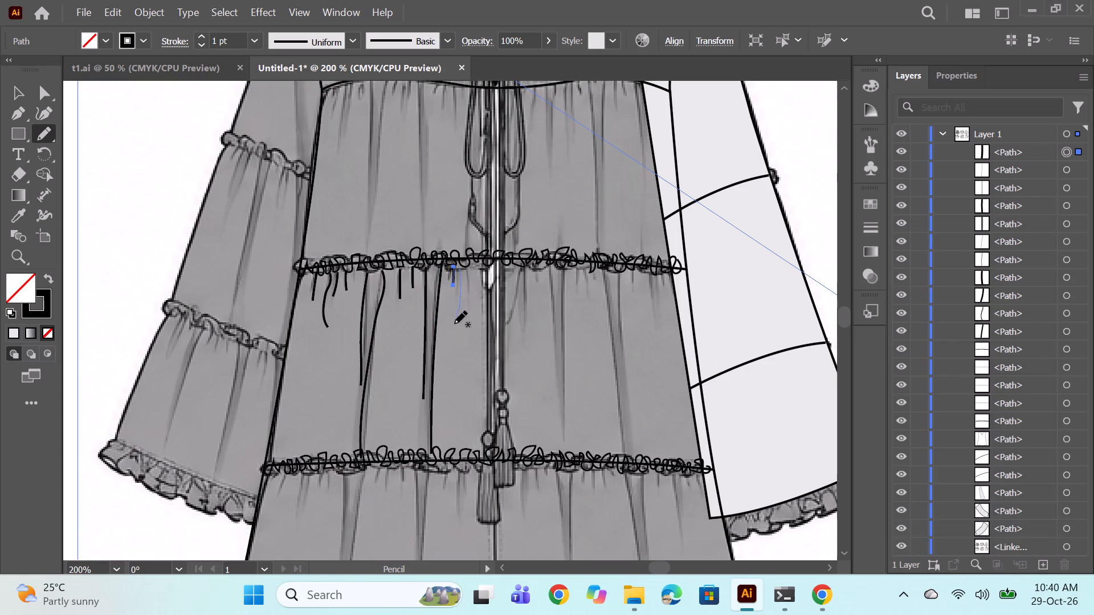
left_click_drag(454, 323, 454, 323)
left_click(466, 270)
left_click_drag(467, 265, 467, 298)
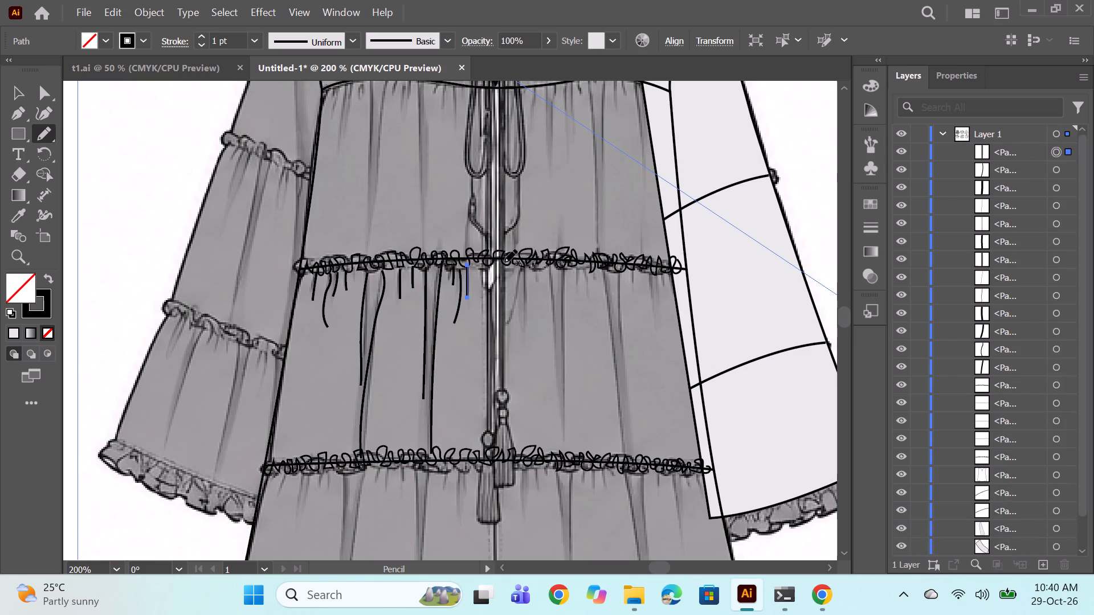
left_click_drag(482, 265, 486, 300)
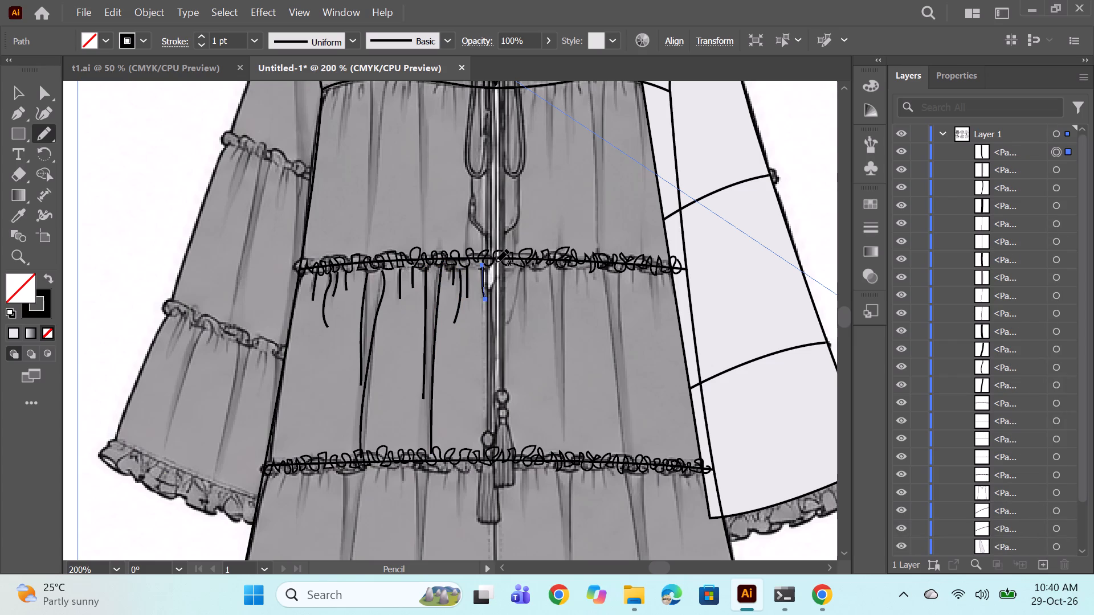
left_click_drag(496, 262, 481, 326)
Draw freehand gather lines below the middle ruffle from the centre opening through the first long fold pair on its right, redrawing one misdrawn stroke.
left_click_drag(508, 266, 511, 283)
left_click_drag(520, 263, 515, 284)
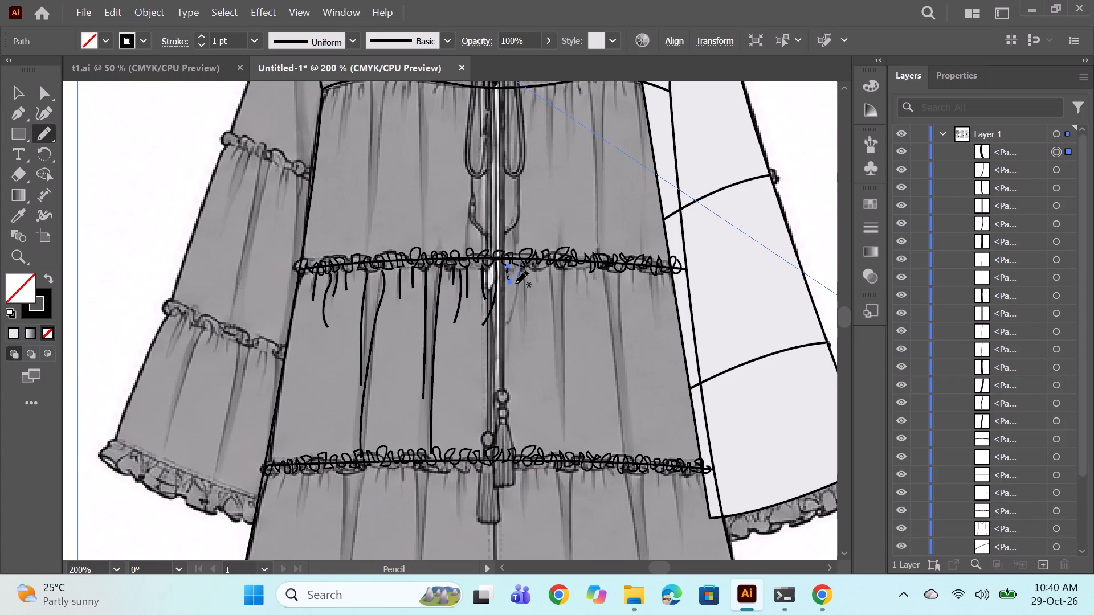
left_click_drag(515, 284, 488, 338)
key("ctrl+z")
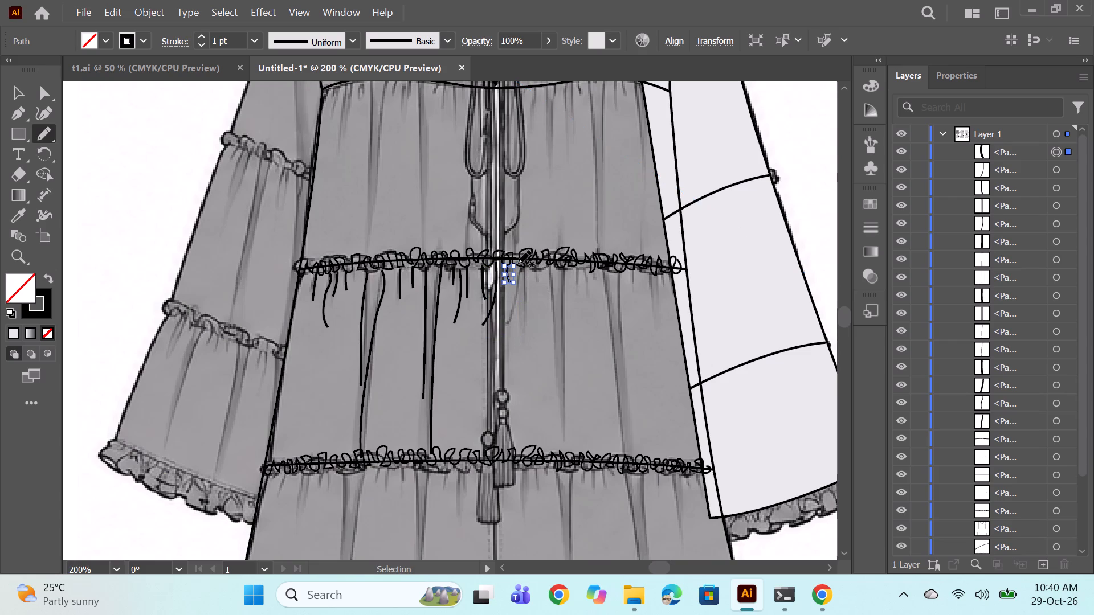
left_click_drag(518, 265, 515, 294)
left_click_drag(528, 267, 511, 341)
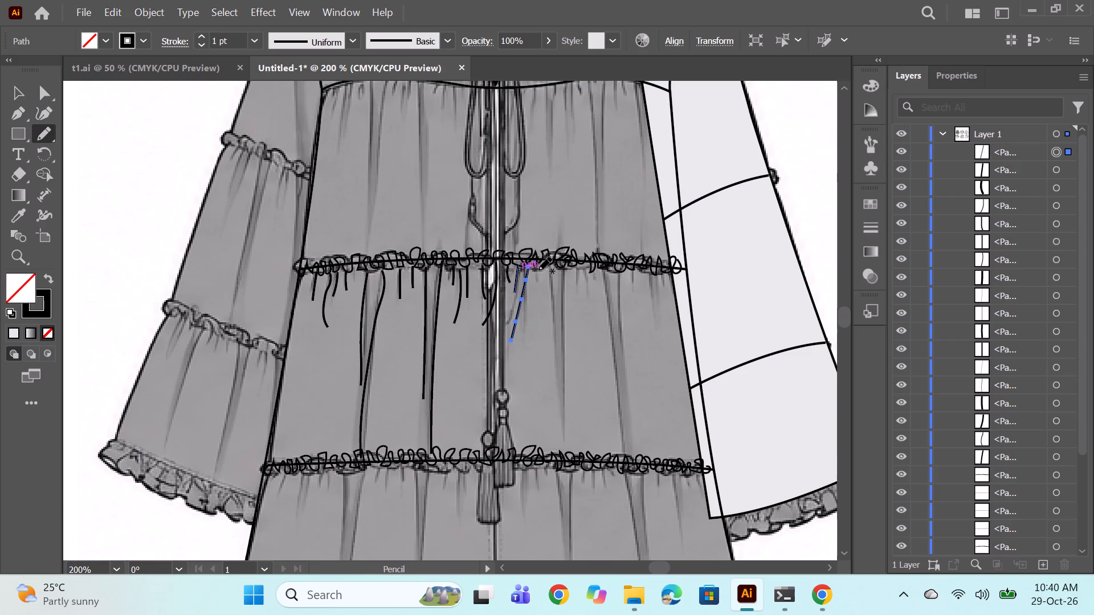
left_click_drag(538, 270, 540, 296)
left_click_drag(550, 260, 551, 267)
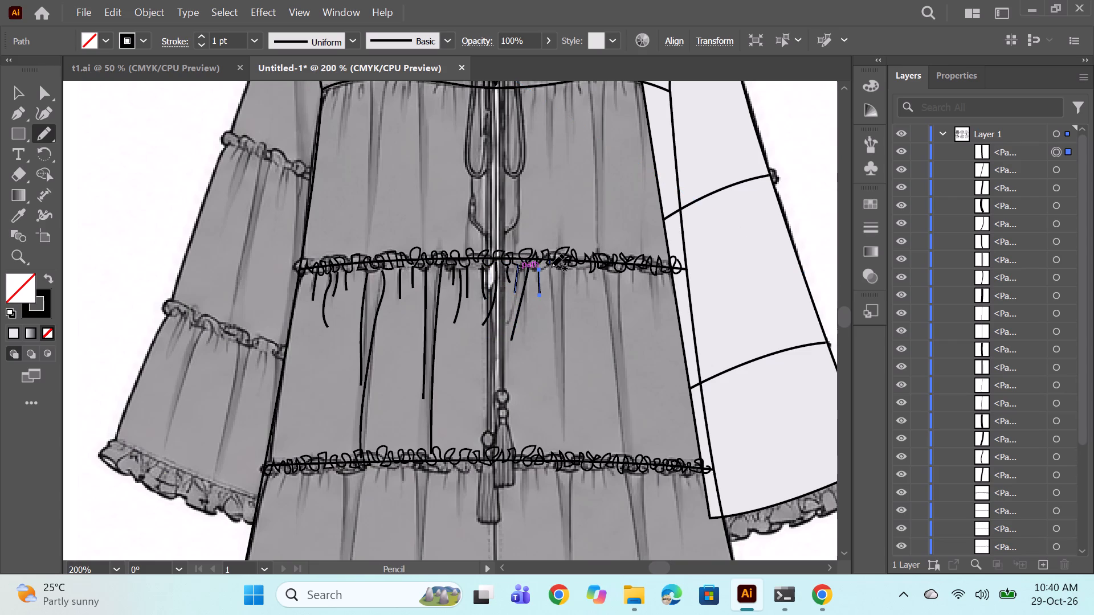
left_click_drag(551, 267, 552, 395)
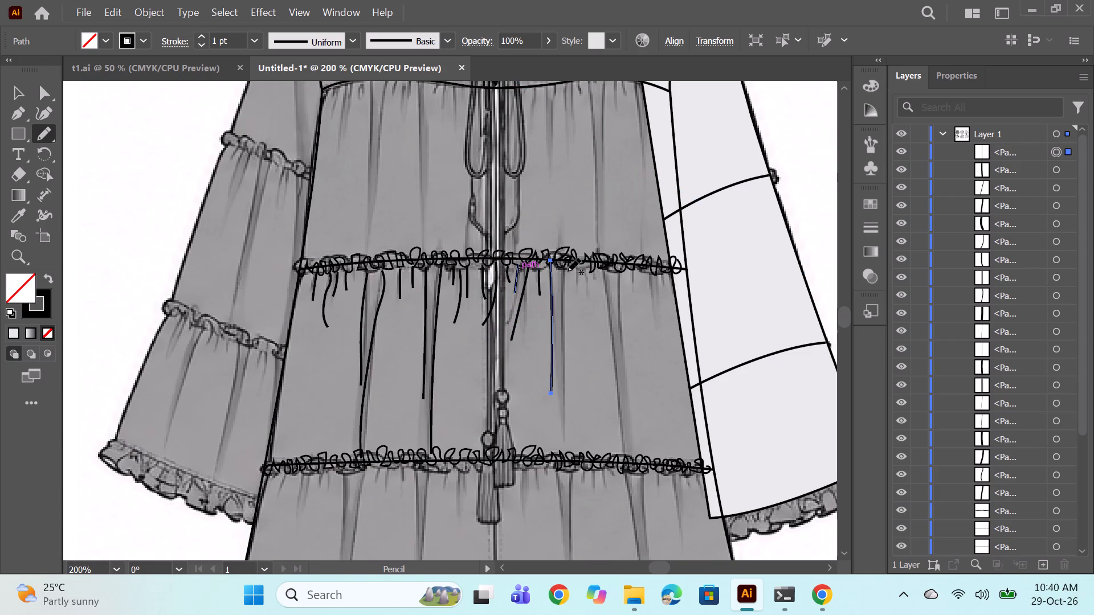
left_click_drag(568, 263, 561, 380)
left_click_drag(561, 380, 560, 461)
Draw the remaining short and long gather lines below the middle ruffle up to the body's right side edge.
left_click_drag(576, 266, 578, 287)
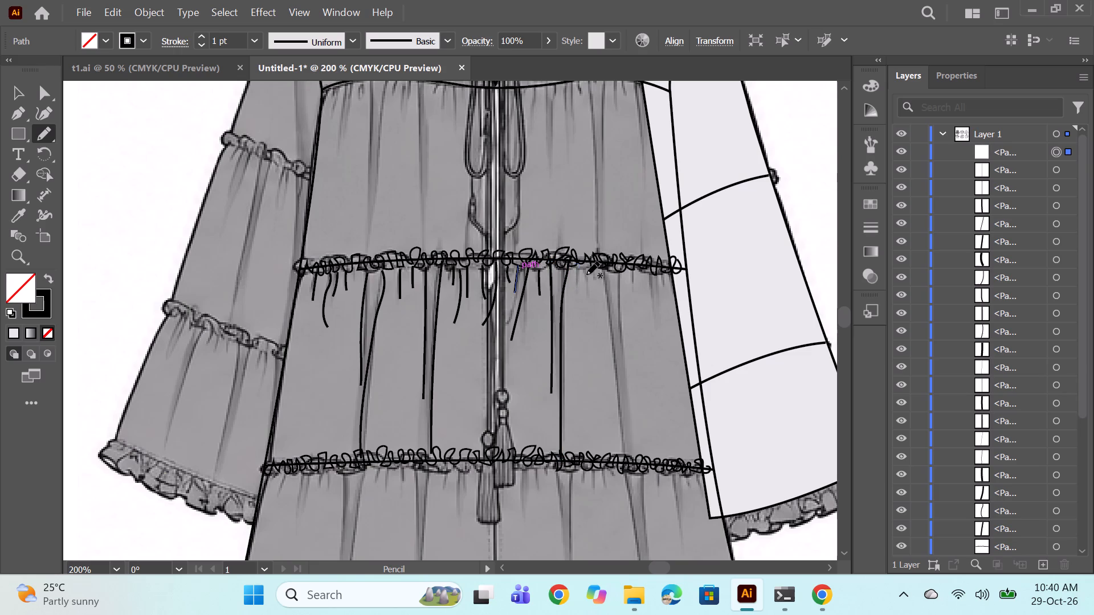
left_click_drag(586, 260, 587, 290)
left_click_drag(591, 263, 594, 280)
left_click_drag(601, 264, 602, 264)
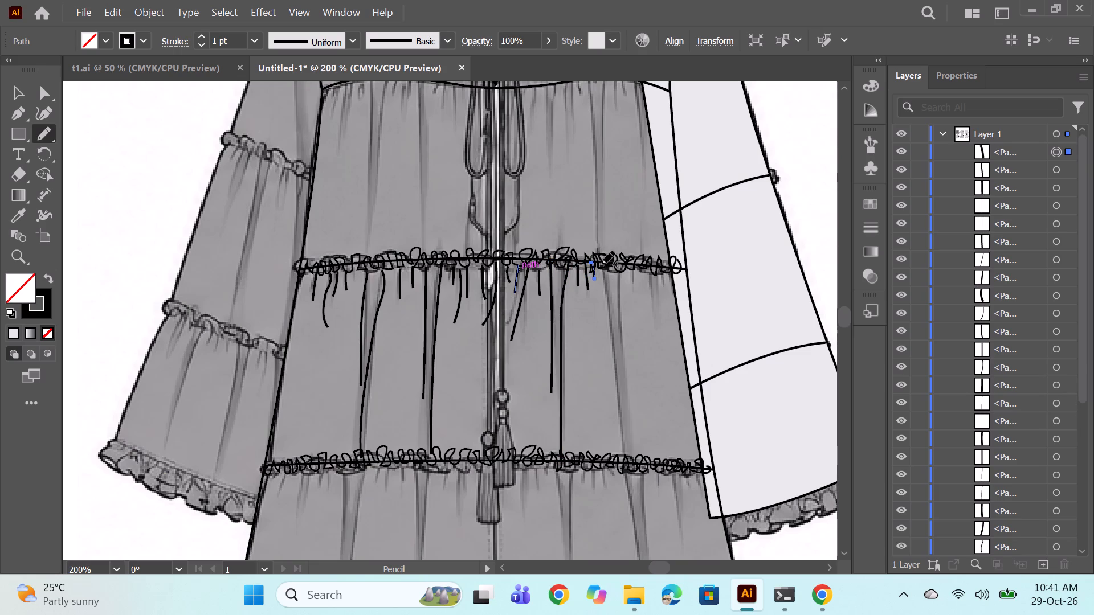
left_click_drag(602, 264, 612, 453)
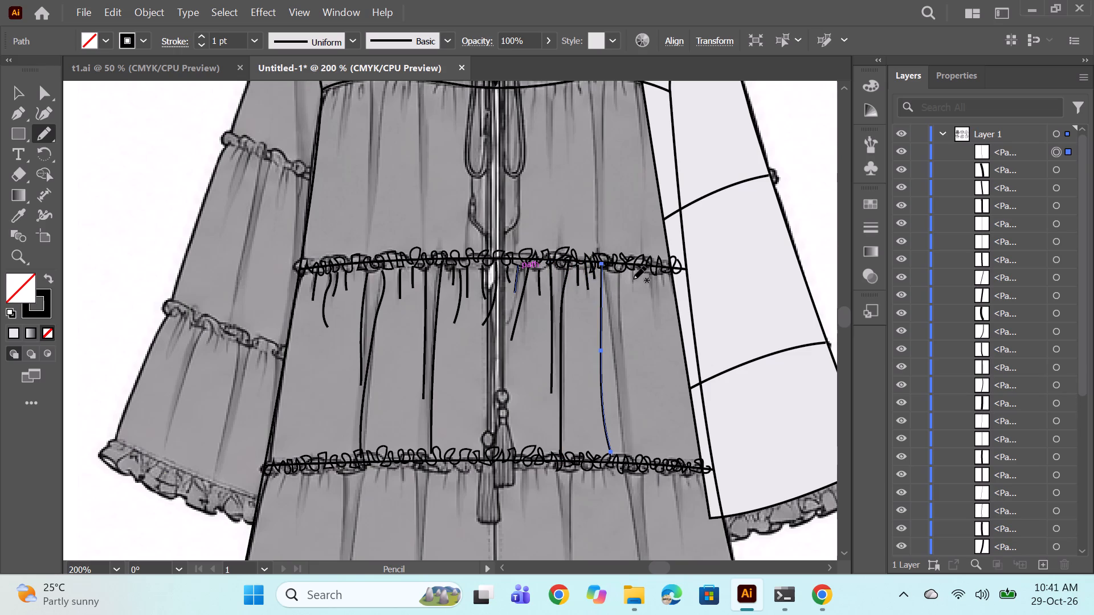
left_click_drag(619, 269, 619, 355)
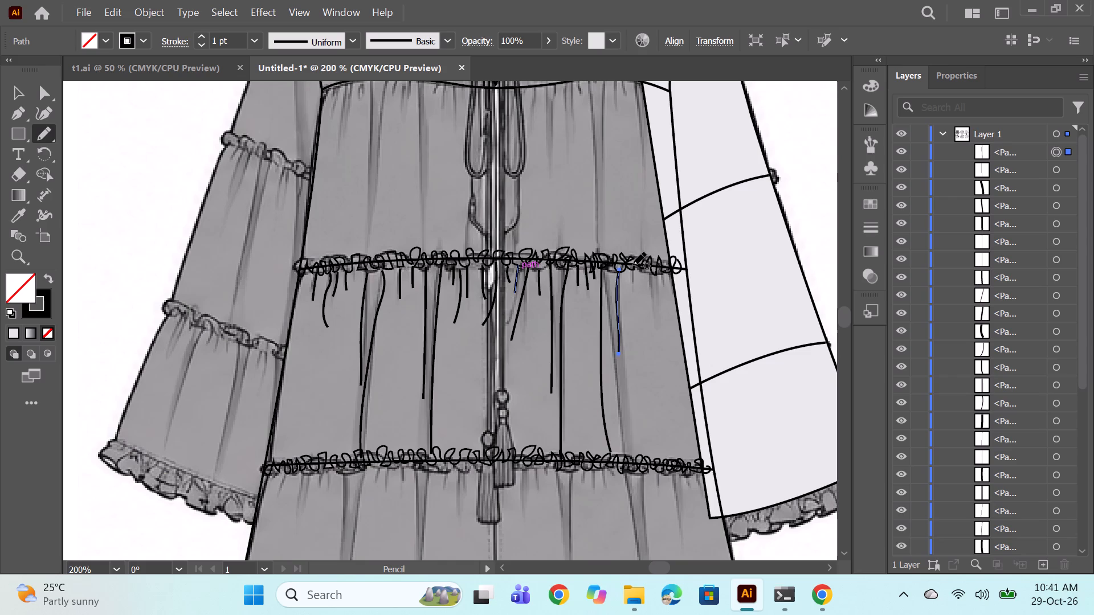
left_click_drag(633, 265, 633, 290)
left_click_drag(647, 274, 652, 328)
left_click_drag(660, 267, 662, 290)
left_click_drag(667, 272, 662, 326)
Draw freehand gather lines below the yoke seam, from its left end through the first pair of long folds above the middle ruffle.
scroll(597, 244, "down", 2, "alt")
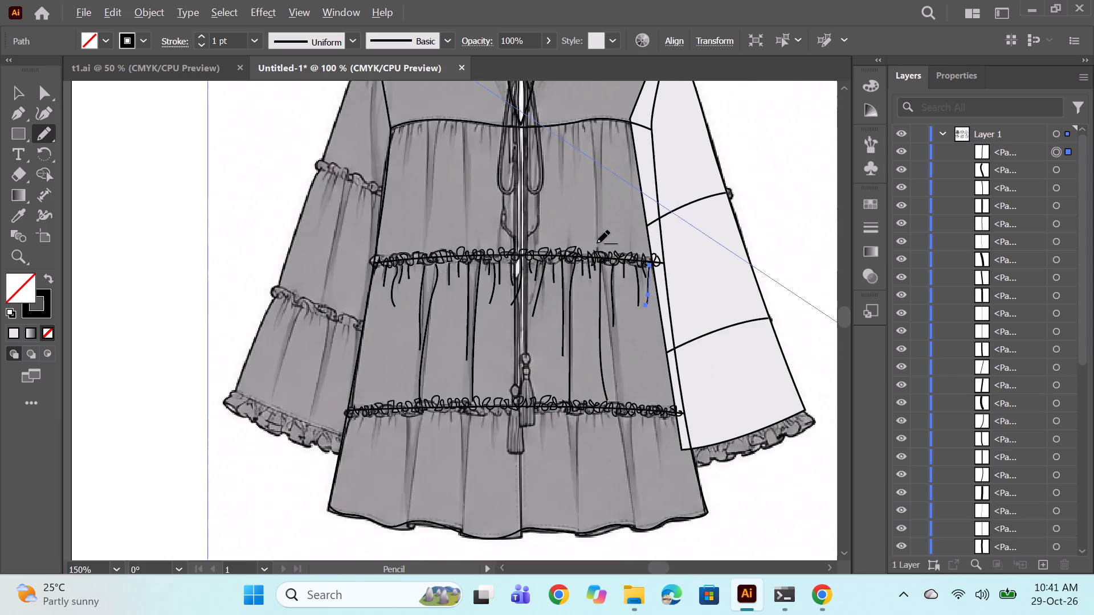
key("space")
key("space")
key("space")
key("space")
key("space")
left_click_drag(651, 410, 617, 347)
scroll(432, 284, "up", 2, "alt")
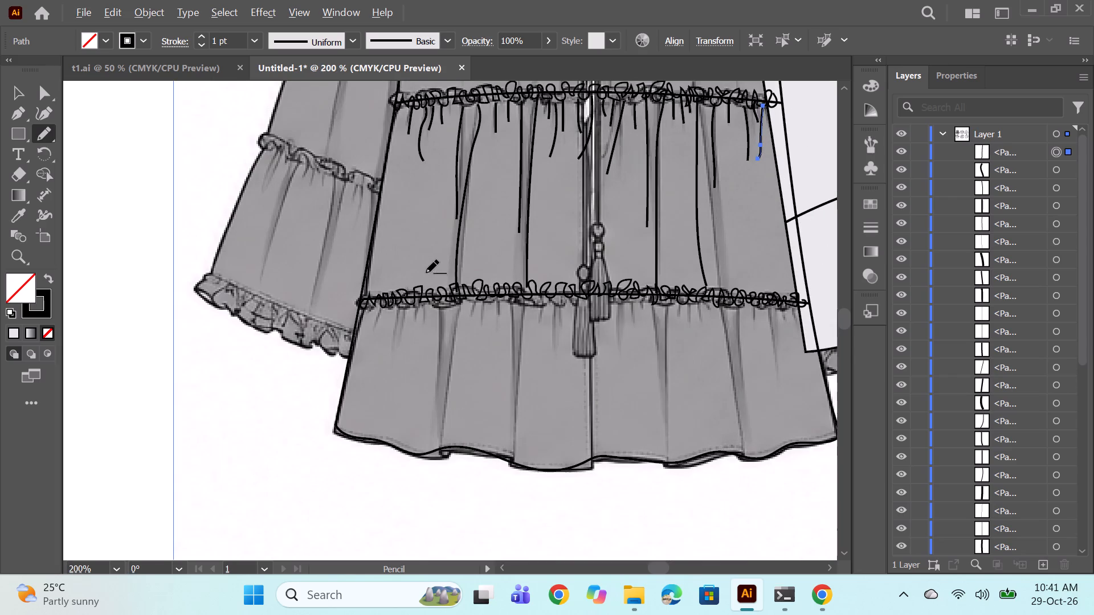
scroll(426, 272, "down", 2, "alt")
scroll(541, 193, "up", 6)
scroll(478, 173, "up", 2, "alt")
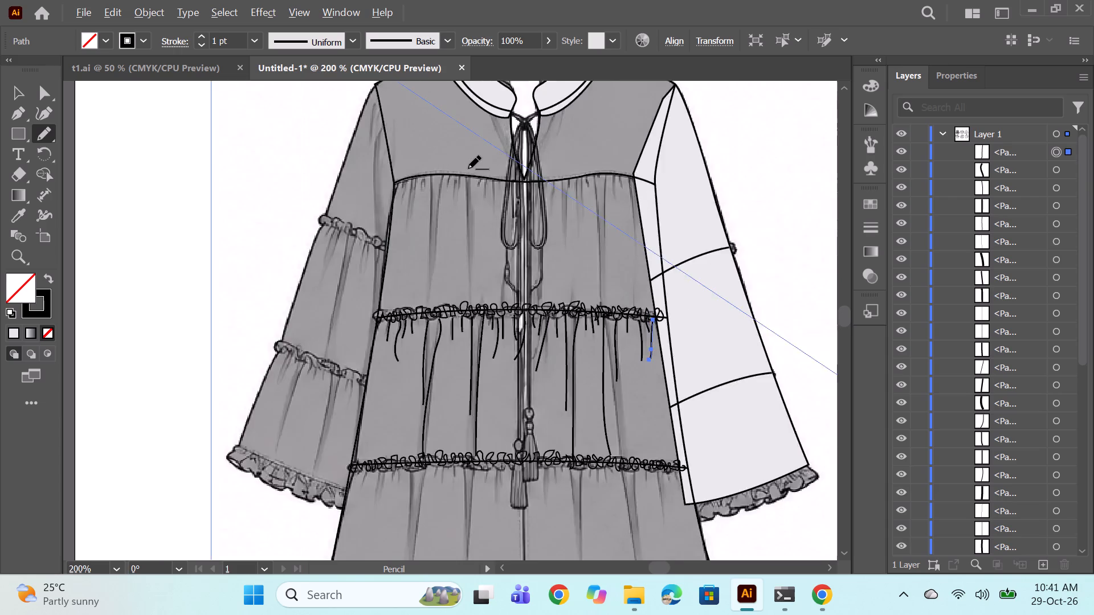
scroll(411, 169, "up", 1, "alt")
left_click_drag(366, 187, 368, 210)
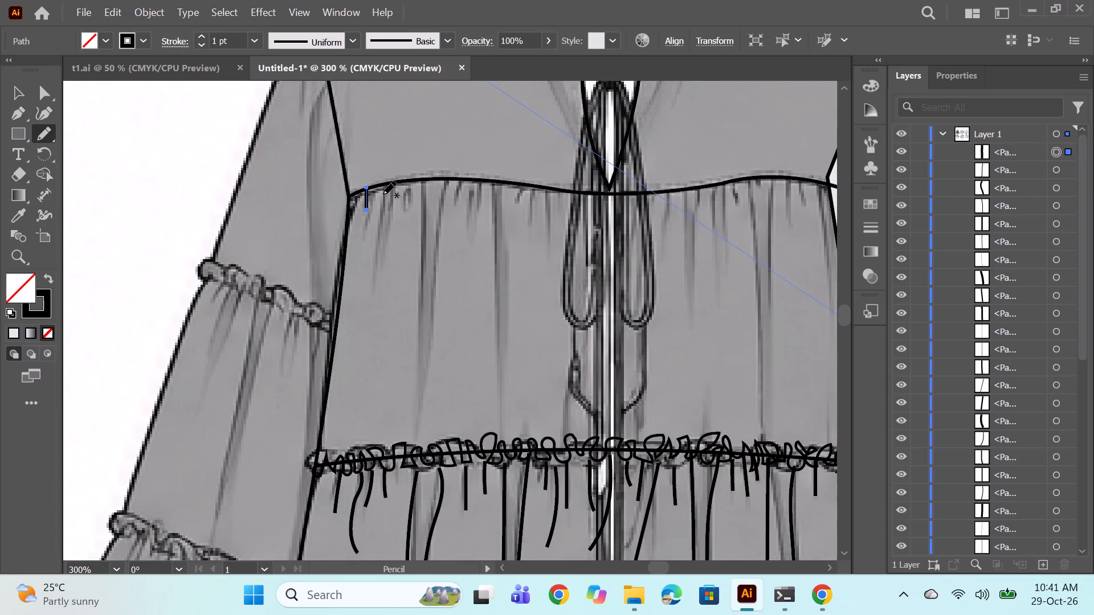
left_click_drag(381, 188, 364, 266)
left_click_drag(392, 182, 386, 234)
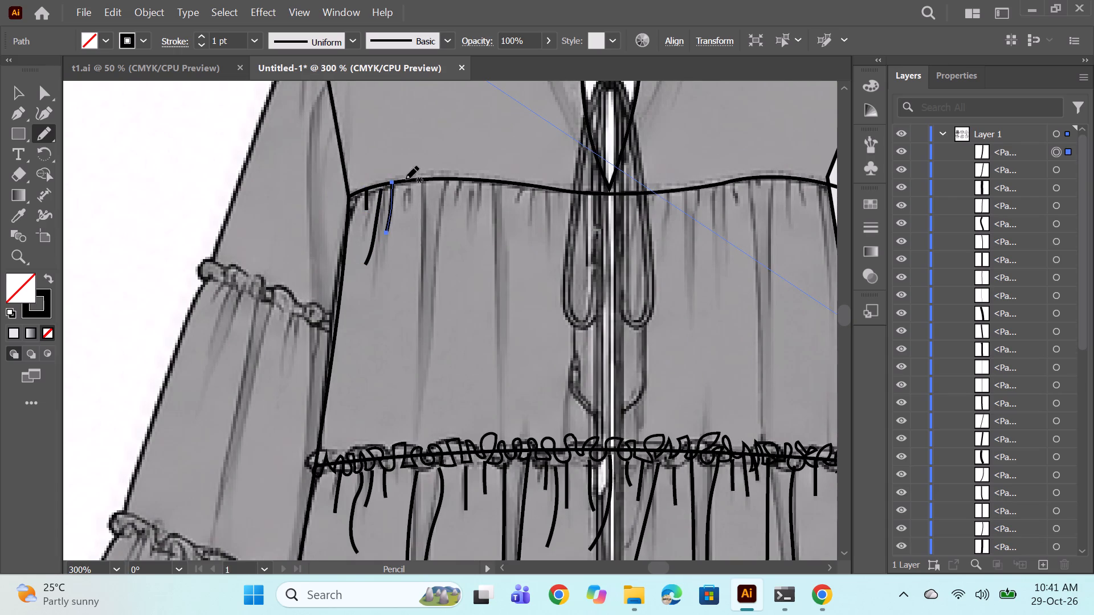
left_click_drag(406, 179, 407, 210)
left_click_drag(423, 179, 424, 219)
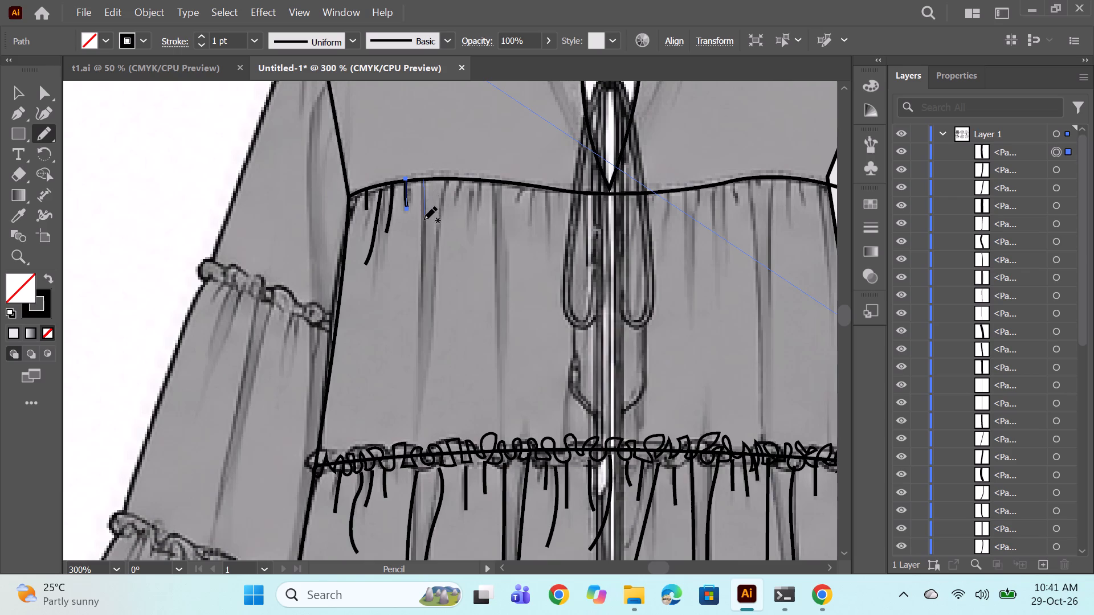
left_click_drag(424, 219, 418, 339)
left_click_drag(452, 177, 444, 209)
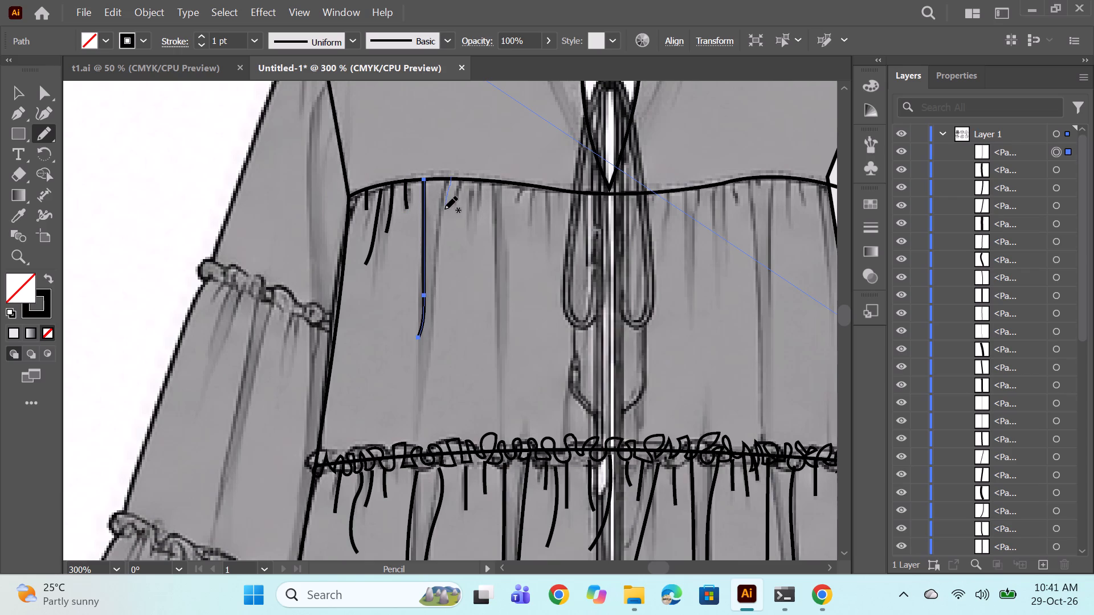
left_click_drag(444, 209, 410, 431)
Draw freehand gather lines below the yoke seam from the first long fold pair to the centre front opening, including the next long fold.
left_click_drag(466, 179, 456, 207)
left_click_drag(470, 183, 470, 236)
left_click_drag(480, 184, 476, 243)
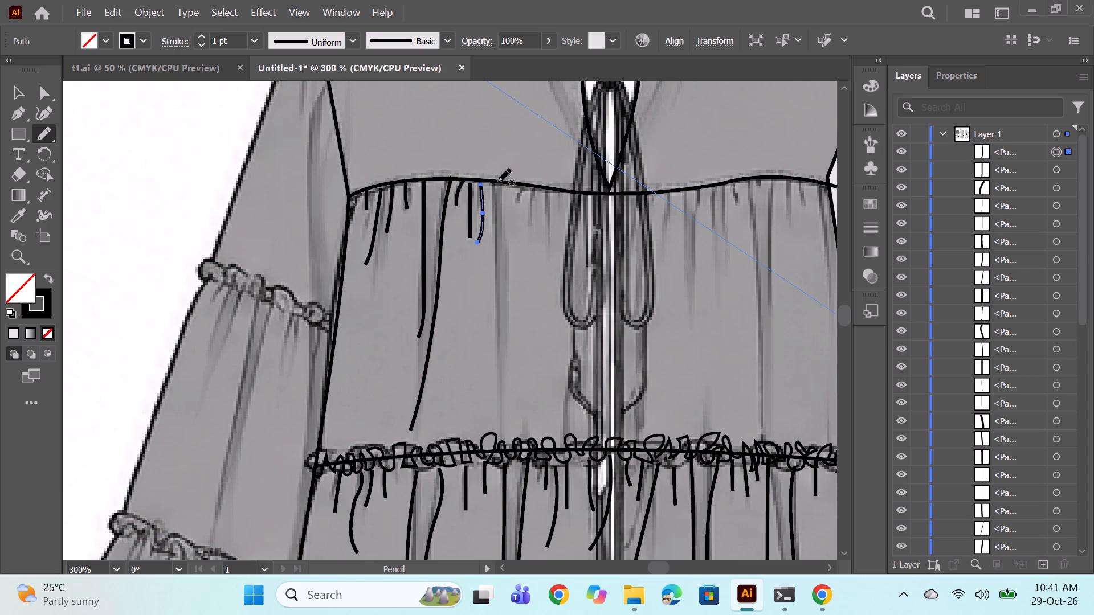
left_click_drag(498, 181, 501, 431)
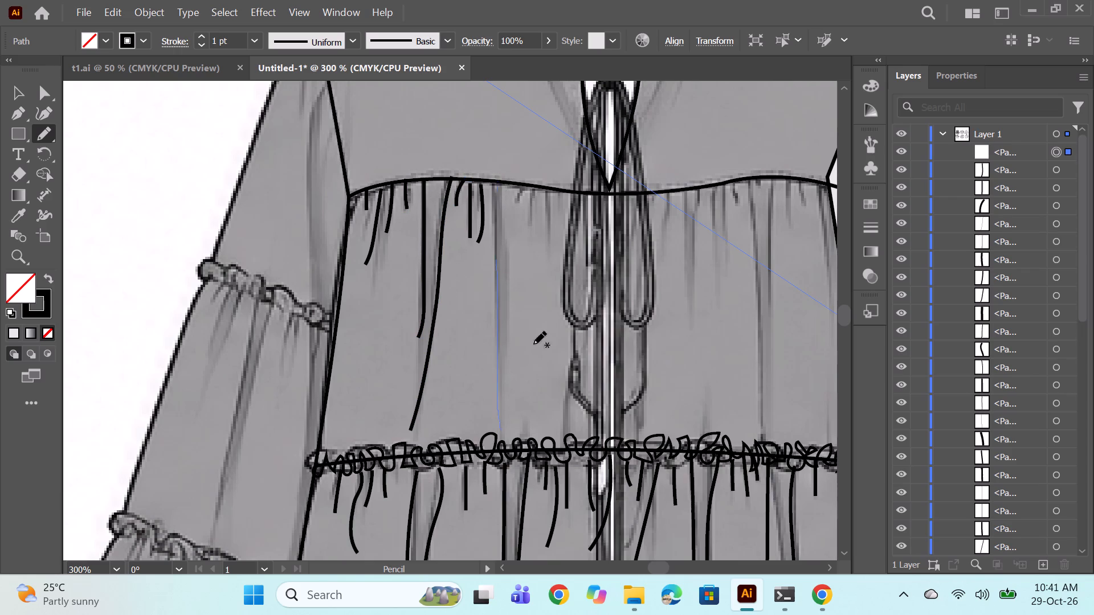
left_click_drag(524, 181, 513, 220)
left_click_drag(532, 184, 531, 222)
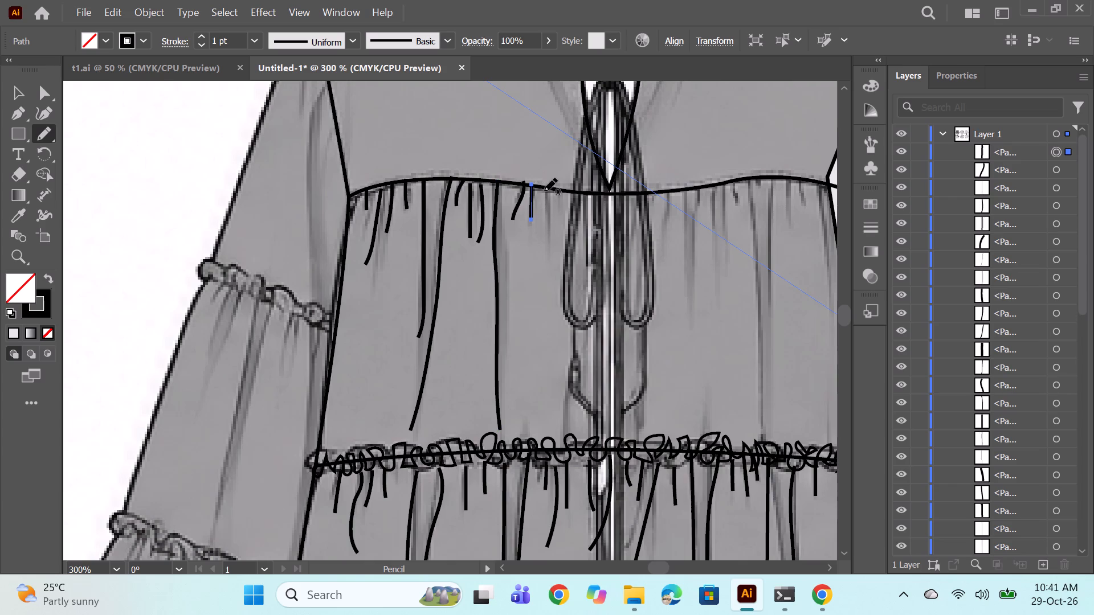
left_click_drag(545, 190, 545, 259)
left_click_drag(566, 192, 570, 208)
left_click_drag(574, 197, 579, 351)
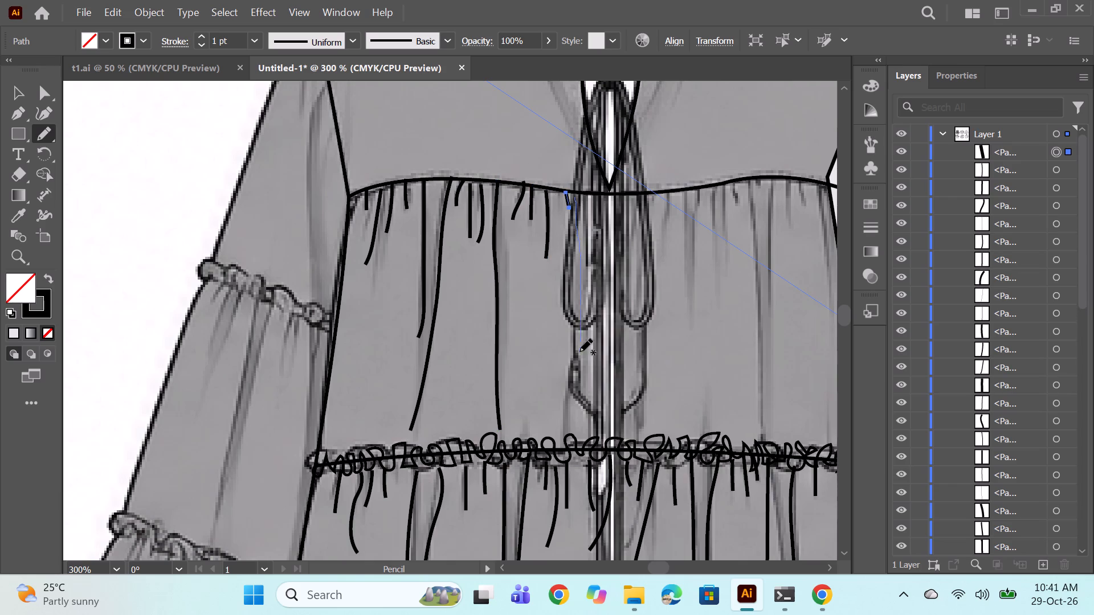
left_click_drag(579, 351, 579, 351)
left_click_drag(589, 192, 593, 404)
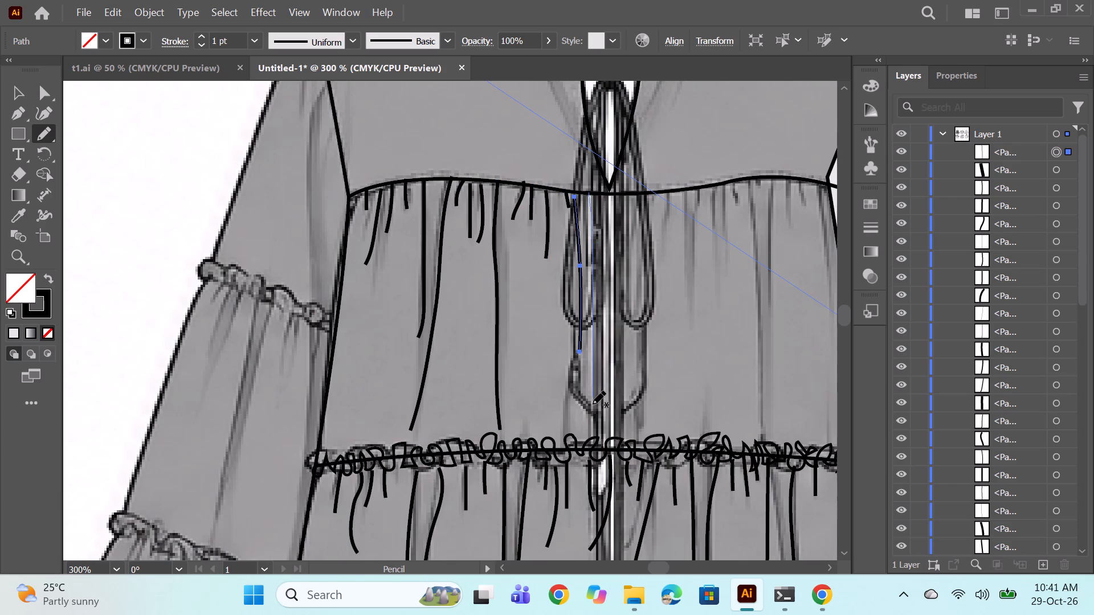
left_click_drag(593, 404, 593, 450)
left_click_drag(602, 195, 606, 256)
Draw freehand gather lines below the yoke seam from the centre opening through the first pair of long curved folds on its right.
left_click_drag(624, 196, 617, 239)
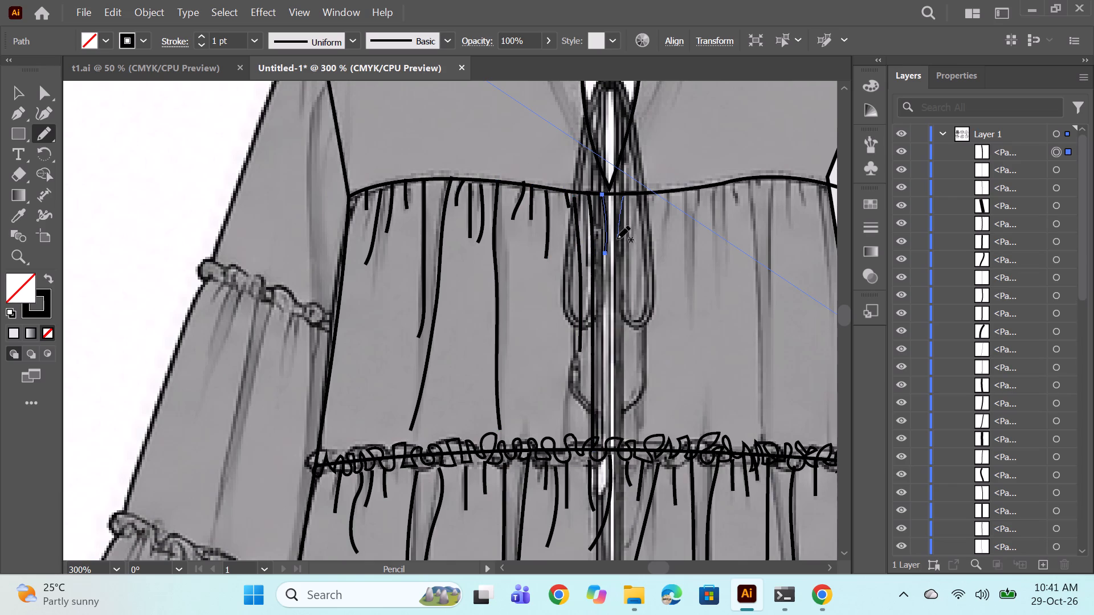
left_click_drag(617, 239, 617, 363)
left_click_drag(626, 191, 628, 232)
left_click_drag(636, 194, 643, 229)
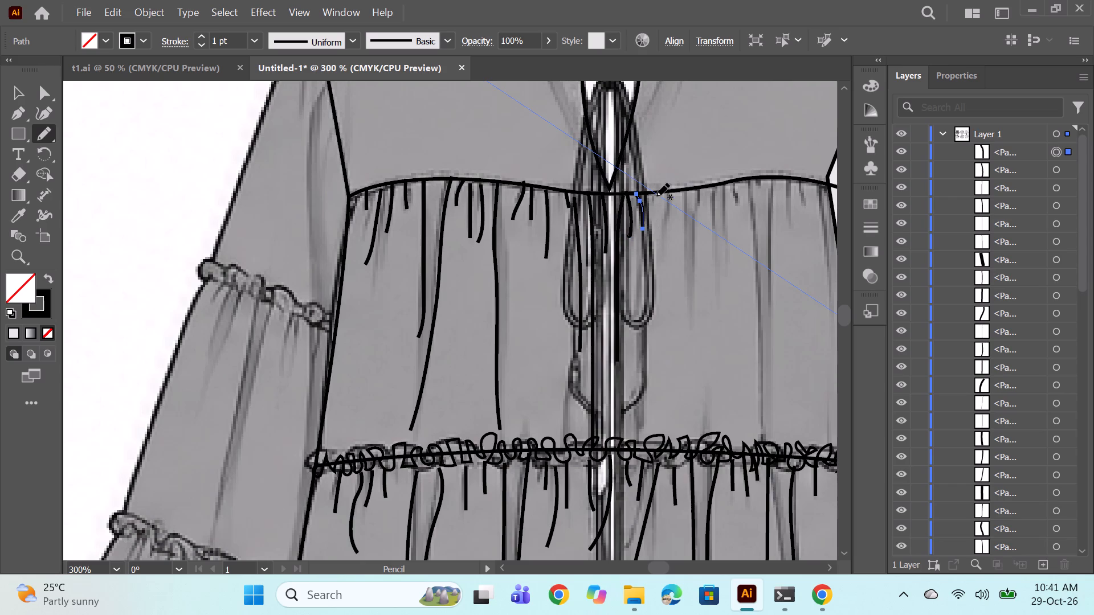
left_click_drag(656, 196, 646, 371)
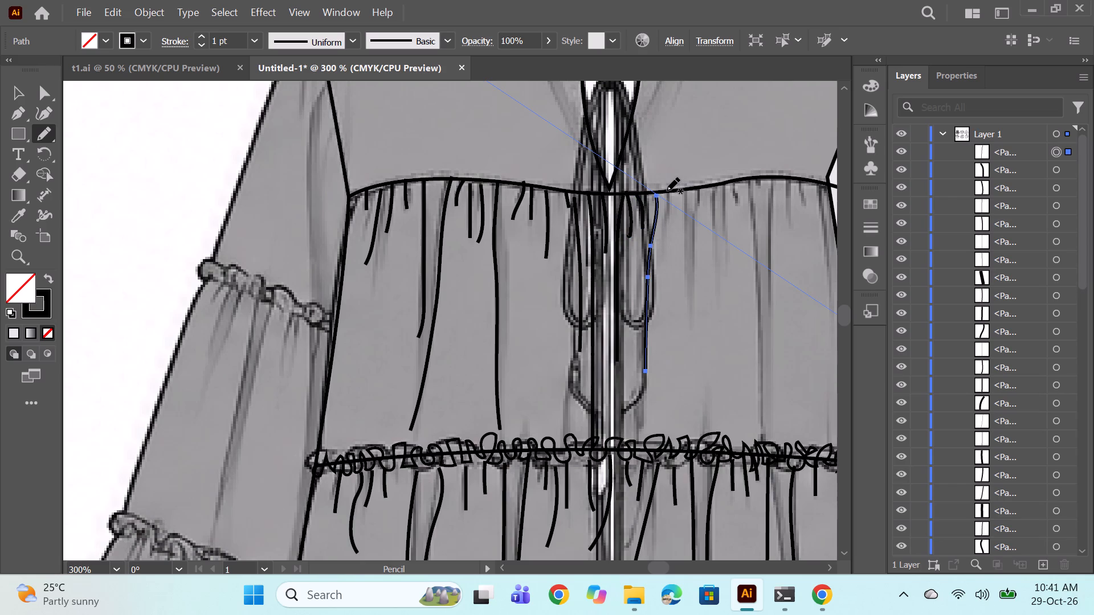
left_click_drag(667, 190, 671, 222)
left_click_drag(688, 189, 673, 314)
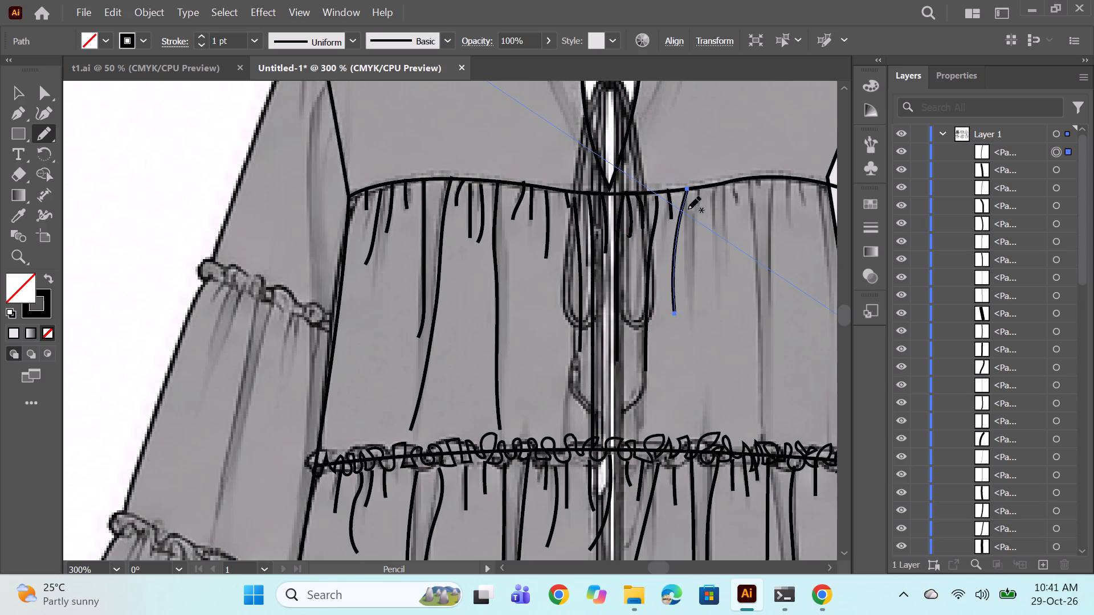
left_click_drag(695, 192, 671, 352)
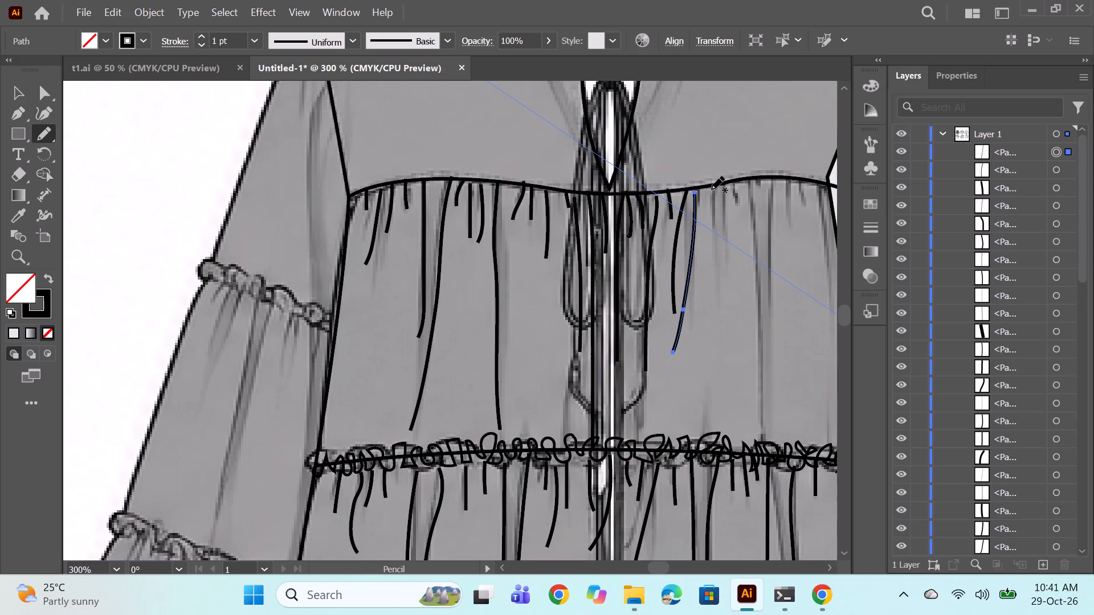
Draw the remaining short and long gather lines below the yoke seam up to the body's right side edge.
left_click_drag(713, 186, 716, 263)
left_click_drag(725, 186, 726, 234)
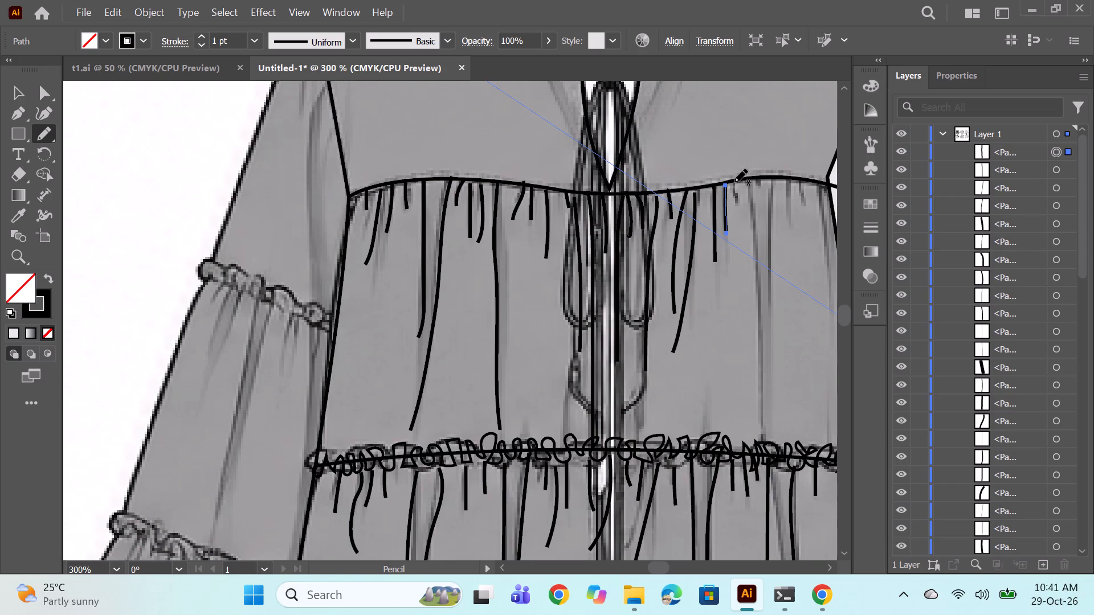
left_click_drag(734, 182, 726, 261)
left_click_drag(752, 182, 752, 282)
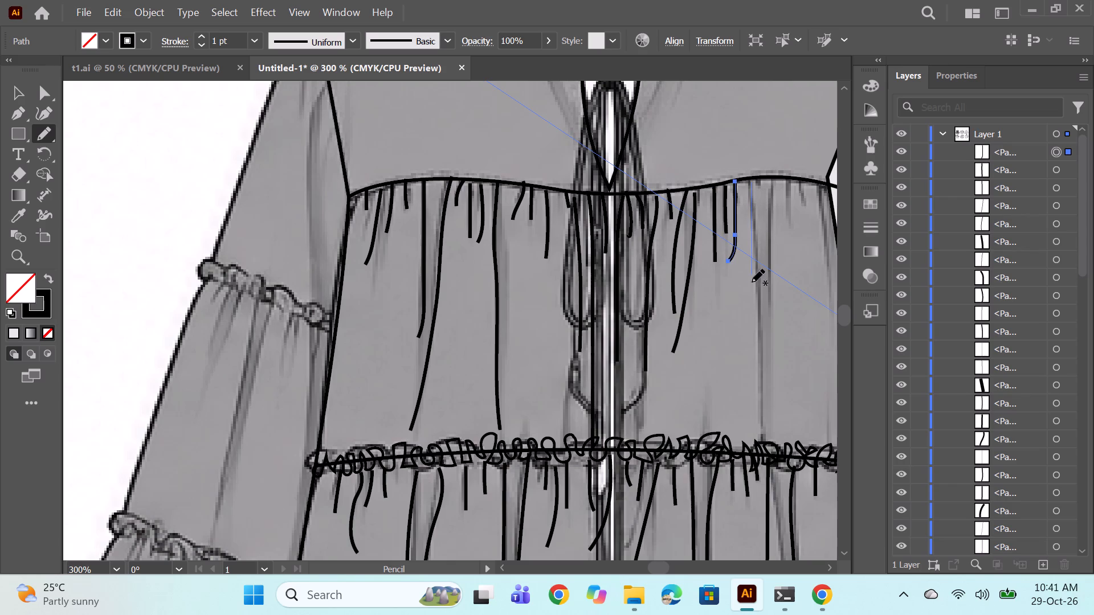
left_click_drag(752, 282, 757, 438)
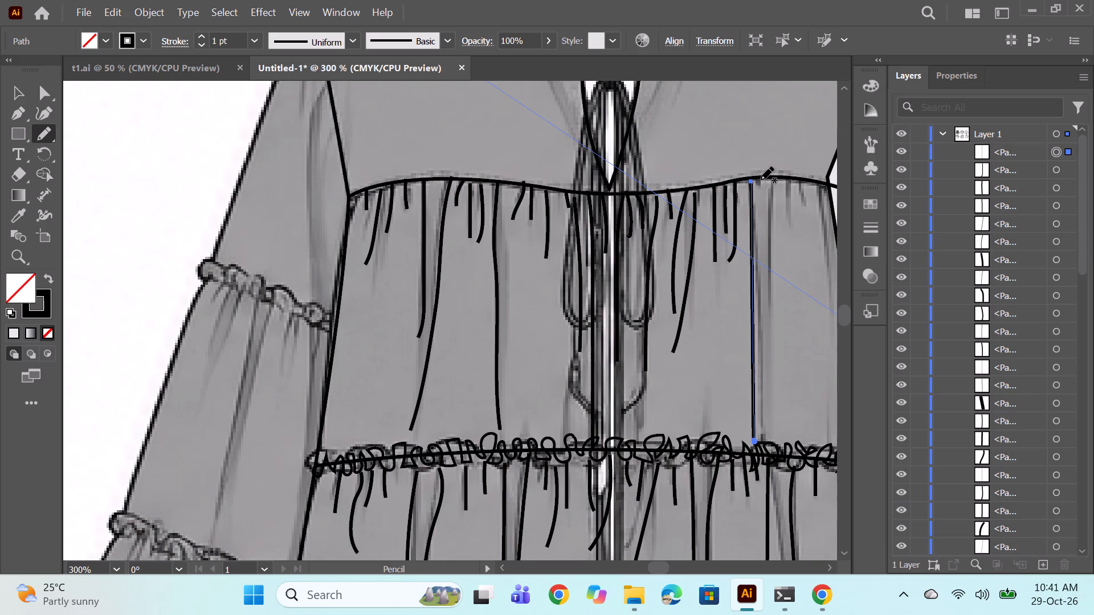
left_click_drag(761, 179, 760, 210)
left_click_drag(773, 181, 762, 331)
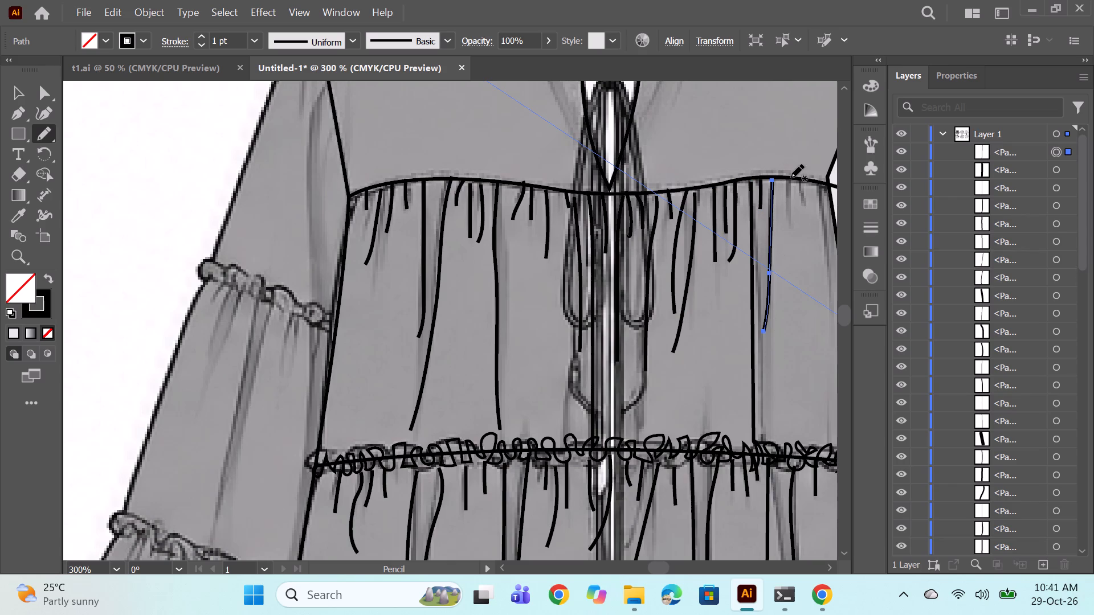
left_click_drag(791, 177, 790, 212)
left_click_drag(803, 183, 812, 219)
left_click_drag(820, 184, 826, 353)
Draw freehand gather lines below the lowest ruffle, from its left end through the first pair of long folds towards the hem.
scroll(603, 346, "down", 17)
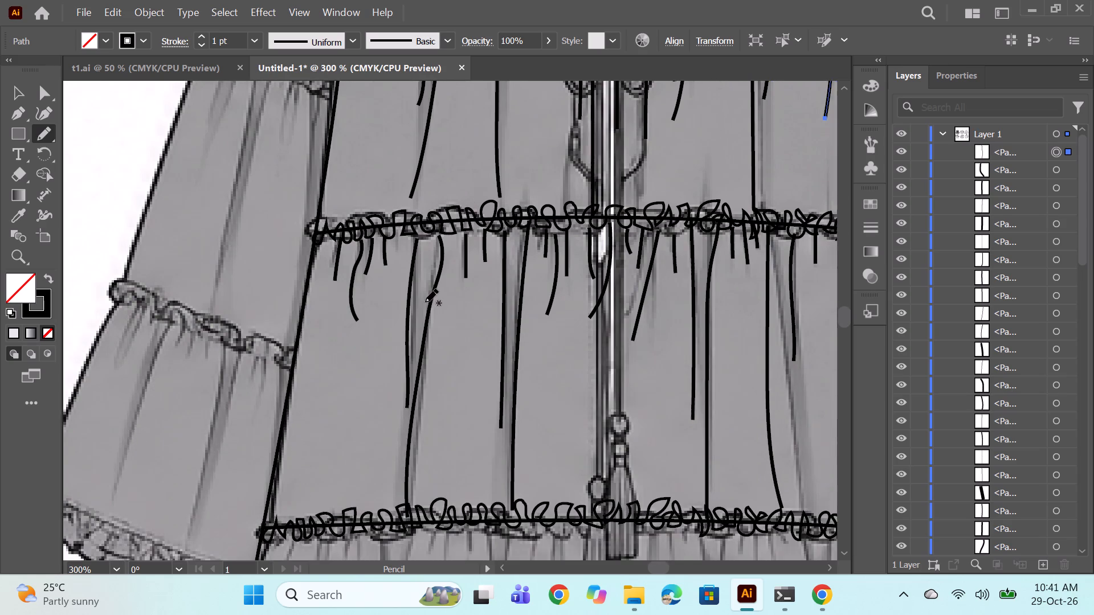
scroll(425, 302, "down", 6)
scroll(452, 295, "down", 2, "alt")
key("space")
left_click_drag(478, 419, 422, 392)
scroll(327, 334, "up", 1, "alt")
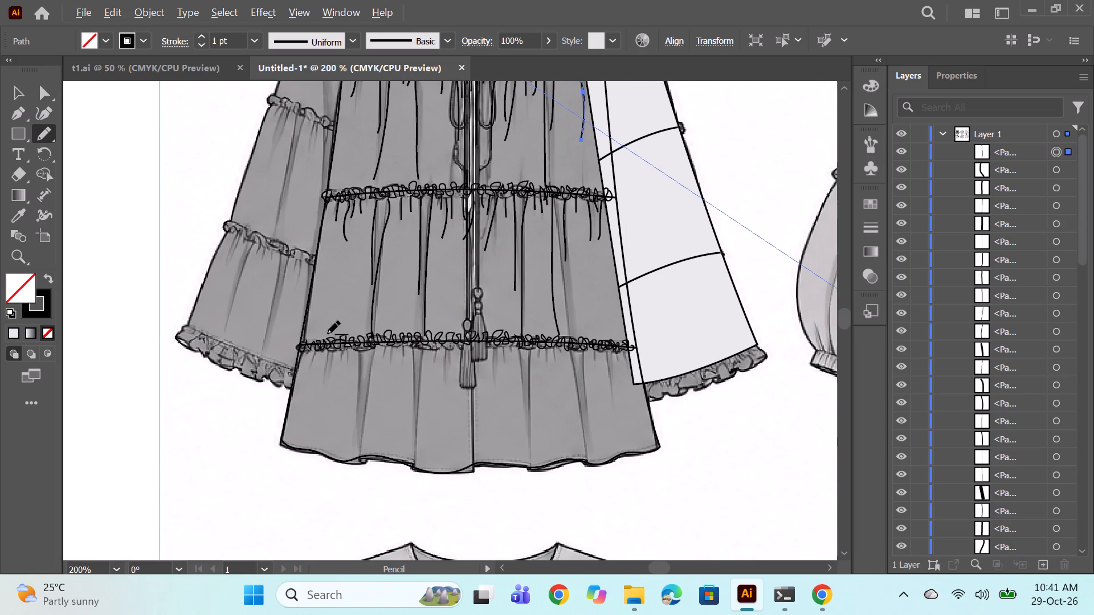
scroll(327, 334, "up", 1, "alt")
left_click_drag(299, 350, 299, 379)
left_click_drag(319, 352, 319, 363)
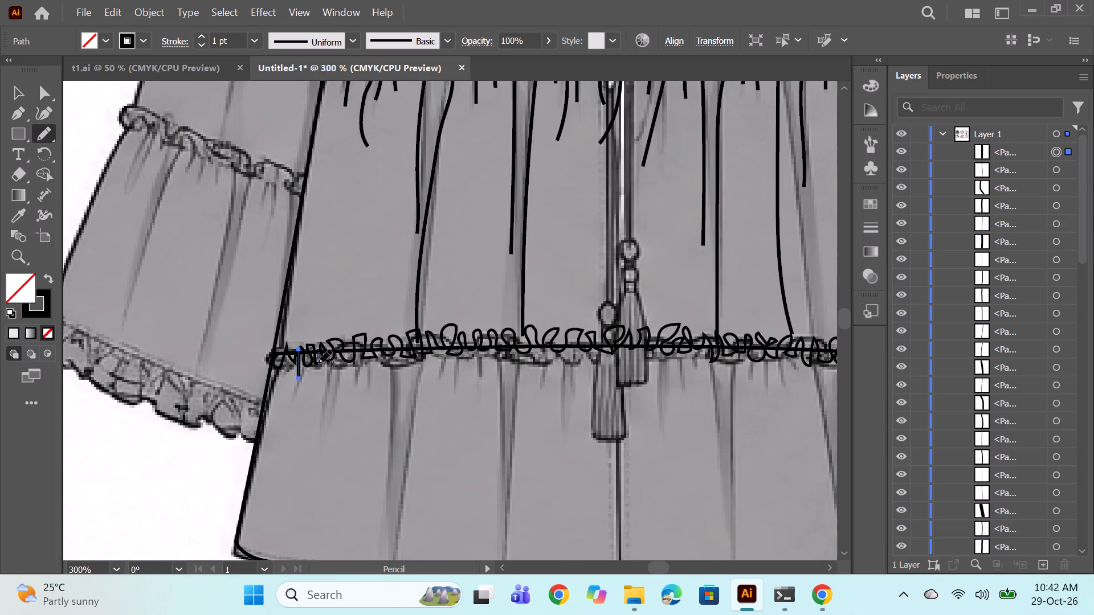
left_click_drag(319, 363, 318, 382)
left_click_drag(330, 357, 307, 469)
left_click_drag(341, 352, 348, 413)
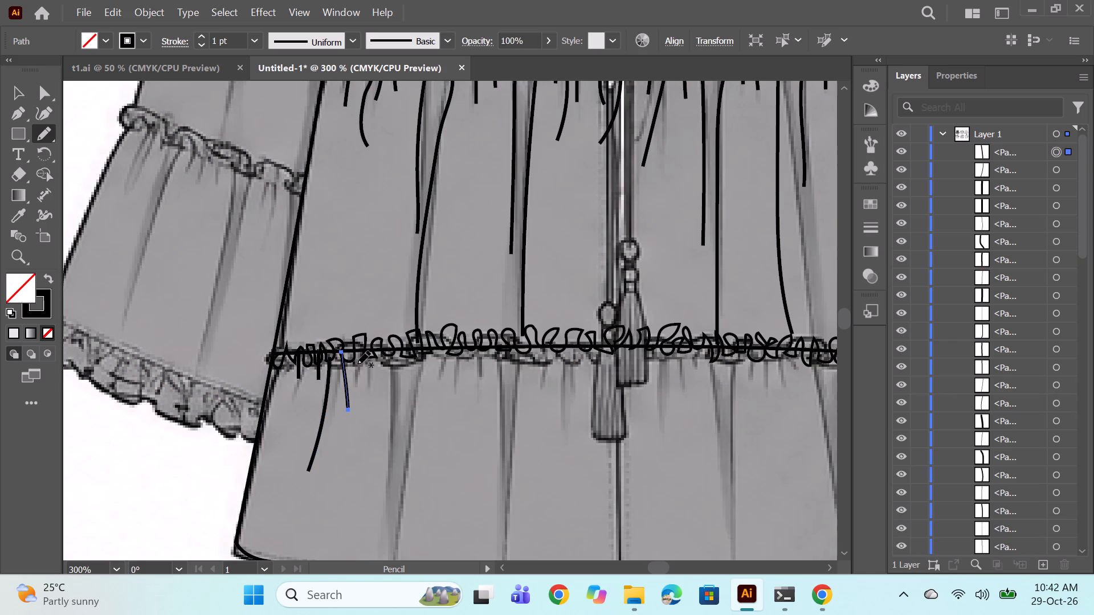
left_click_drag(357, 350, 357, 378)
left_click_drag(369, 350, 370, 387)
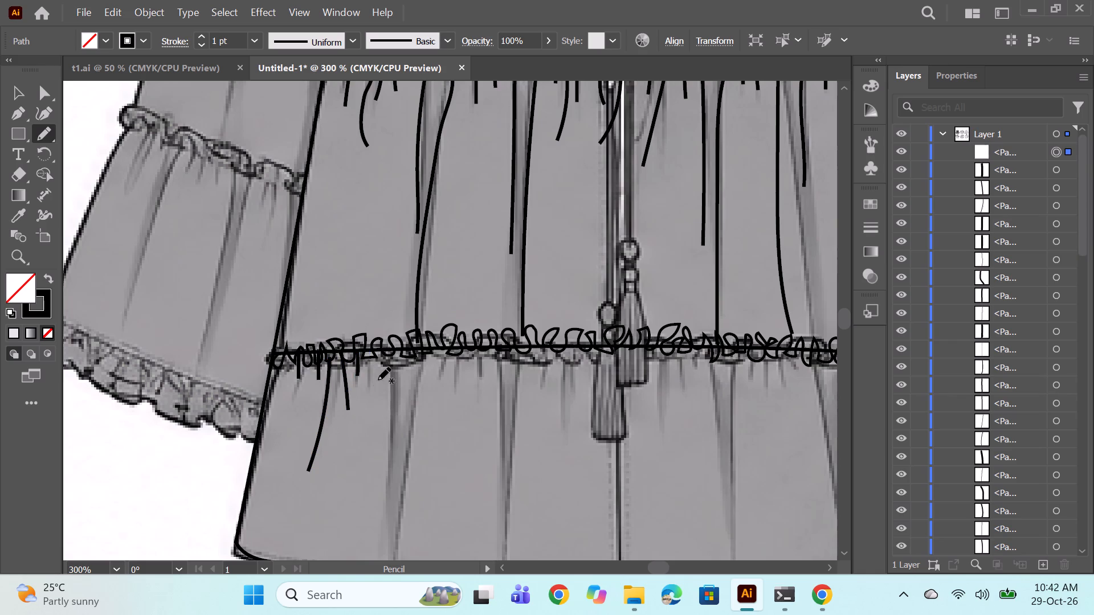
left_click_drag(390, 353, 391, 515)
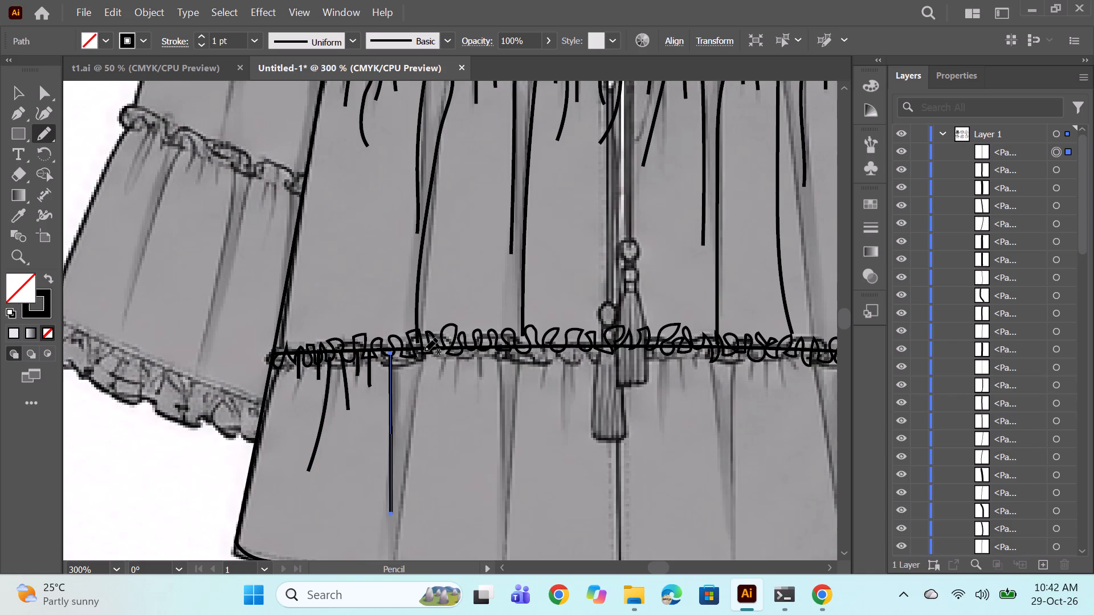
left_click_drag(426, 347, 393, 575)
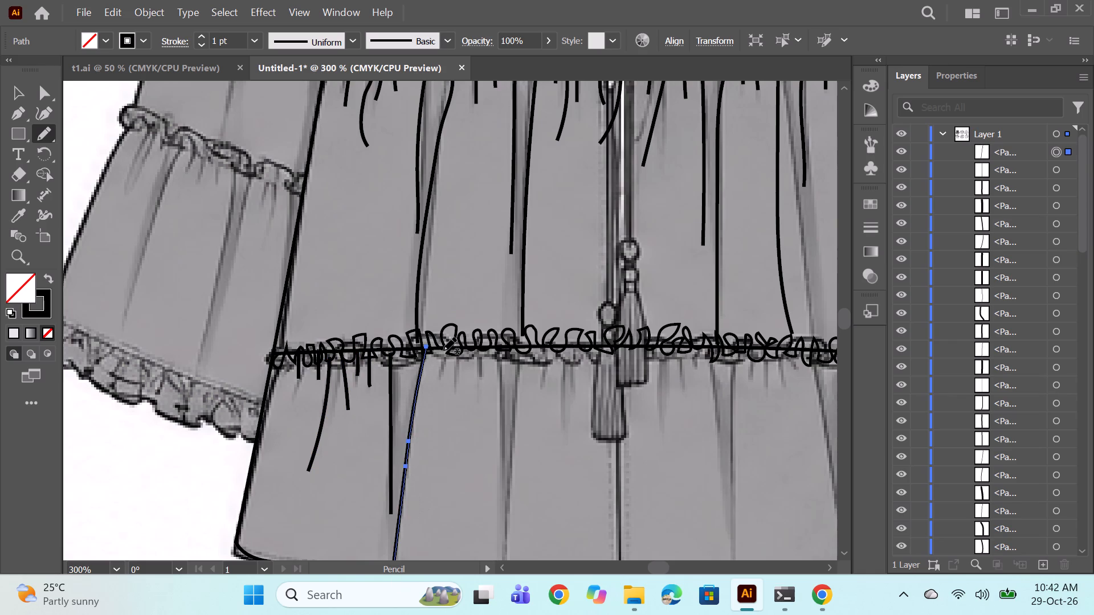
Continue the freehand gather lines below the lowest ruffle through the second pair of long folds, running the second fold to the hem.
left_click_drag(447, 347, 440, 380)
left_click_drag(459, 346, 459, 386)
left_click_drag(476, 342, 468, 423)
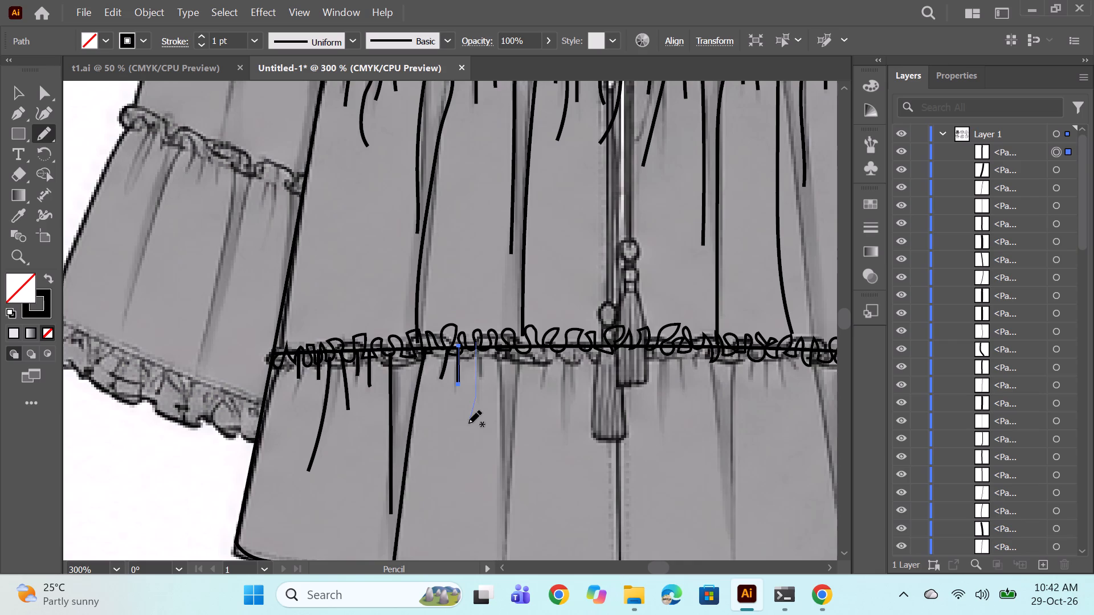
left_click_drag(468, 423, 467, 424)
left_click_drag(497, 348, 494, 468)
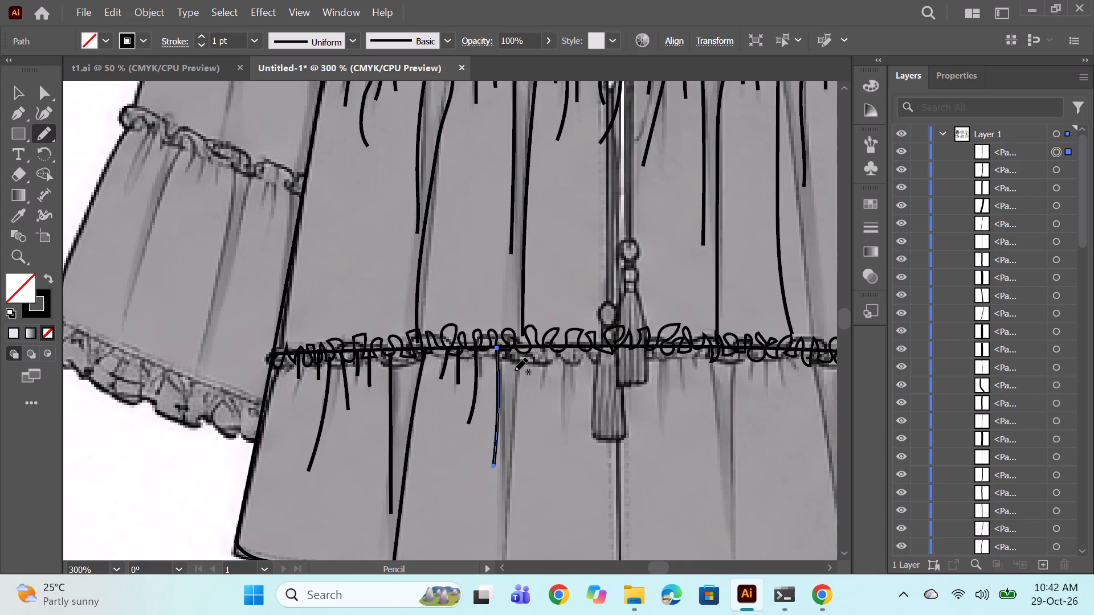
scroll(515, 367, "down", 4)
left_click_drag(522, 290, 509, 431)
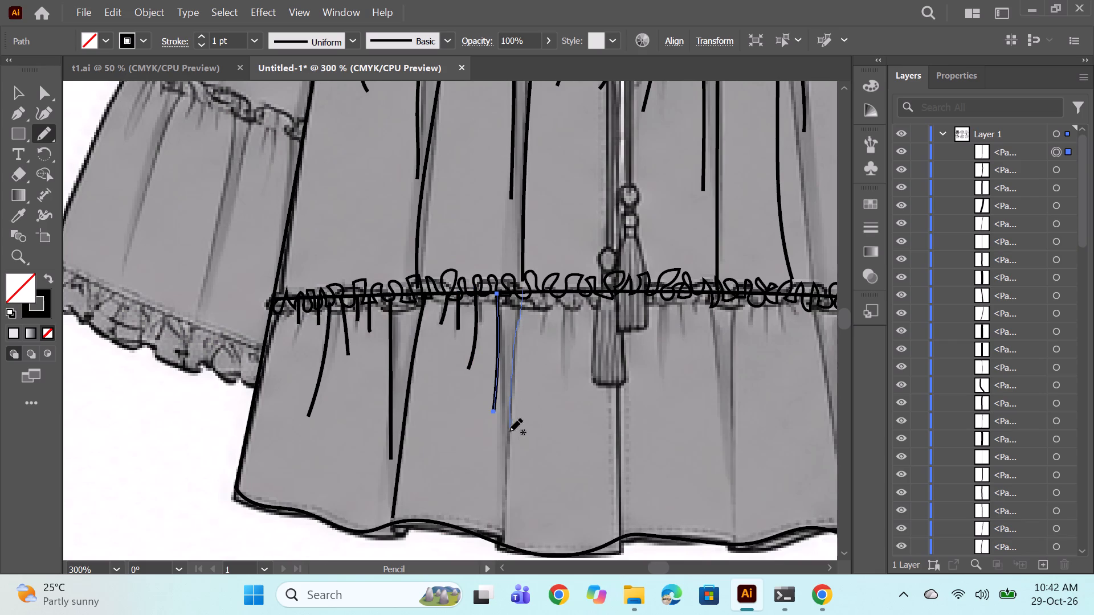
left_click_drag(509, 431, 501, 541)
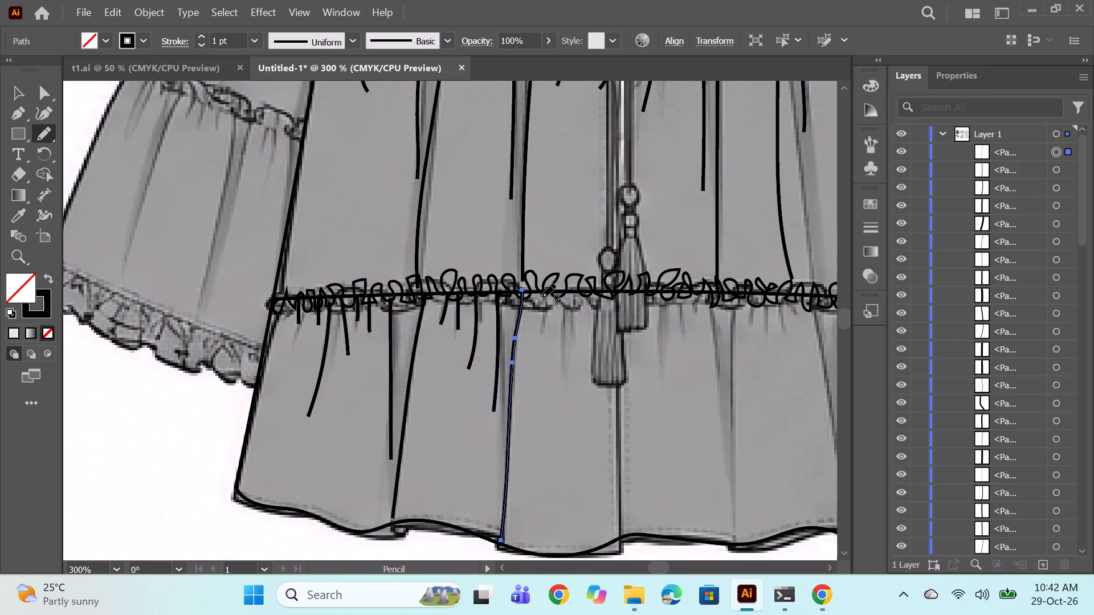
Draw the gather lines below the lowest ruffle up to the centre front, including a long centre line down to the hem.
left_click_drag(543, 293, 540, 319)
left_click_drag(562, 289, 557, 372)
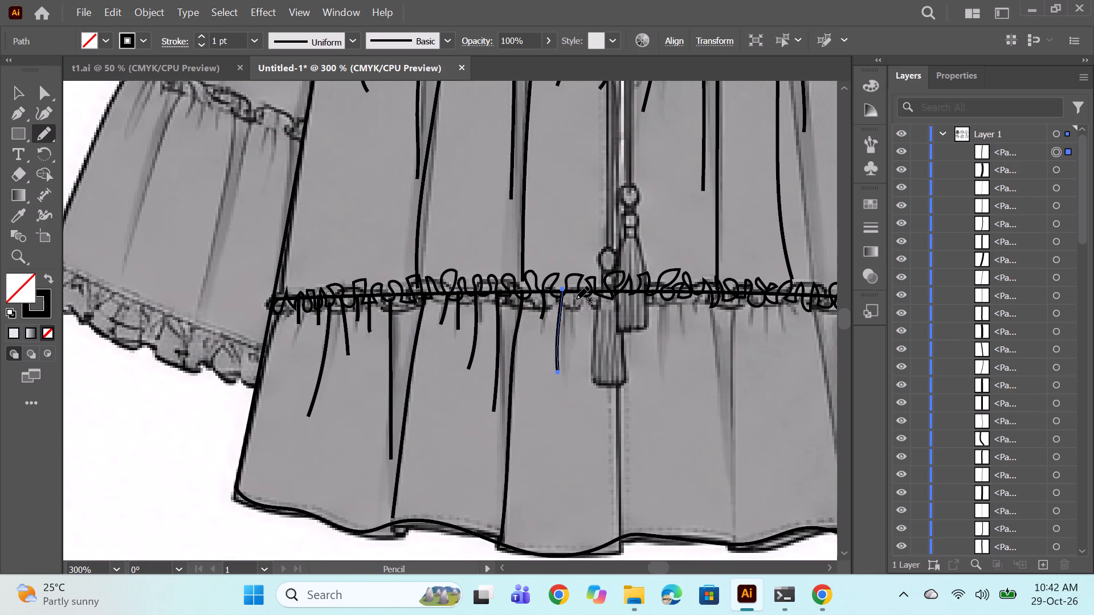
left_click_drag(575, 291, 574, 329)
left_click_drag(591, 291, 592, 393)
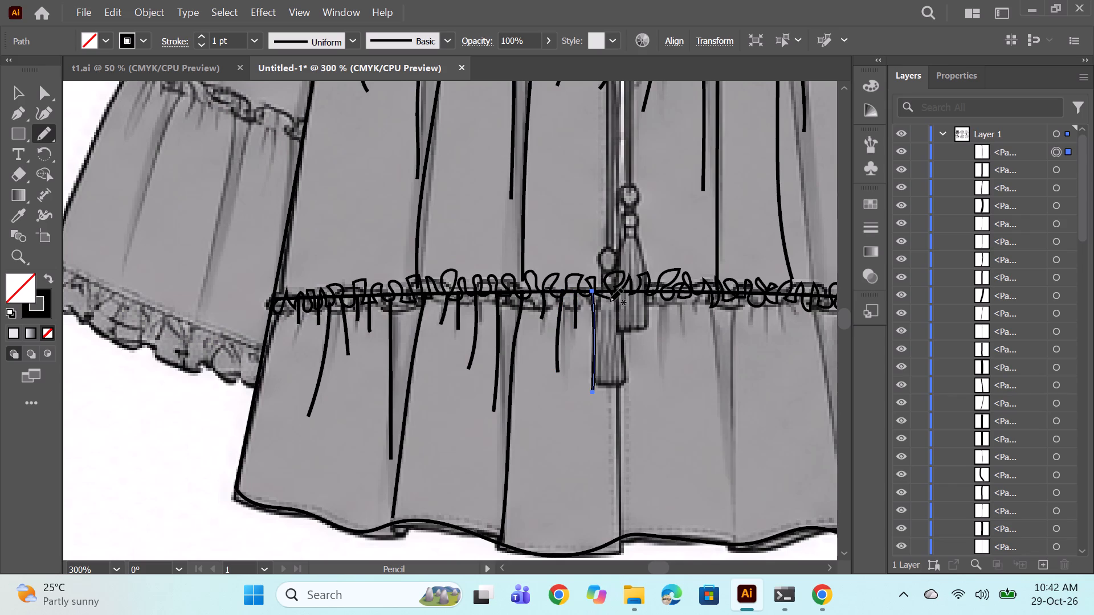
left_click_drag(610, 299, 615, 365)
left_click_drag(619, 294, 621, 401)
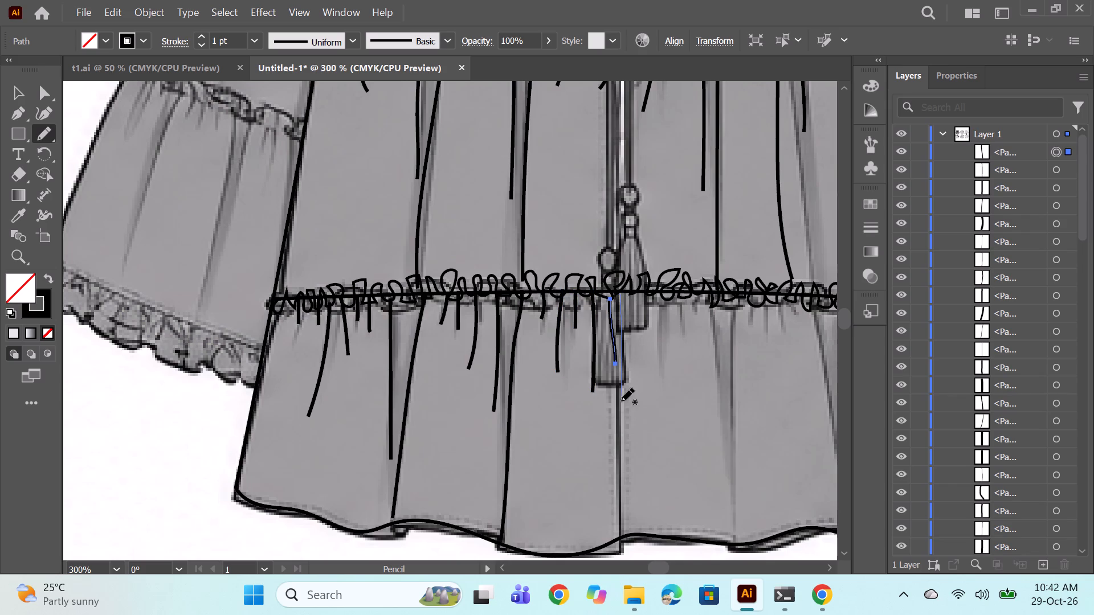
left_click_drag(621, 401, 619, 540)
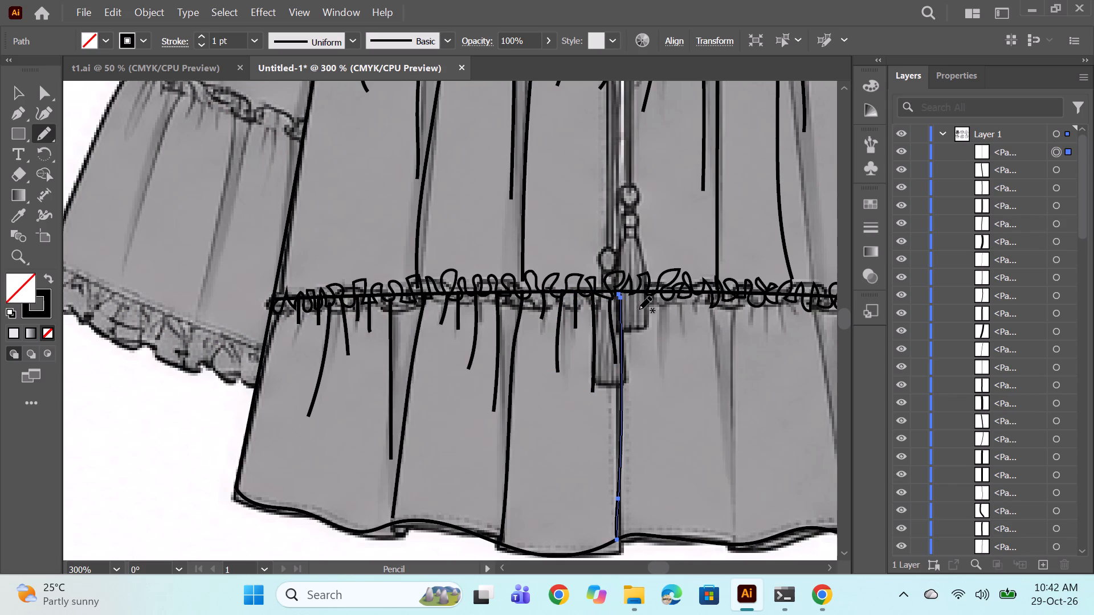
Draw gather lines below the lowest ruffle from the centre front through the first long fold to the hem on its right.
left_click_drag(636, 292, 640, 342)
left_click_drag(665, 292, 663, 359)
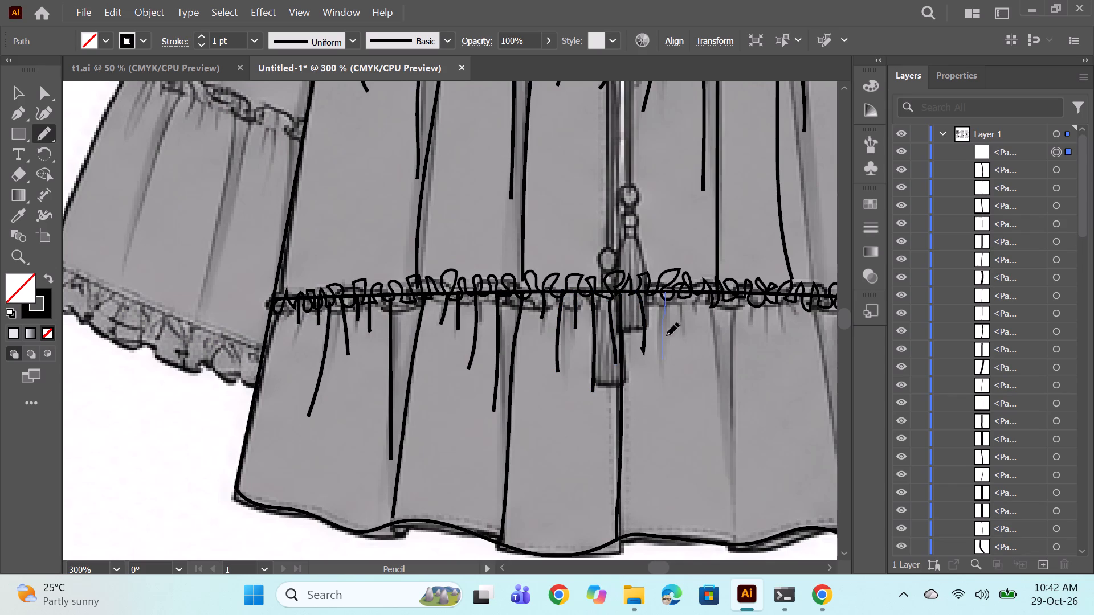
left_click_drag(683, 291, 689, 323)
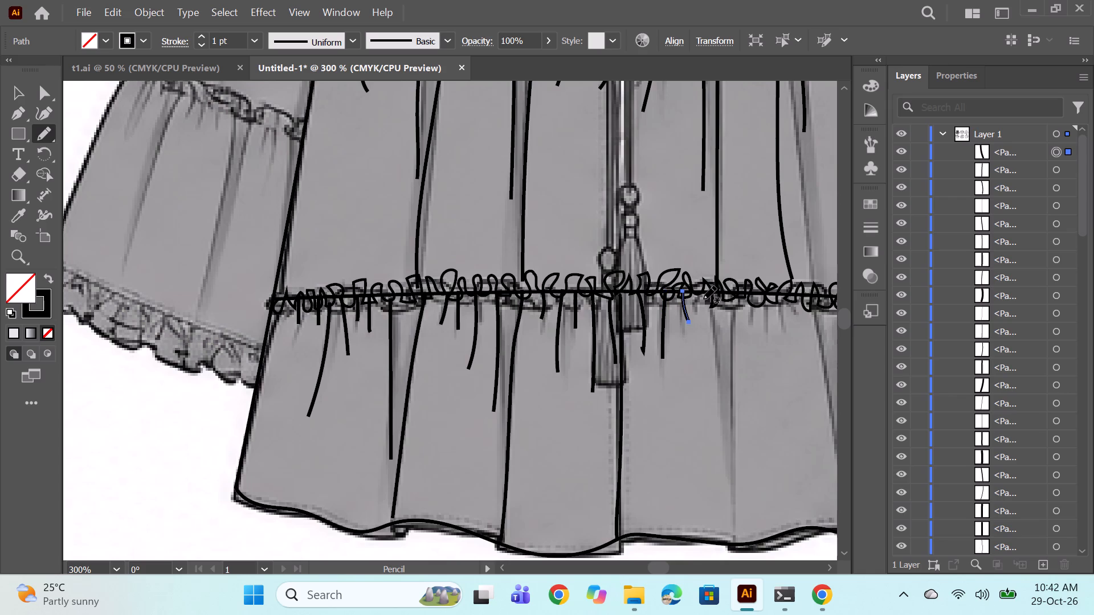
left_click_drag(700, 294, 700, 318)
left_click_drag(716, 294, 714, 381)
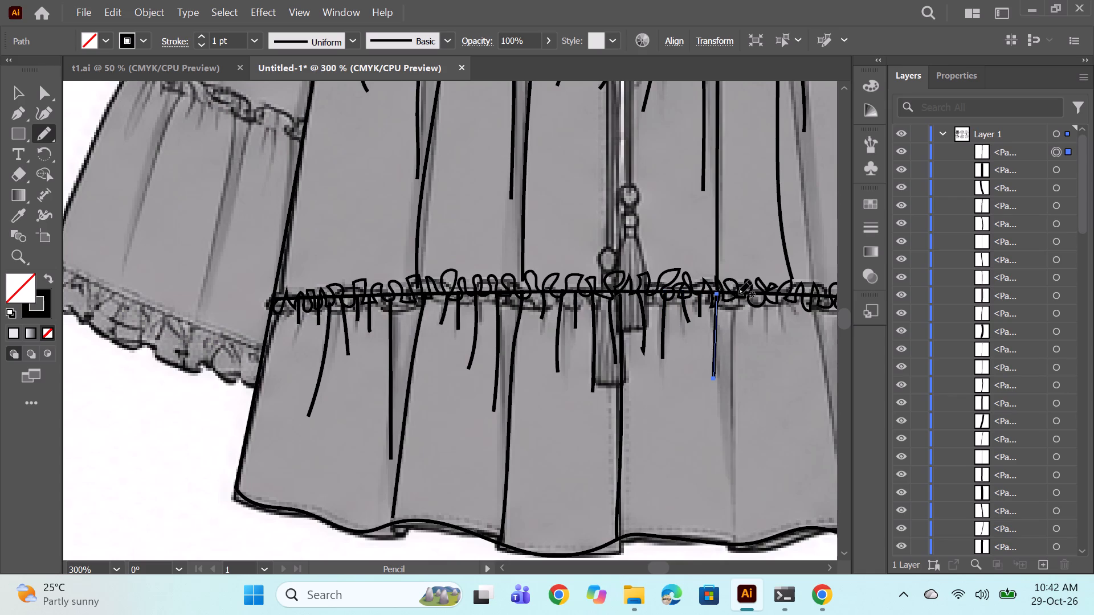
left_click_drag(738, 293, 730, 553)
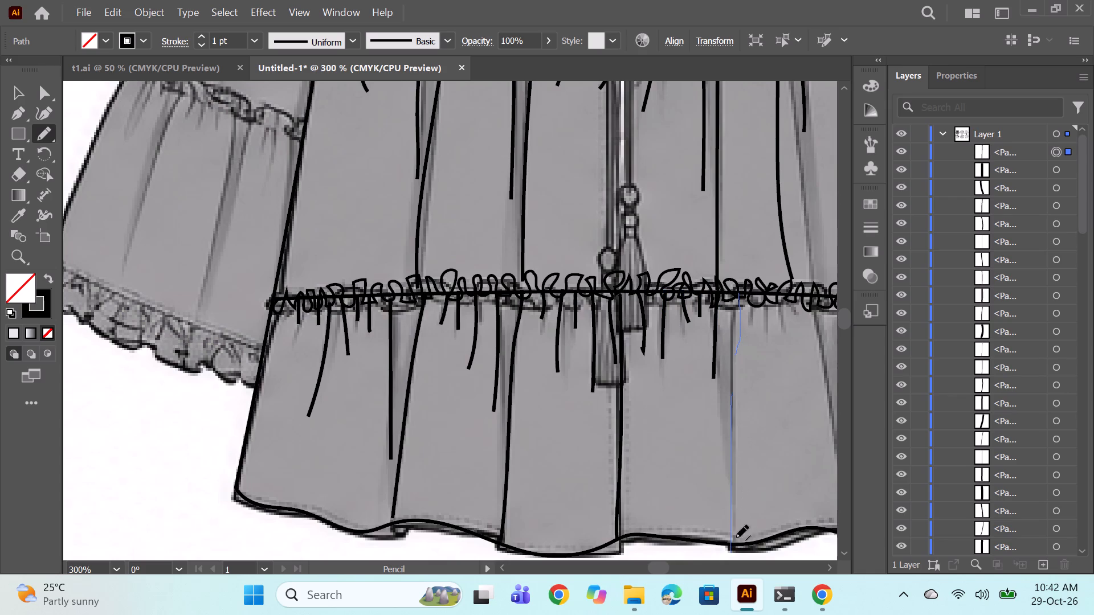
Draw short freehand gather lines below the lowest ruffle, right of the last long fold, ending with another long fold down to the hem.
key("space")
key("space")
key("space")
key("space")
key("space")
left_click_drag(756, 471, 607, 480)
left_click_drag(598, 298, 605, 326)
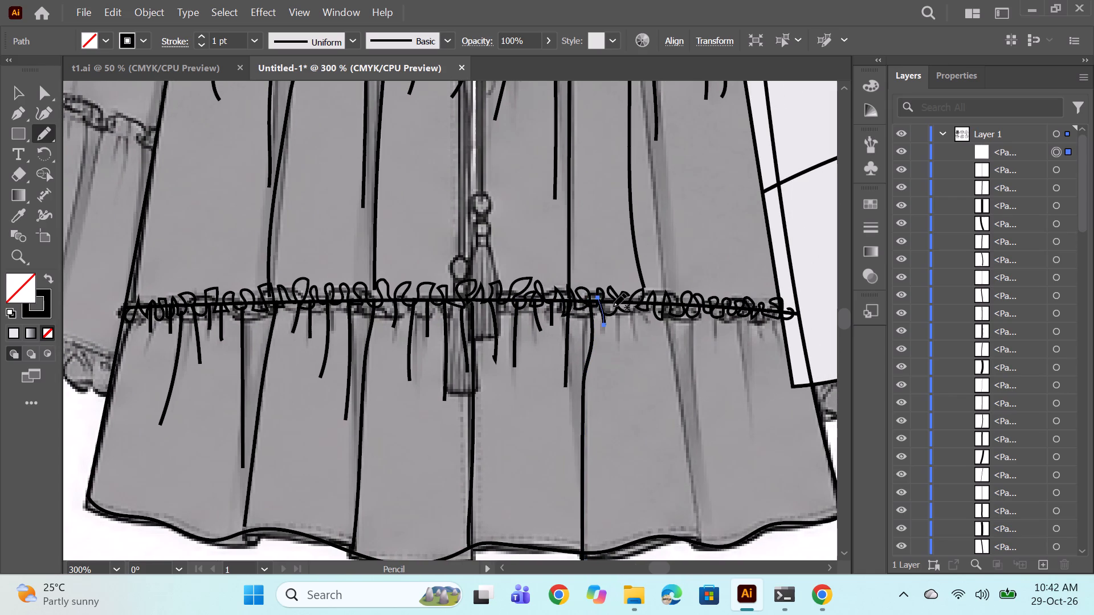
left_click_drag(614, 304, 615, 360)
left_click_drag(632, 302, 632, 338)
left_click_drag(647, 303, 654, 329)
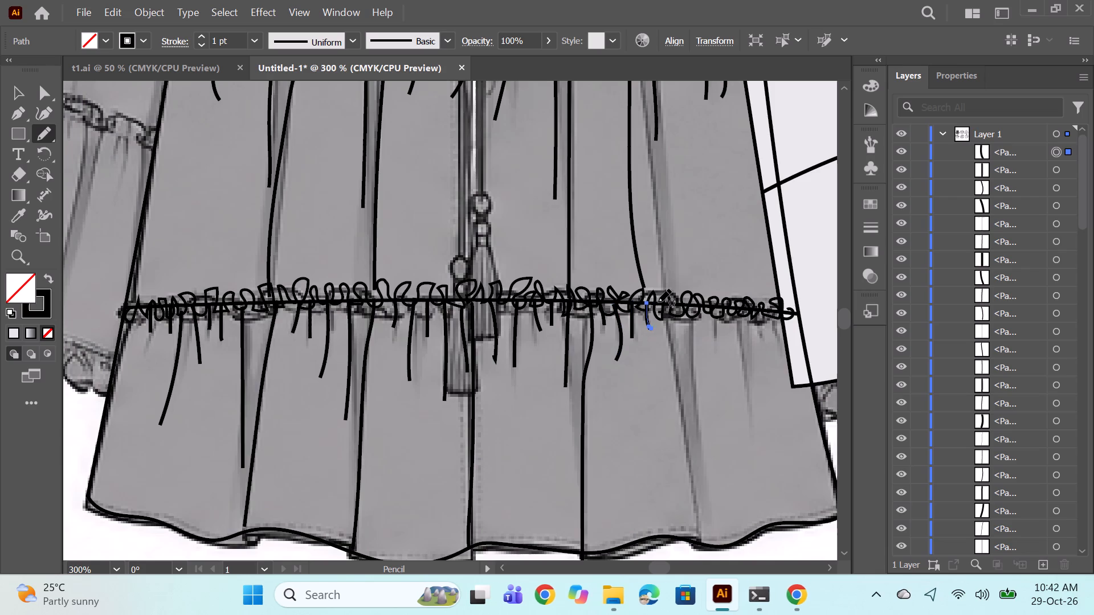
left_click_drag(658, 302, 693, 525)
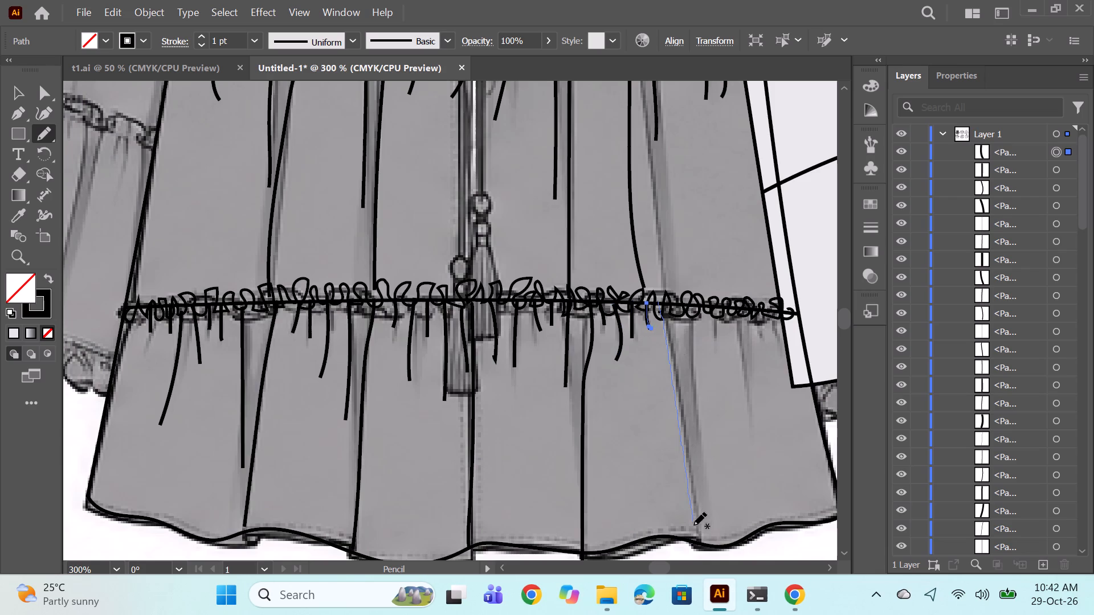
left_click_drag(693, 525, 697, 544)
Draw the remaining freehand gather lines below the lowest ruffle, from the last long fold to the blouse's right side seam.
left_click_drag(692, 304, 711, 424)
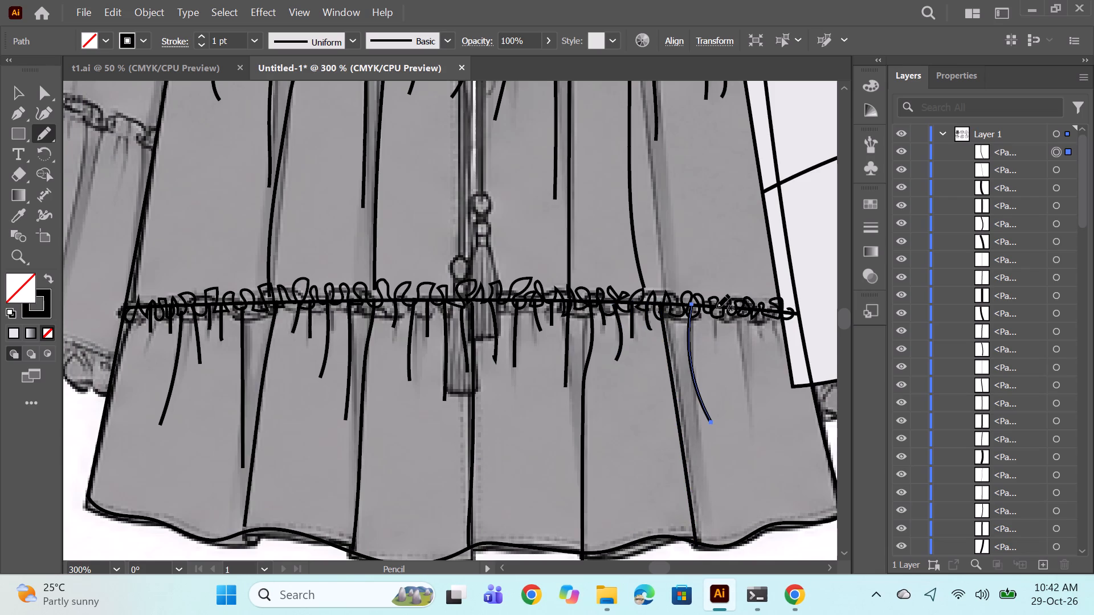
left_click_drag(713, 305, 717, 341)
left_click_drag(736, 306, 741, 409)
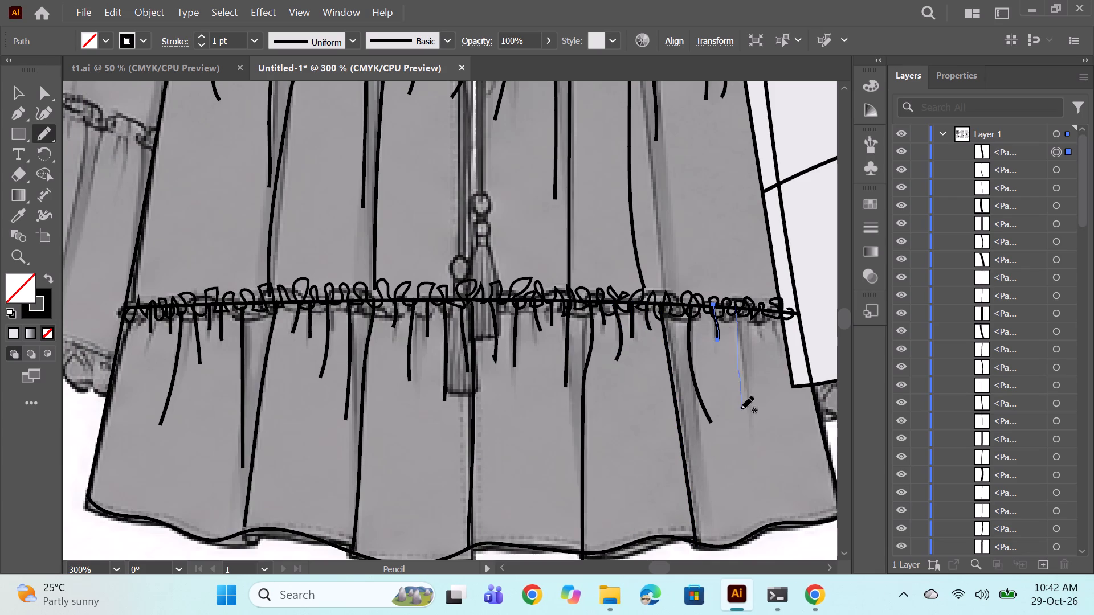
left_click_drag(753, 302, 764, 329)
left_click_drag(769, 312, 778, 404)
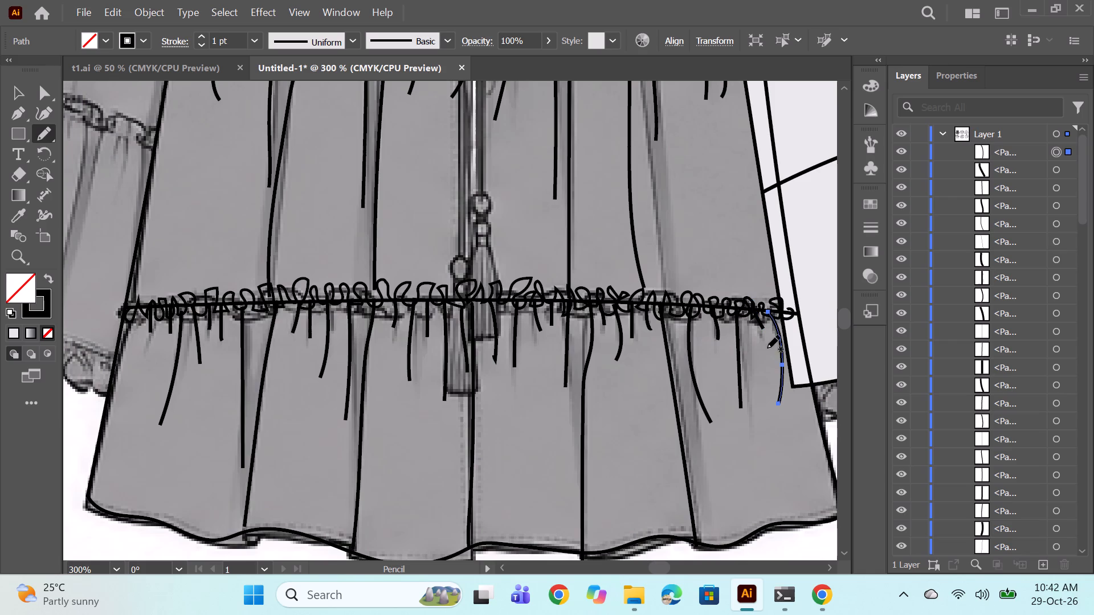
Hide the linked sketch image so only the vector blouse is displayed.
scroll(698, 297, "down", 2, "alt")
scroll(705, 362, "down", 1, "alt")
key("space")
left_click_drag(750, 392, 678, 430)
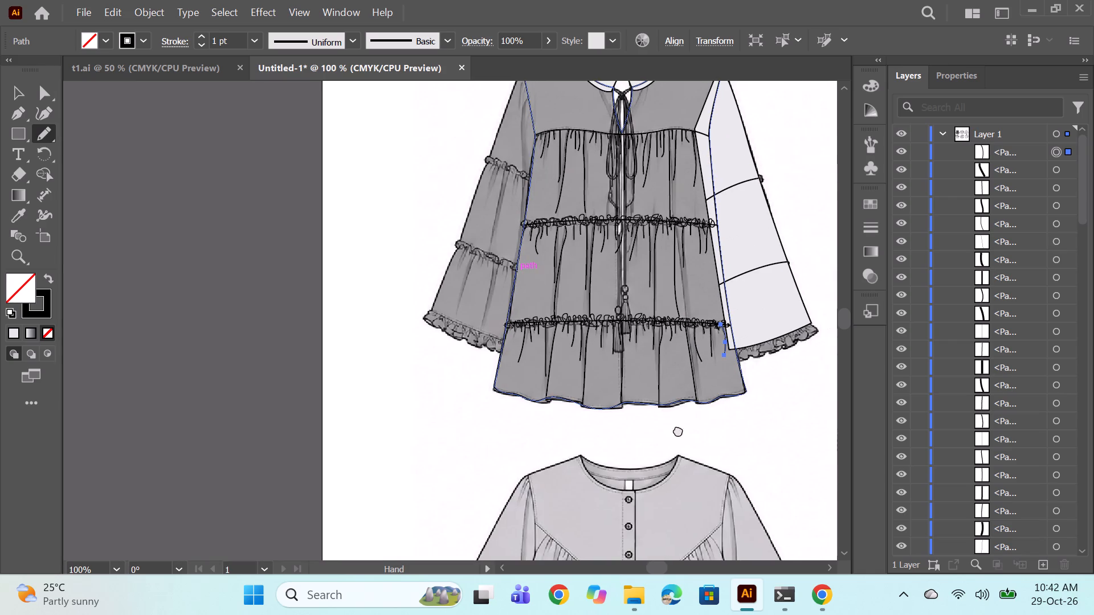
left_click_drag(678, 430, 635, 450)
scroll(1038, 244, "down", 6)
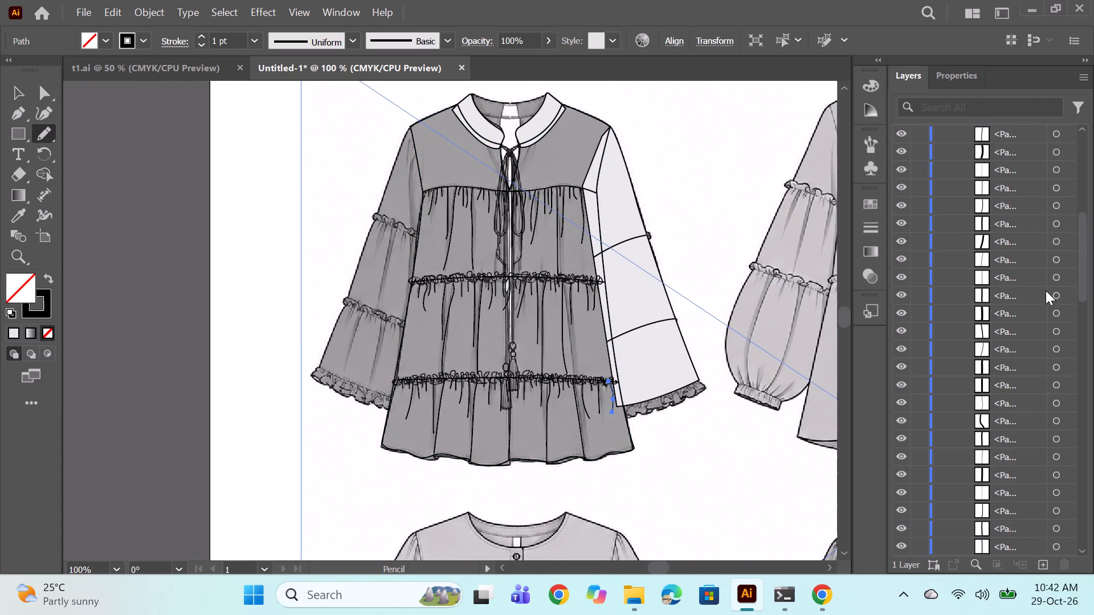
scroll(1046, 290, "down", 20)
scroll(1046, 290, "down", 12)
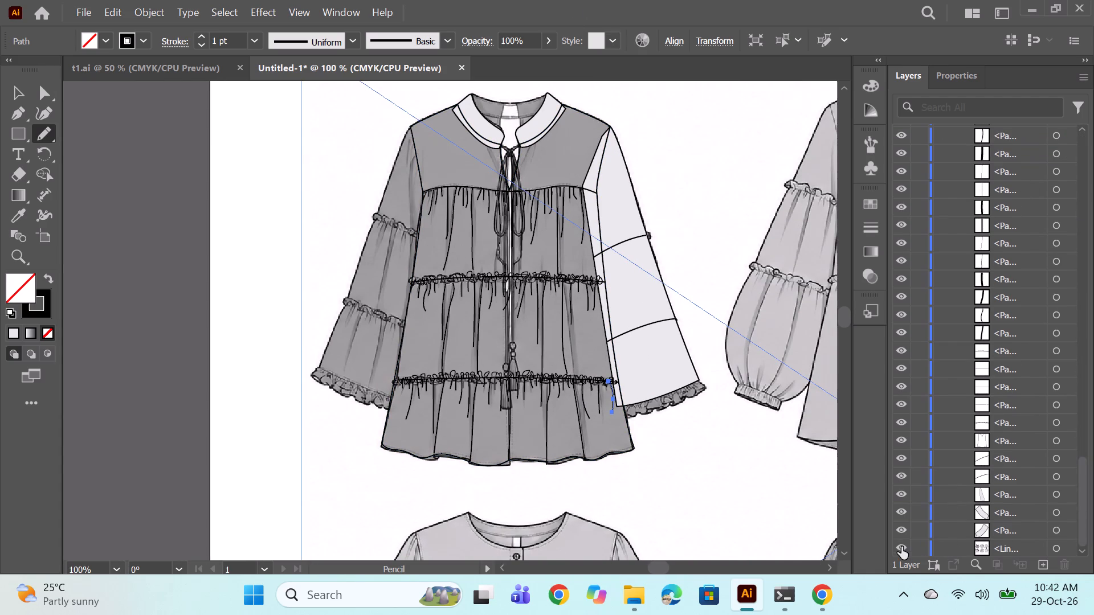
left_click(901, 547)
Select all the gather-line paths on the three tiers and set their stroke weight to 0.5 pt.
scroll(1035, 397, "up", 9)
scroll(1035, 337, "down", 1)
scroll(1035, 335, "up", 12)
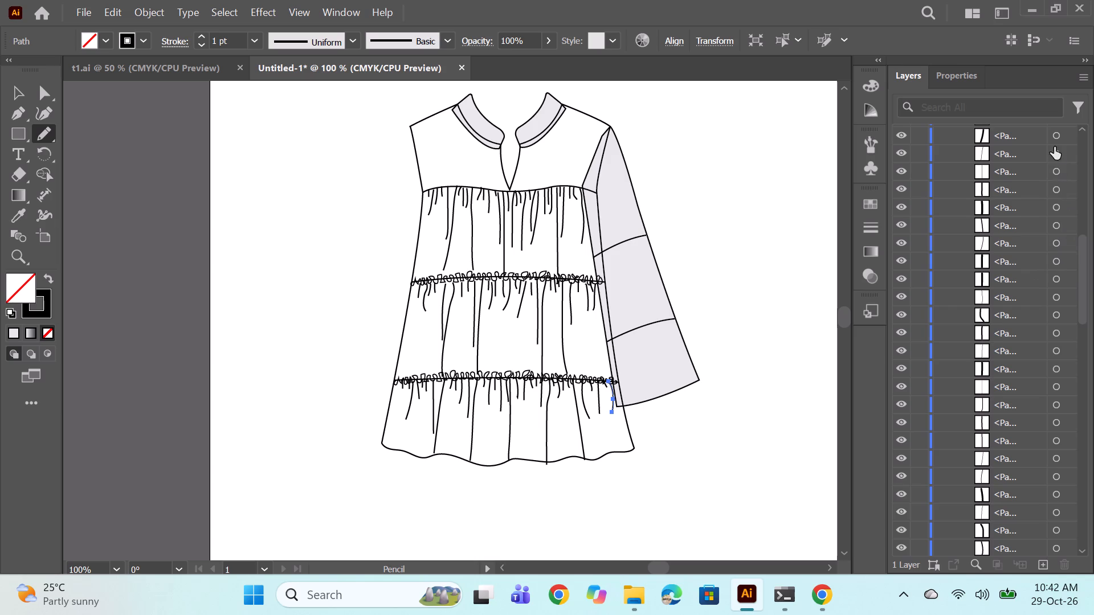
scroll(1055, 146, "up", 11)
scroll(1060, 141, "down", 1)
scroll(1060, 141, "up", 7)
left_click(1059, 154)
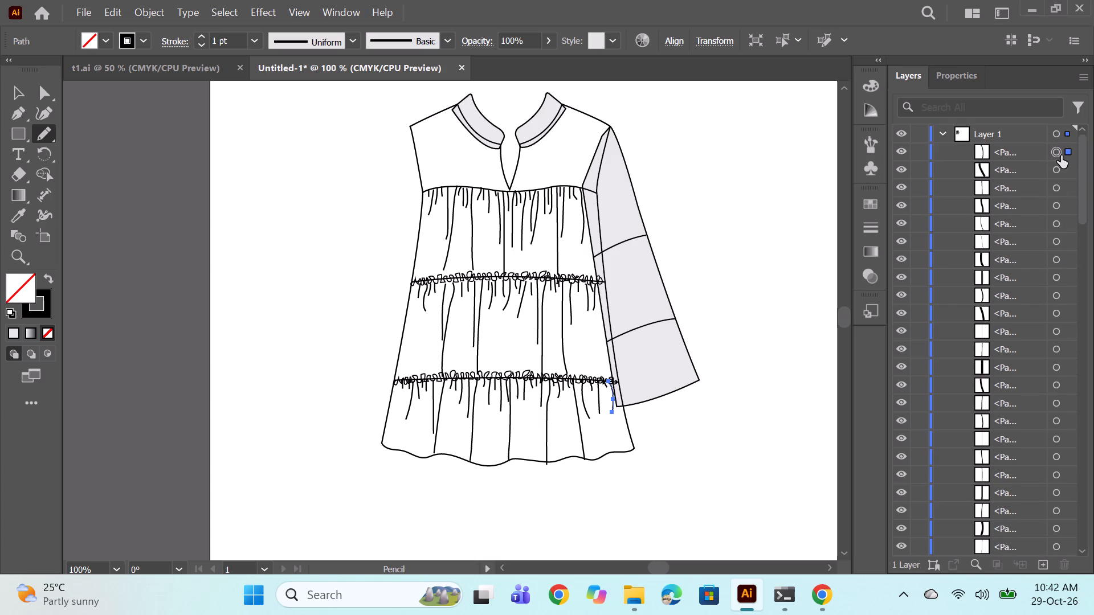
scroll(1044, 219, "down", 20)
scroll(1044, 219, "down", 5)
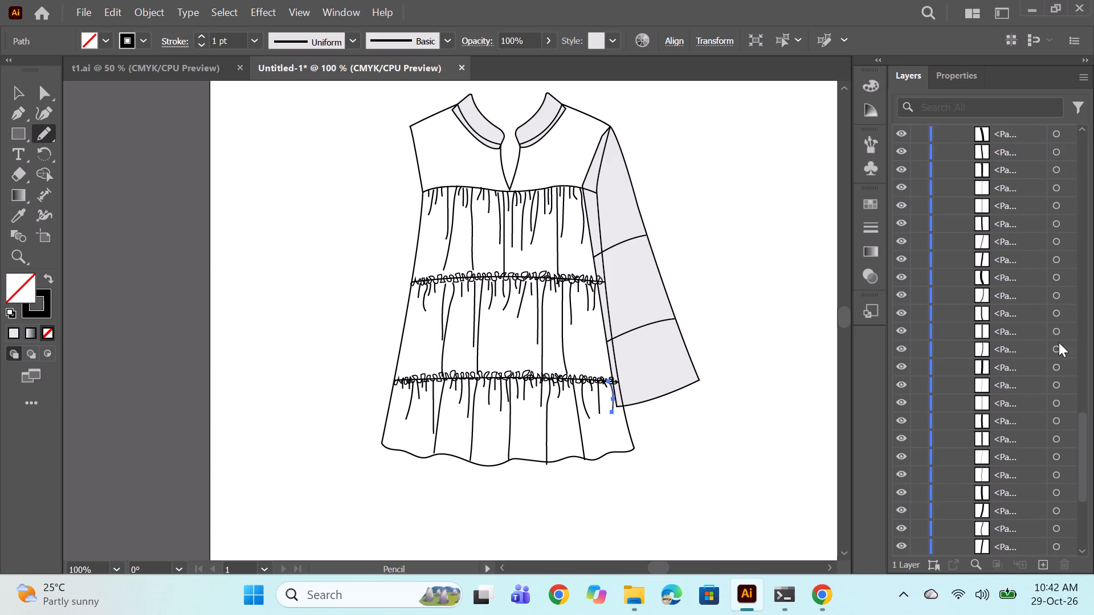
scroll(1048, 389, "down", 7)
scroll(1043, 421, "up", 2)
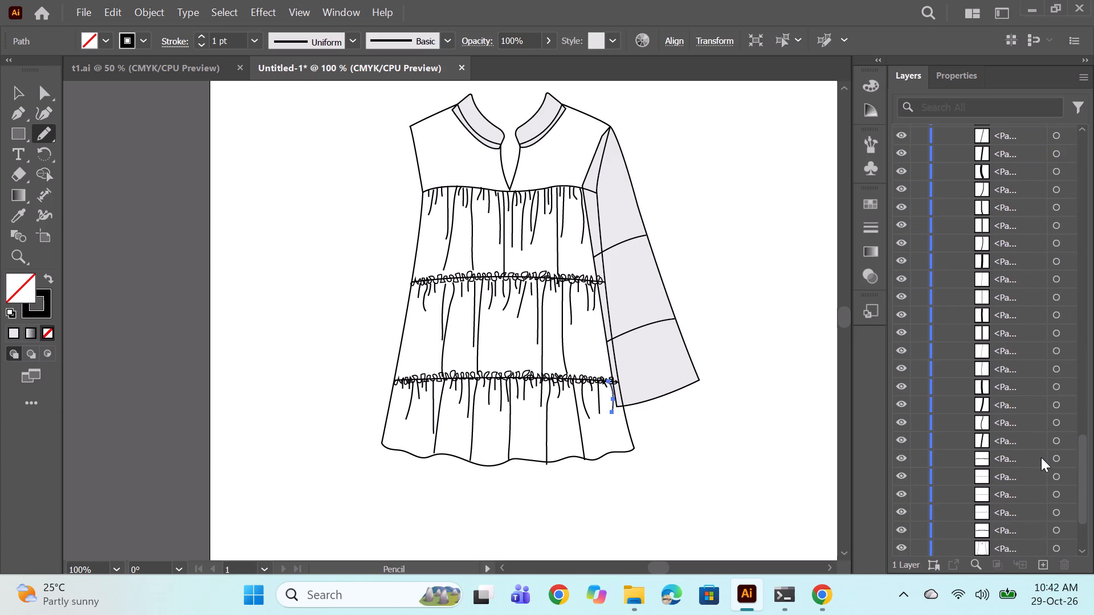
left_click(1052, 441, "shift")
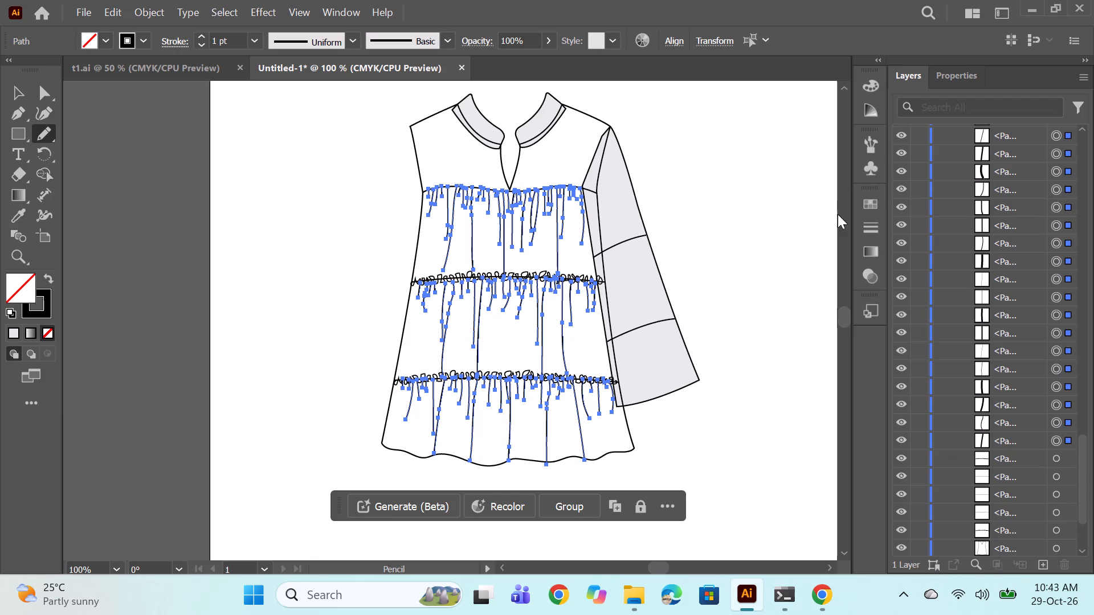
left_click(861, 228)
double_click(713, 228)
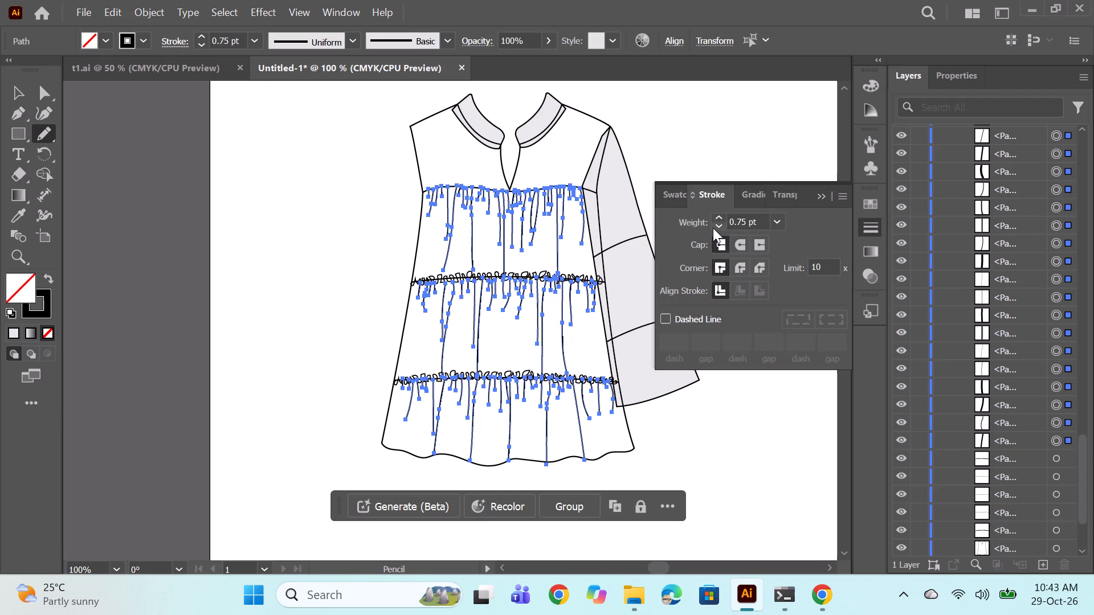
left_click(713, 228)
left_click(720, 216)
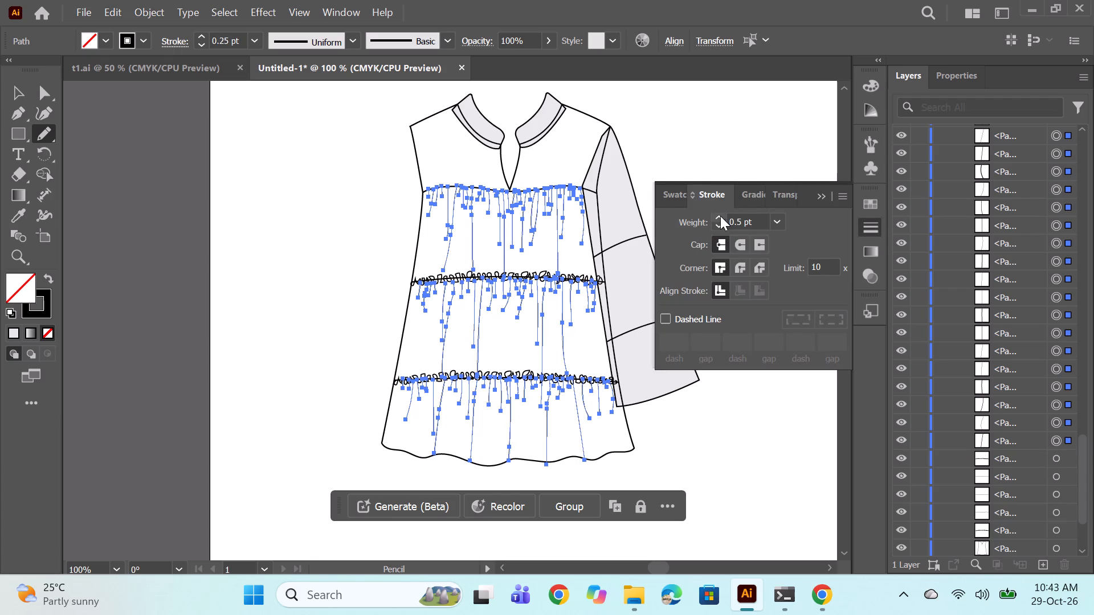
left_click(741, 157, "ctrl")
Select the two ruffle paths along the tier seams and set their stroke weight to 0.5 pt.
scroll(601, 200, "down", 1, "alt")
scroll(618, 351, "up", 1, "alt")
key("space")
left_click_drag(651, 421, 589, 497)
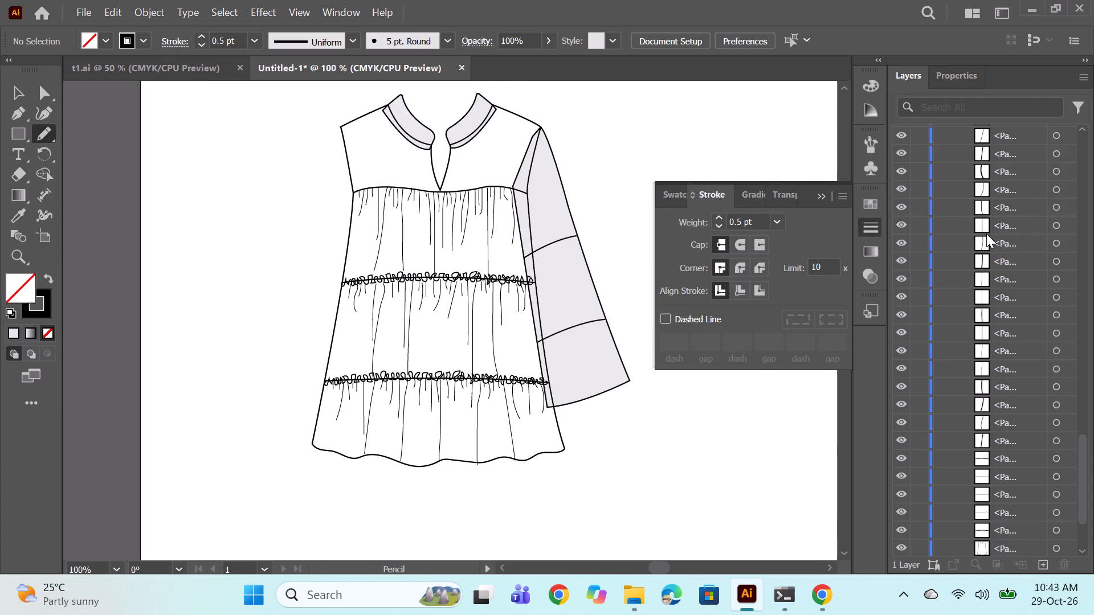
scroll(1025, 250, "up", 3)
scroll(1059, 297, "down", 7)
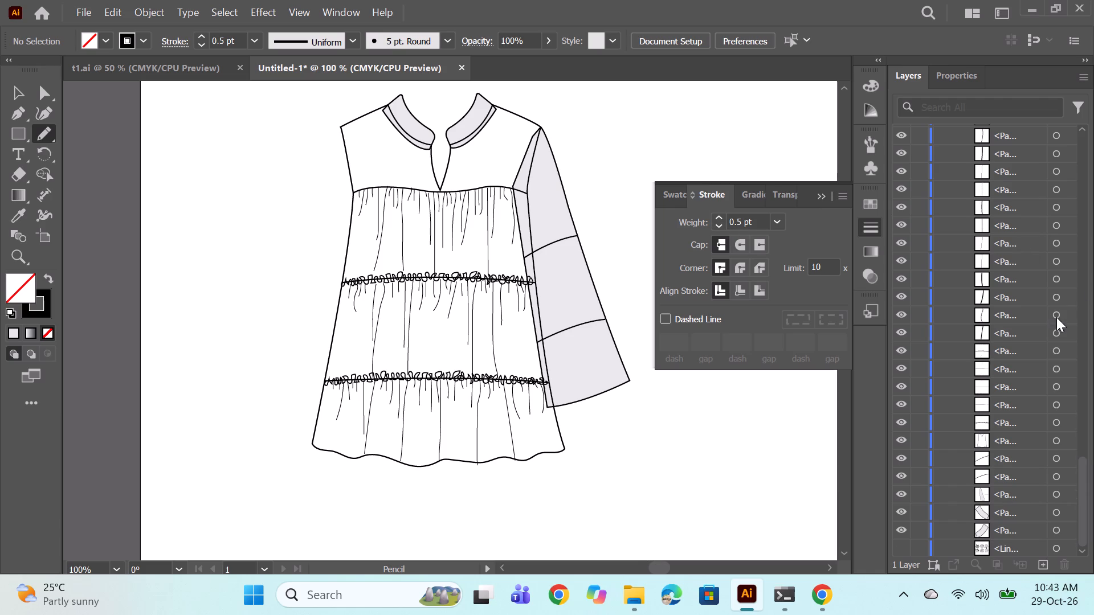
scroll(1050, 354, "down", 4)
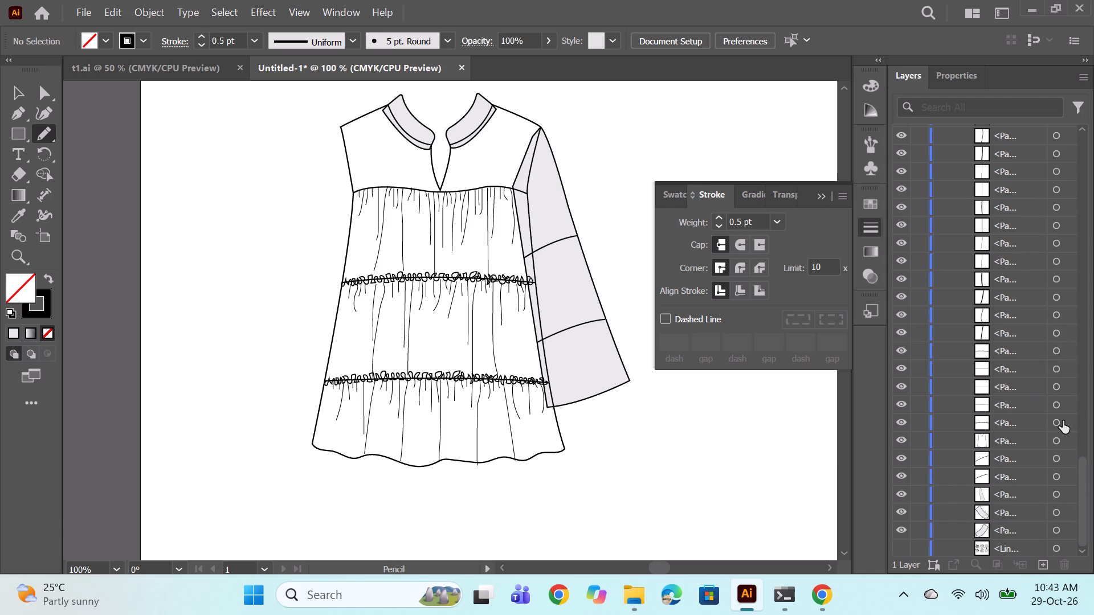
left_click(1060, 420, "ctrl")
left_click(1057, 477, "ctrl")
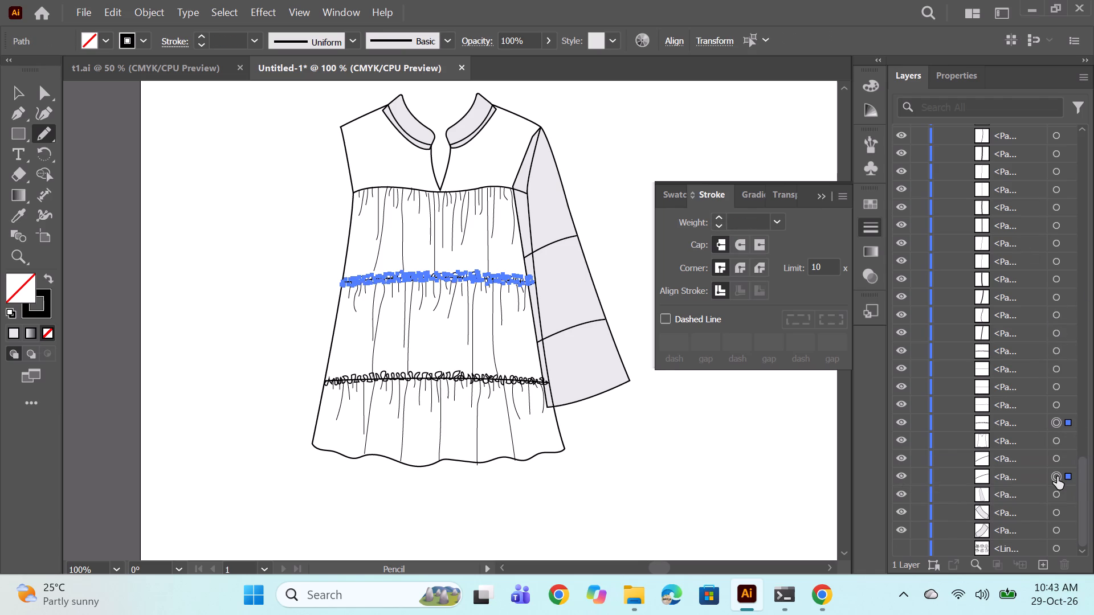
left_click(835, 441, "ctrl")
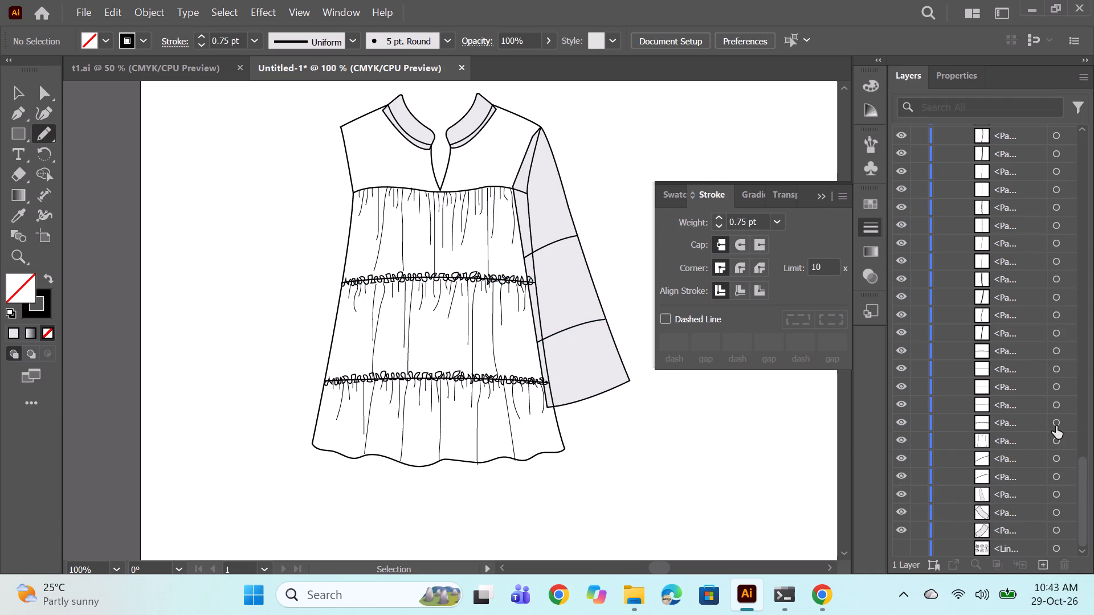
left_click(1056, 426, "ctrl")
left_click(1058, 355, "ctrl")
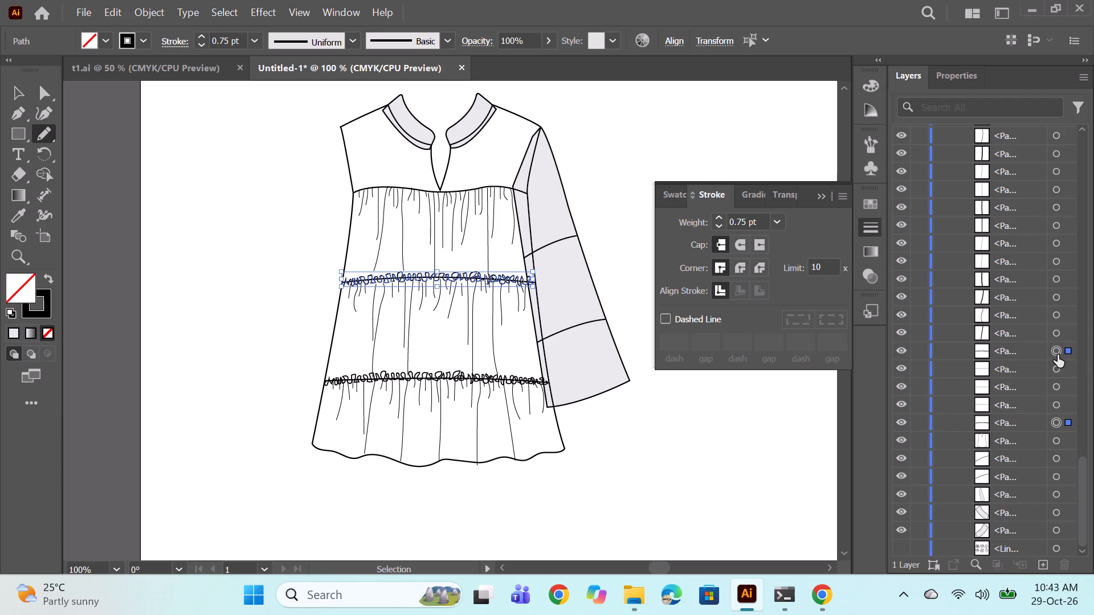
left_click(719, 229)
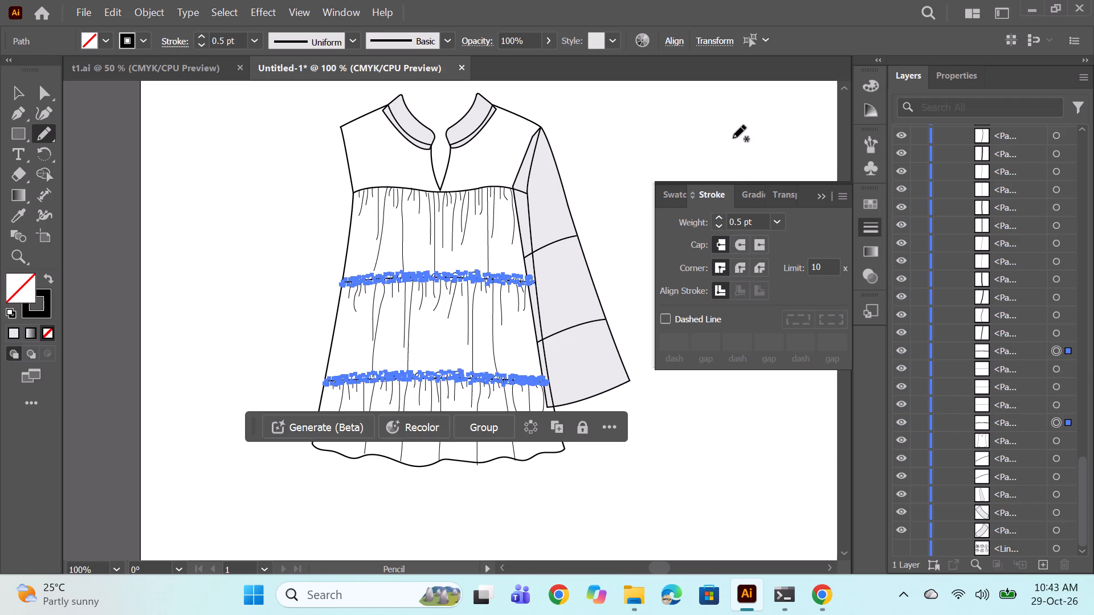
left_click(733, 137, "ctrl")
Examine the blouse flat and its path list with the sketch image hidden.
key("space")
scroll(638, 417, "down", 1)
left_click_drag(640, 439, 583, 463)
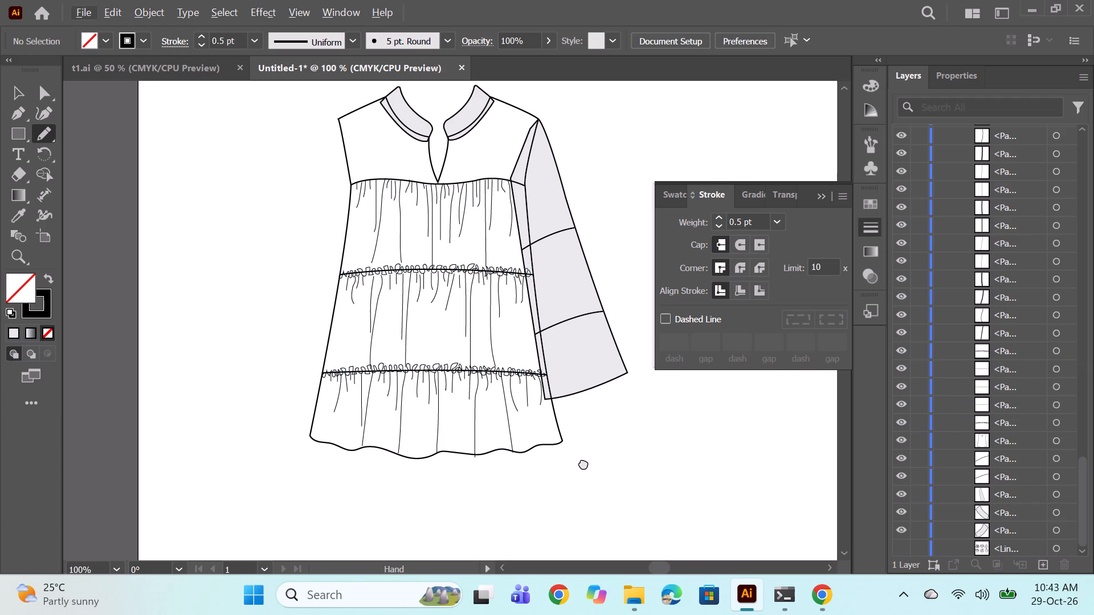
left_click_drag(583, 463, 573, 460)
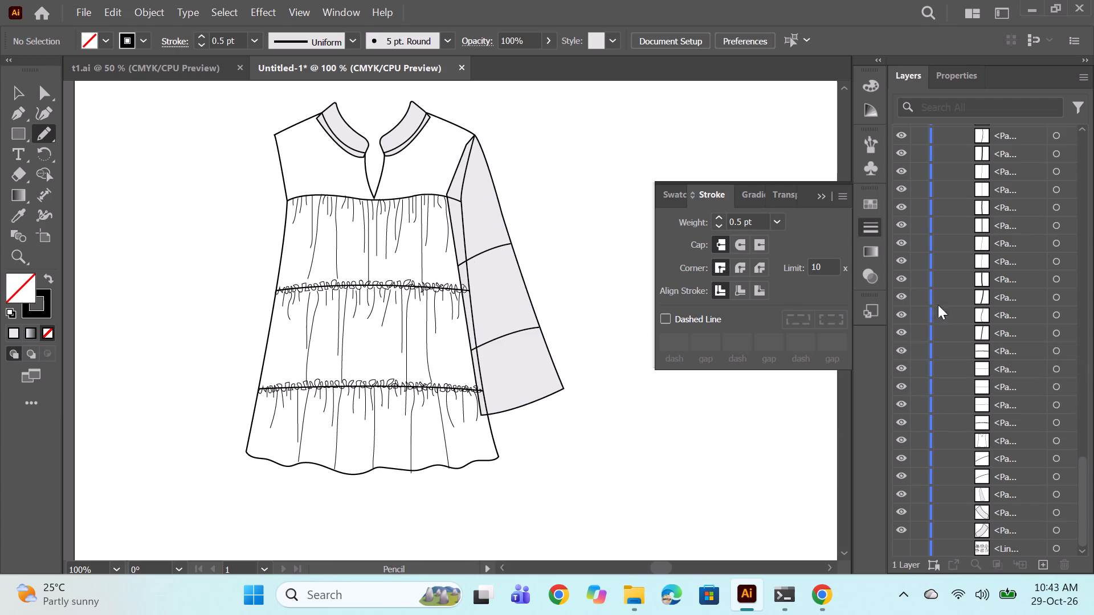
scroll(993, 220, "up", 12)
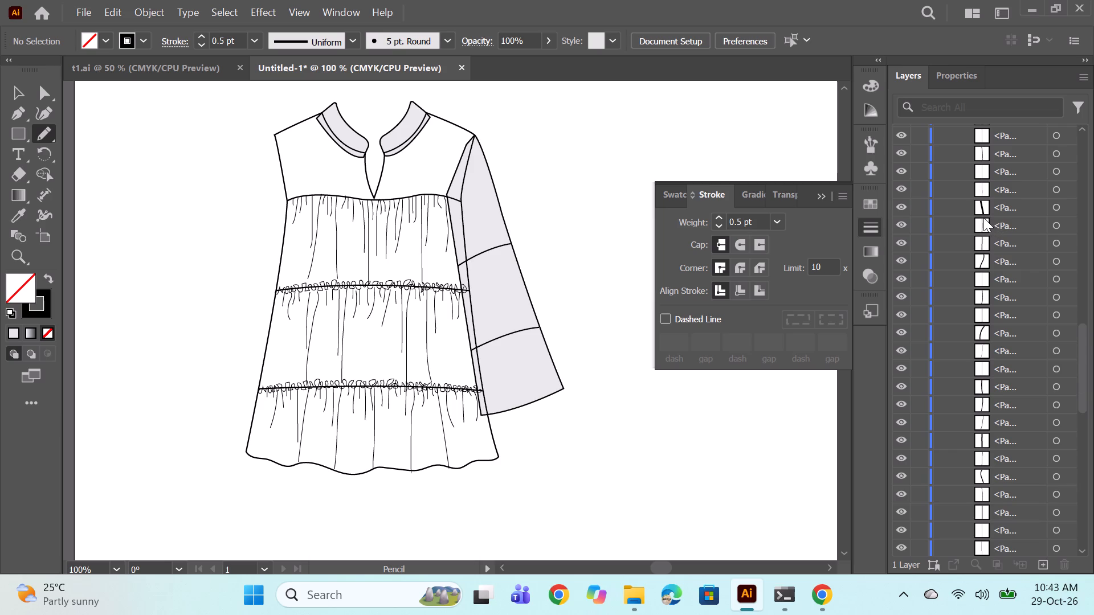
scroll(982, 217, "down", 12)
scroll(997, 412, "up", 6)
scroll(989, 341, "down", 9)
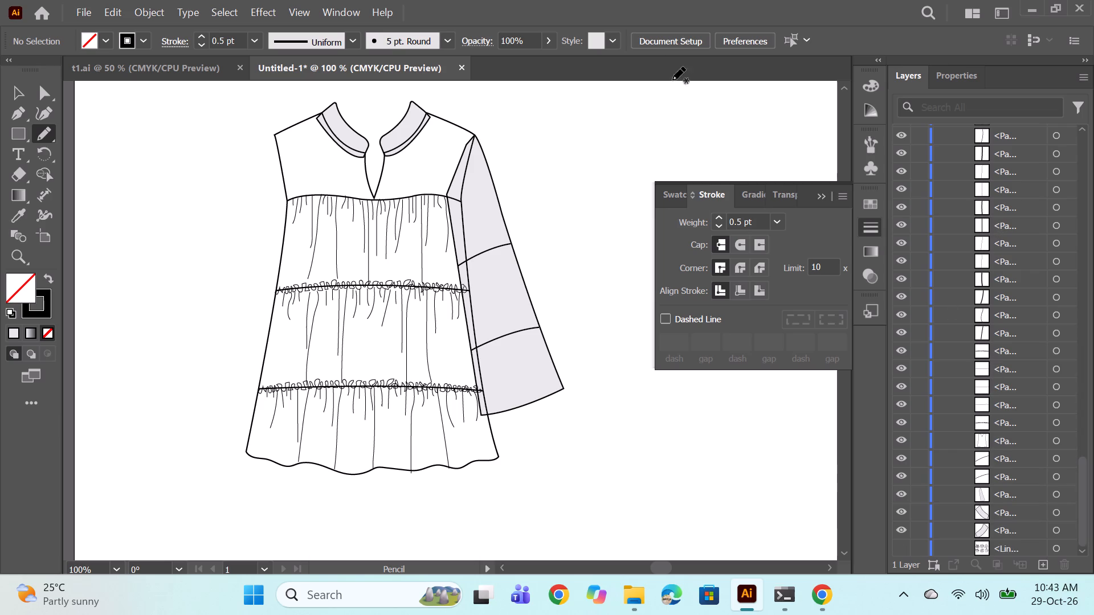
left_click(824, 201)
Show the linked sketch image behind the vector blouse again.
scroll(1050, 322, "down", 9)
scroll(1040, 345, "up", 1)
scroll(1040, 345, "down", 2)
scroll(979, 328, "down", 8)
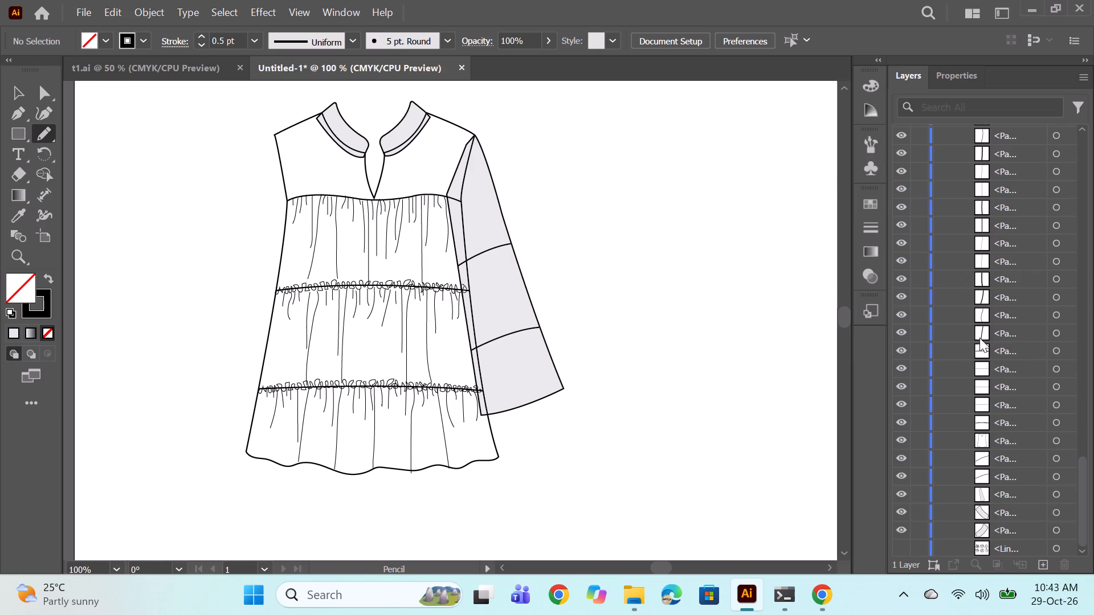
scroll(1026, 438, "up", 12)
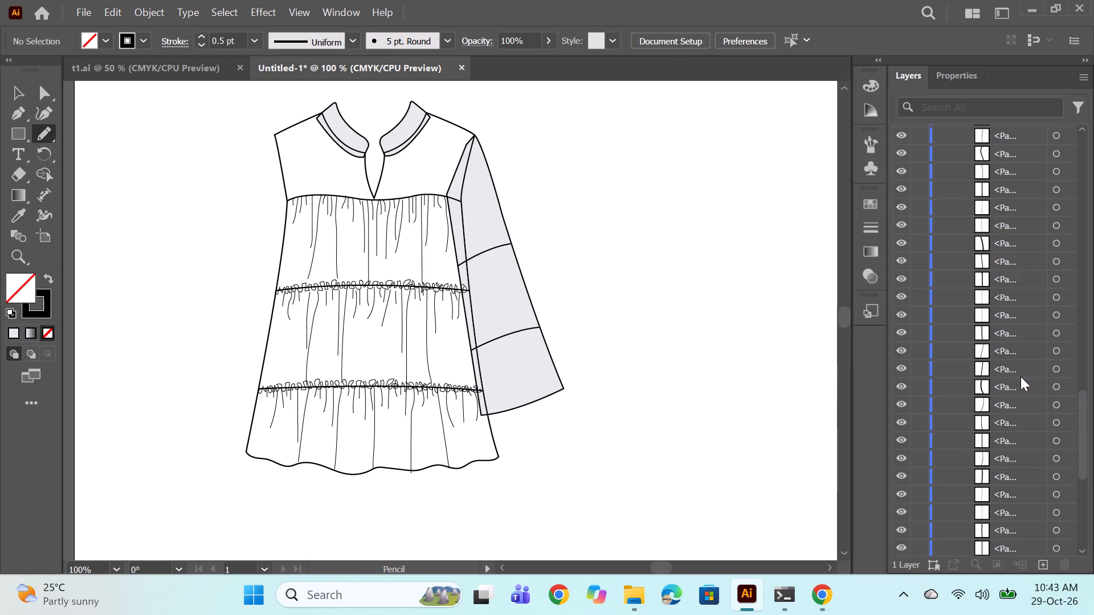
scroll(1022, 362, "up", 7)
scroll(1022, 353, "down", 20)
scroll(1022, 353, "down", 8)
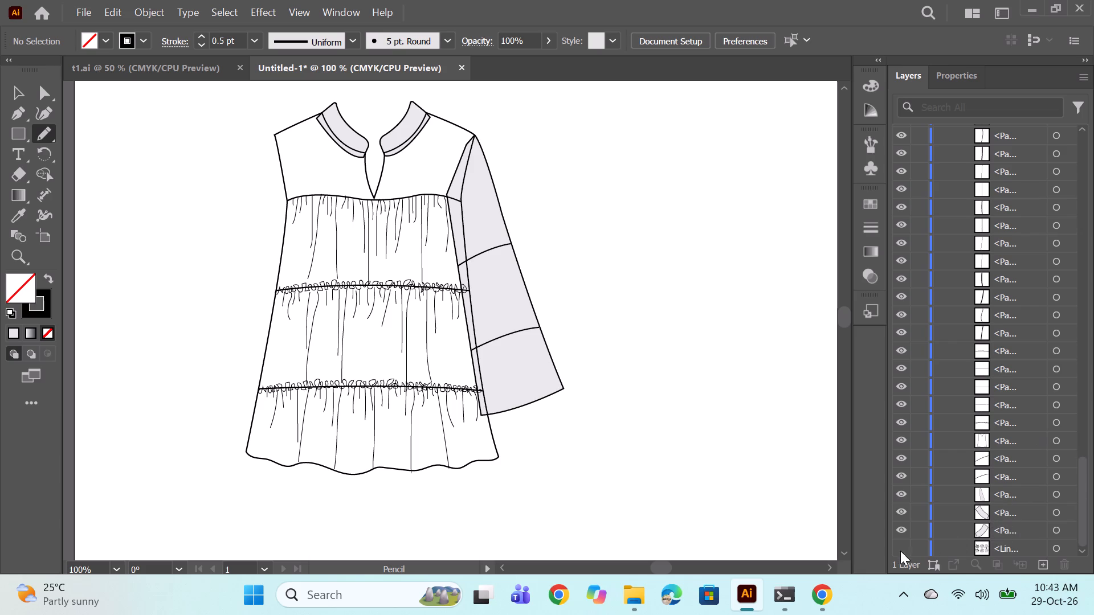
left_click(898, 551)
left_click(905, 550)
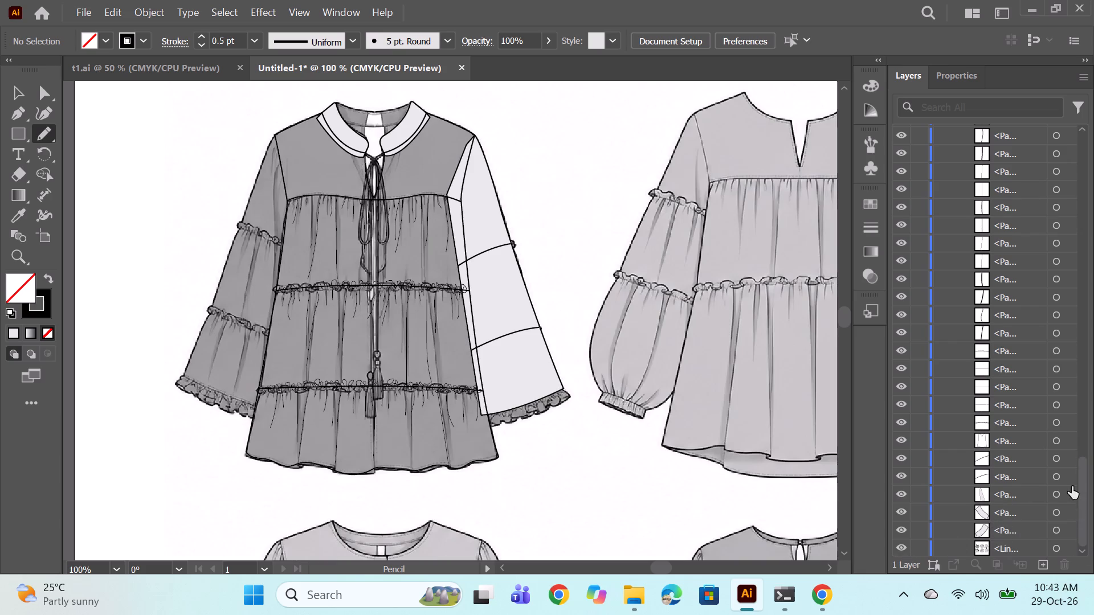
Fill the blouse body outline with the light grey swatch.
left_click(1055, 444)
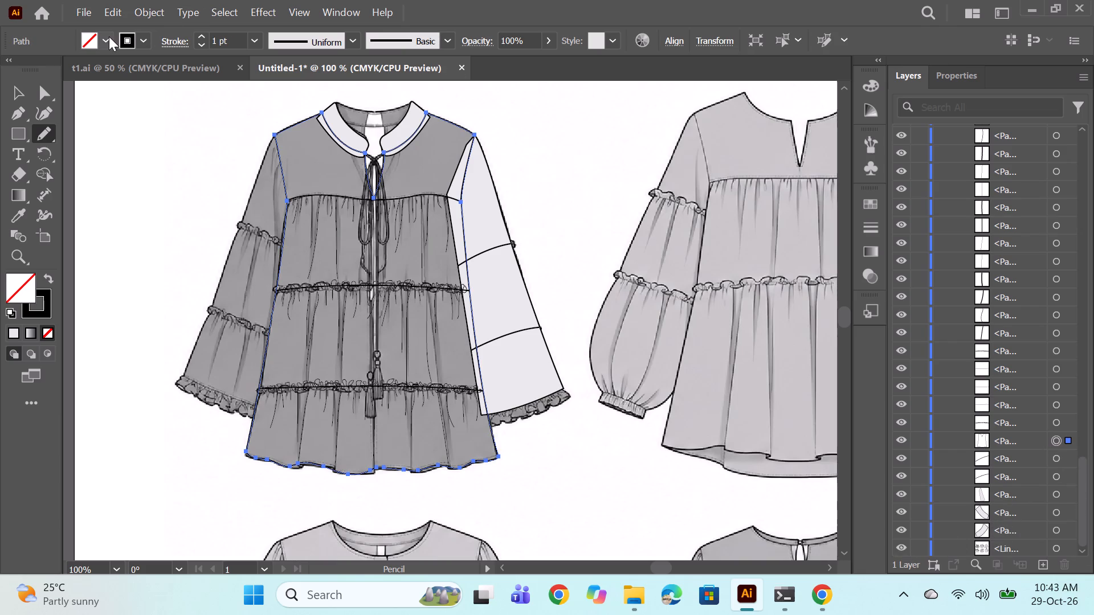
left_click(109, 36)
left_click(132, 121)
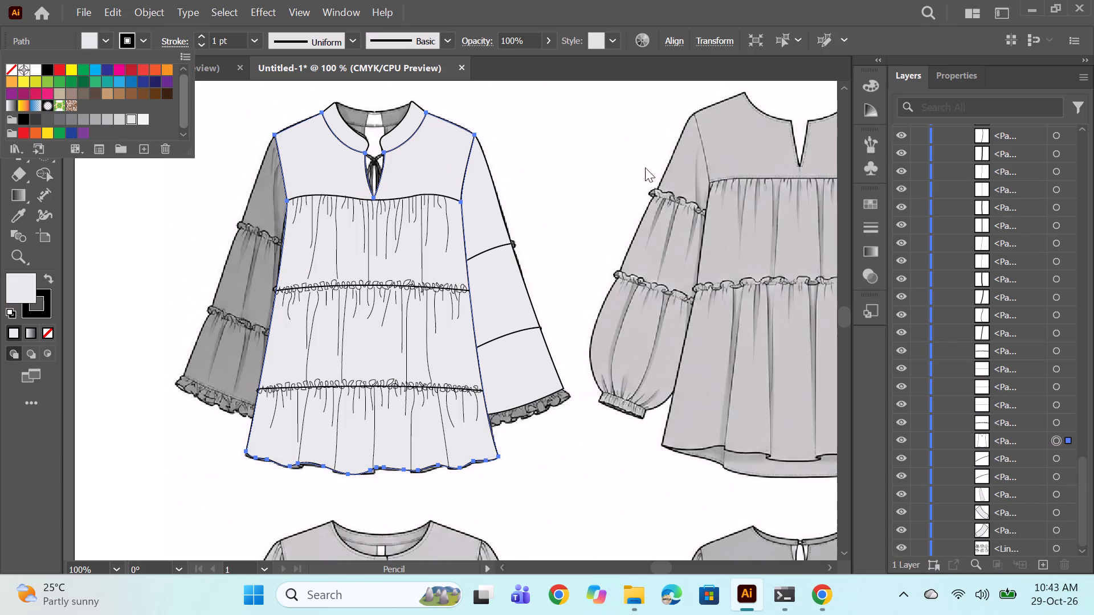
Remove the fill from the right-hand sleeve outline of the tiered tie-front blouse so the sketch beneath can be traced.
left_click(1055, 494)
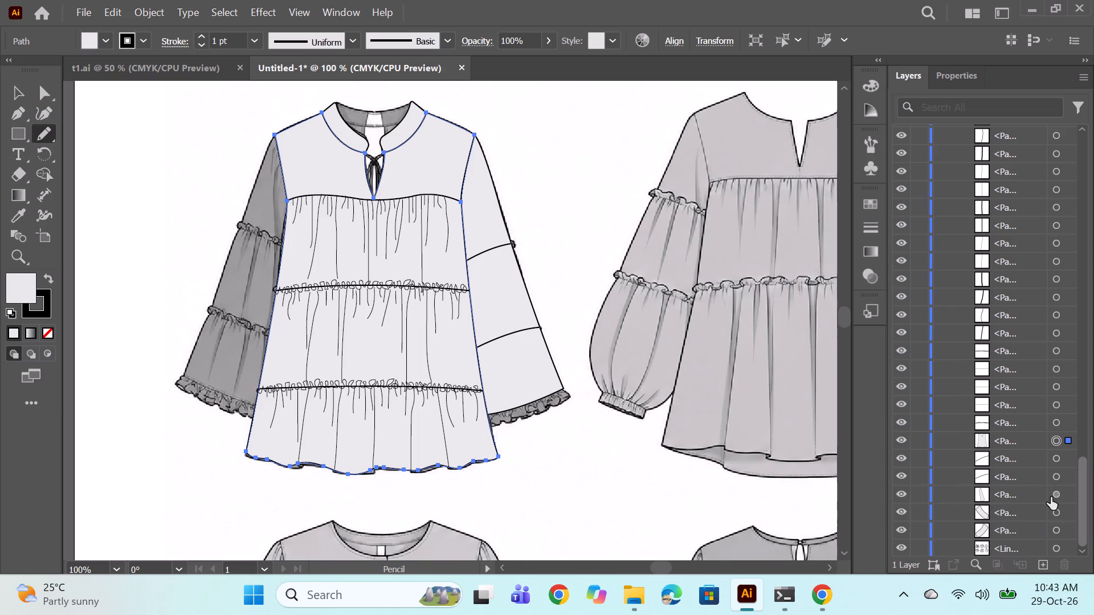
left_click(1058, 493)
left_click(103, 44)
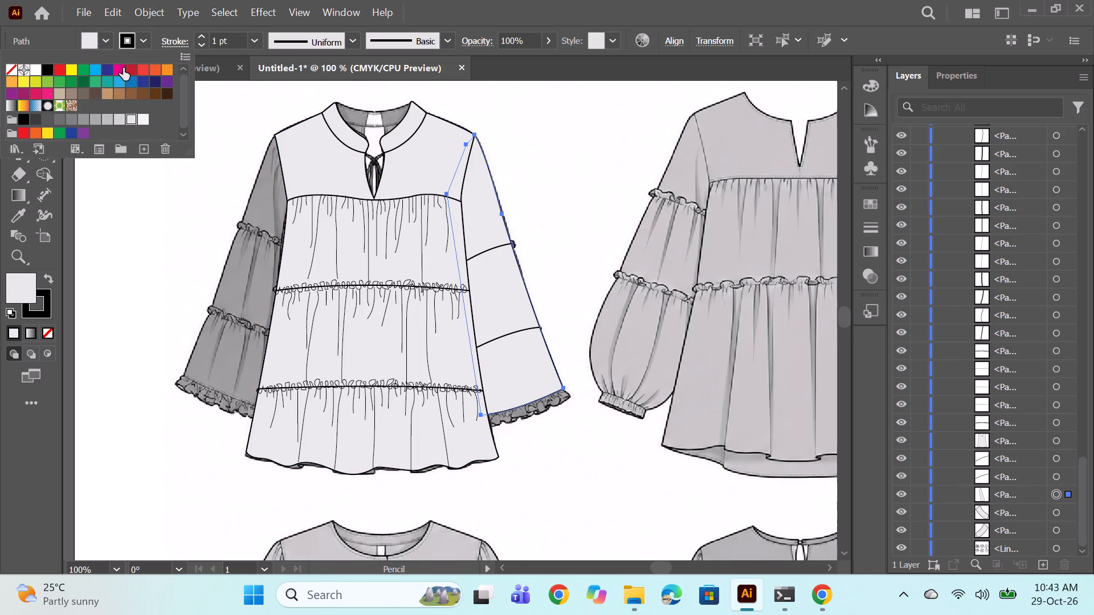
left_click(9, 71)
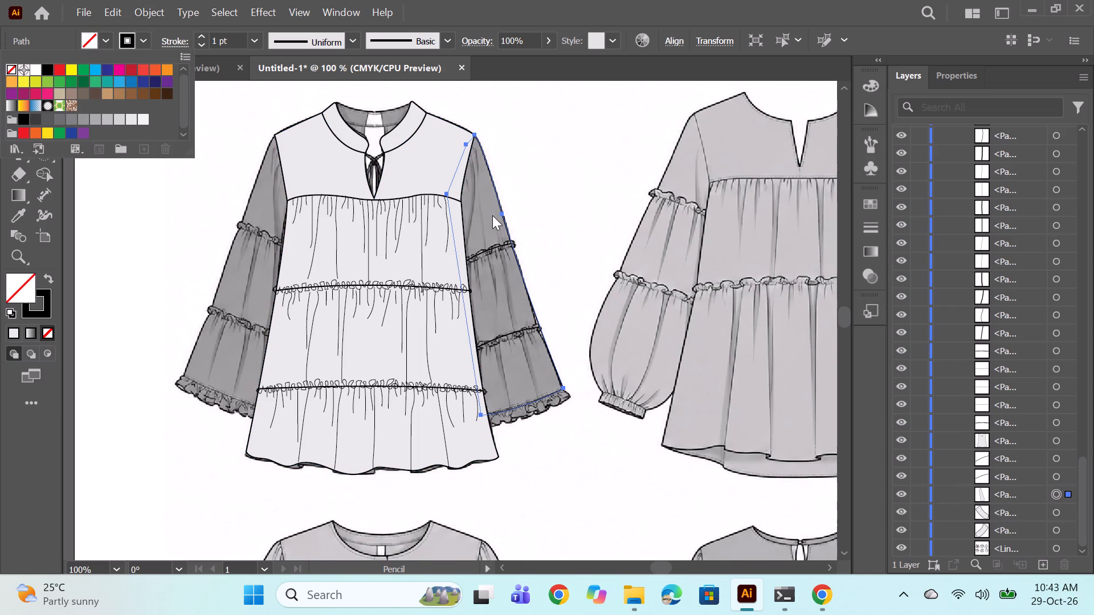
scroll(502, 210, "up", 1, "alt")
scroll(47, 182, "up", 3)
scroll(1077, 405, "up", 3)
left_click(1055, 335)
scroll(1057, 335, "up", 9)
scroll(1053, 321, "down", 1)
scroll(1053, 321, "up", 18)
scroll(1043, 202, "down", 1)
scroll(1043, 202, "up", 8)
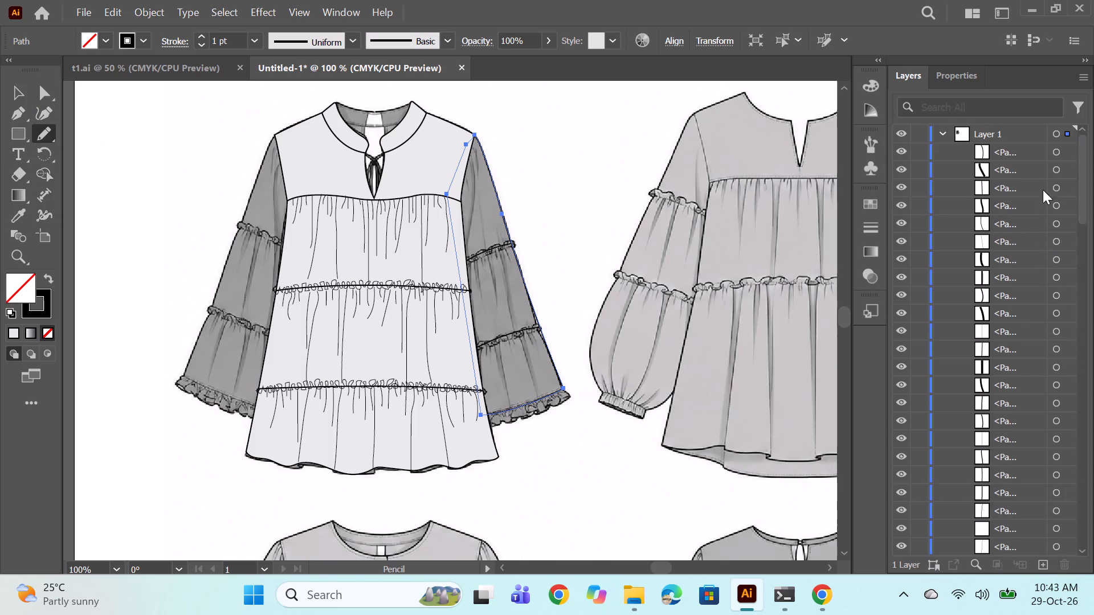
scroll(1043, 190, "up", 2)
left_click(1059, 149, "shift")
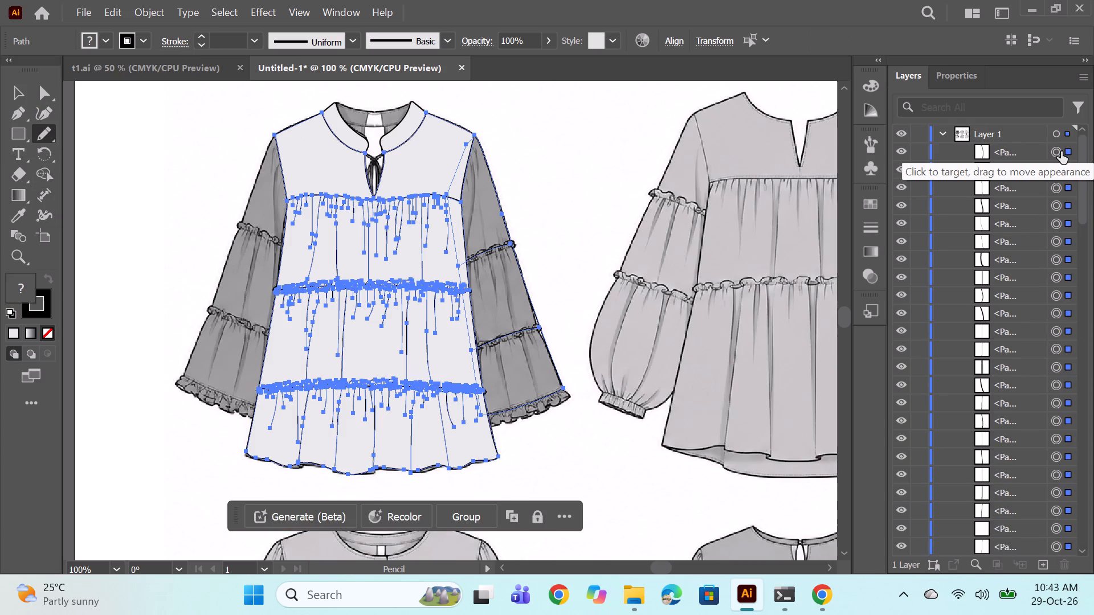
Select all the 0.5 pt gather-line paths on the blouse body's tiers and group them.
scroll(1027, 282, "down", 12)
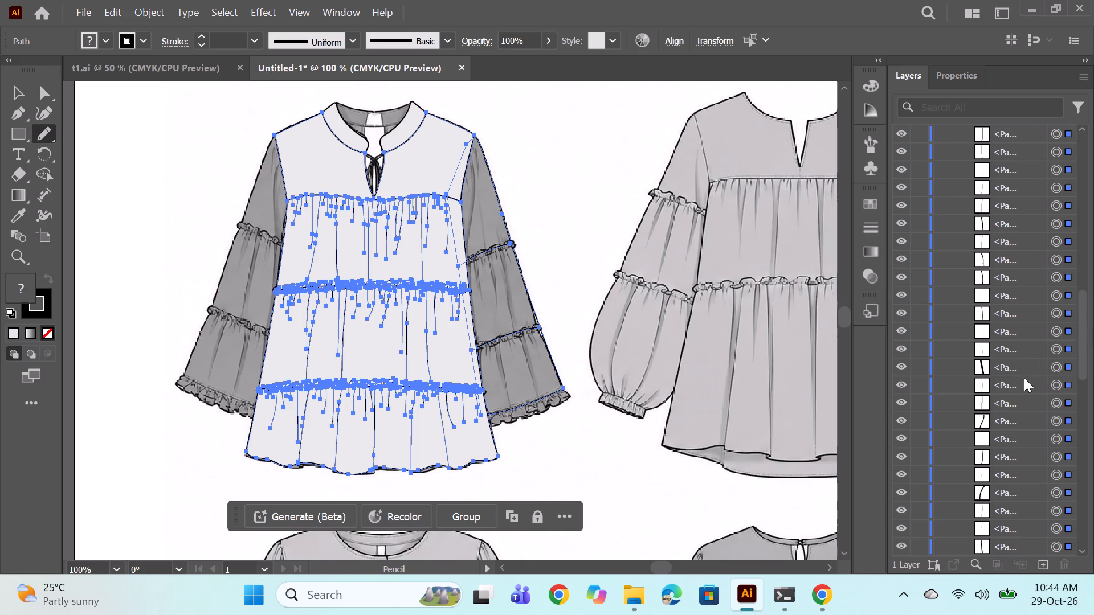
scroll(1024, 378, "down", 20)
scroll(1024, 378, "down", 9)
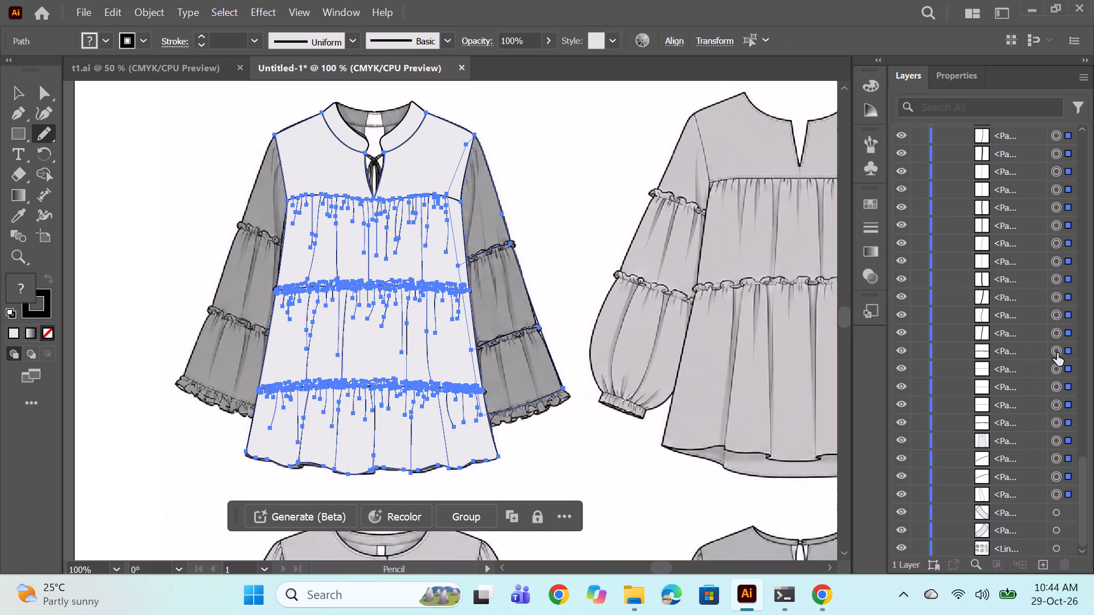
left_click(1055, 333)
scroll(1056, 333, "up", 20)
scroll(1056, 333, "up", 7)
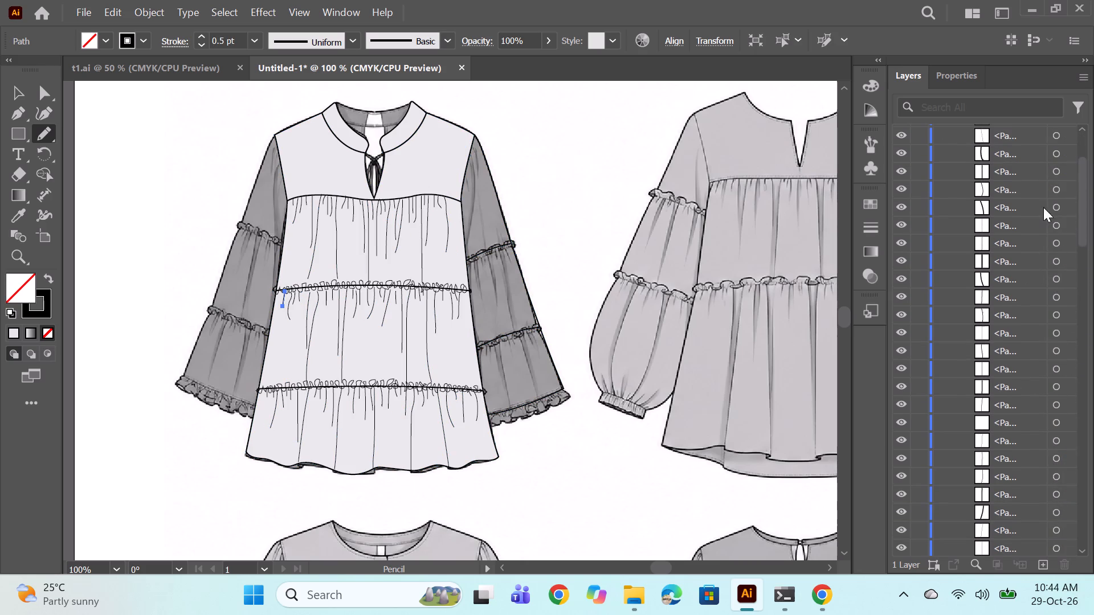
scroll(1043, 207, "up", 12)
left_click(1056, 155, "shift")
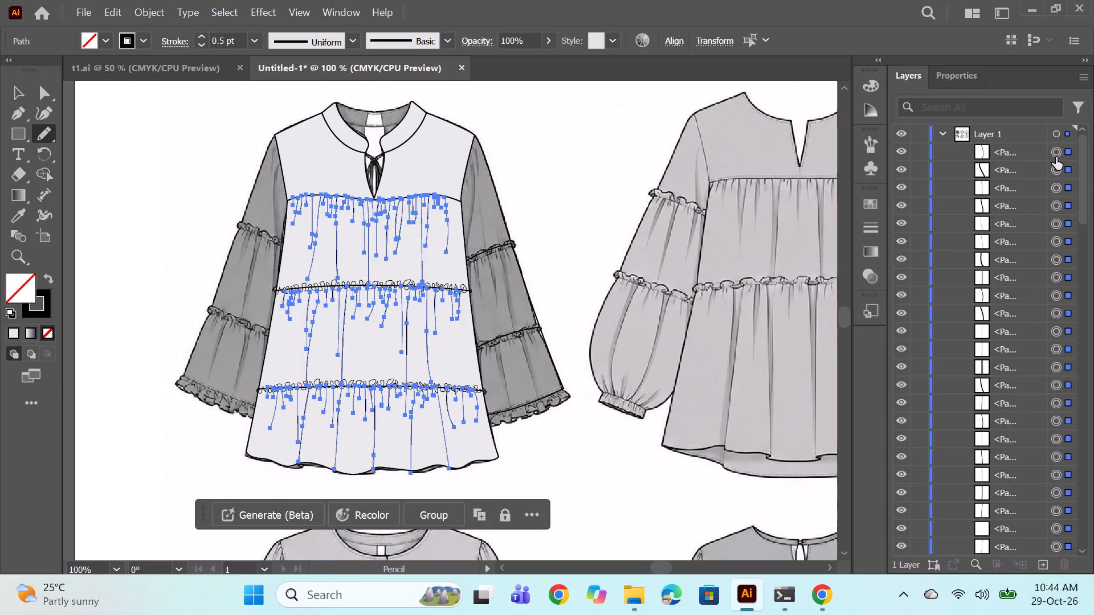
key("ctrl+g")
Draw five curved fold lines with the Pencil tool along the armhole in the right-hand sleeve's upper tier, following the sketch.
scroll(984, 298, "down", 4)
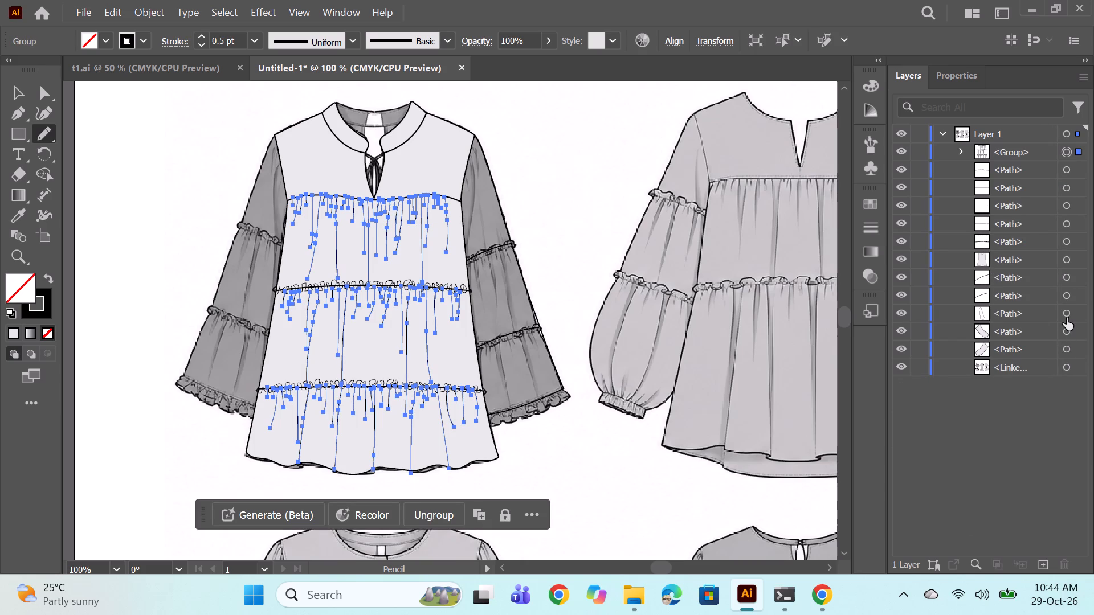
left_click(1067, 318)
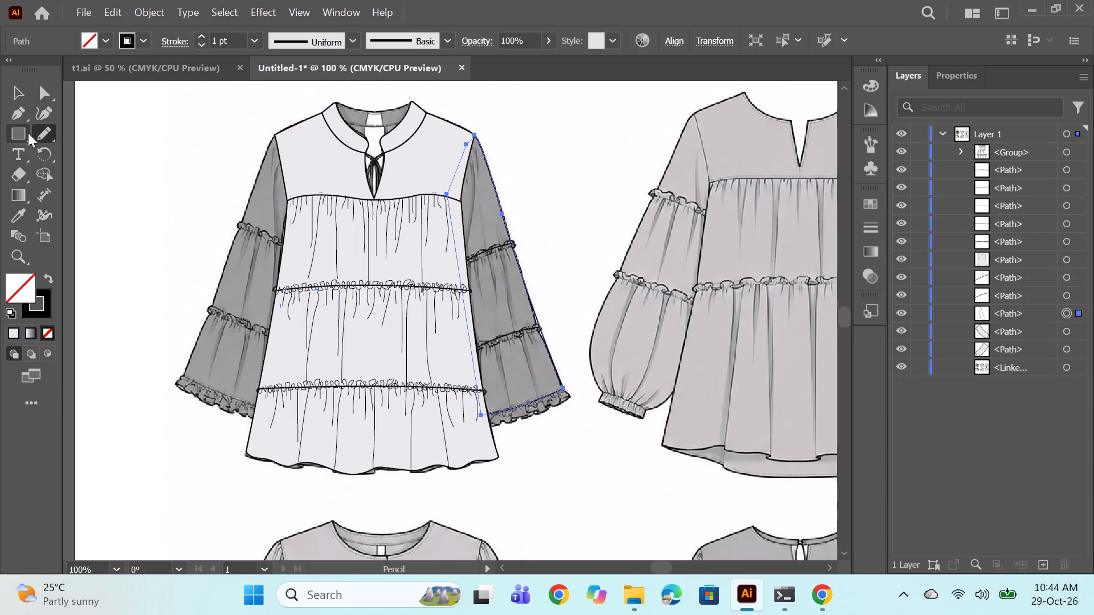
scroll(501, 151, "up", 2, "alt")
left_click(560, 178, "ctrl")
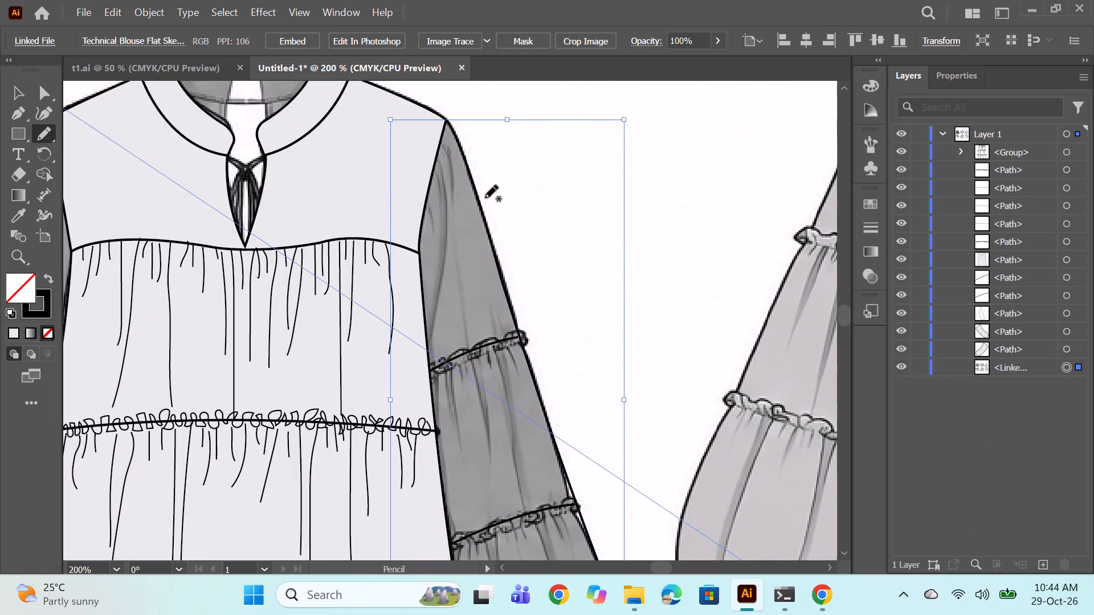
scroll(449, 210, "up", 1, "alt")
scroll(432, 196, "up", 4)
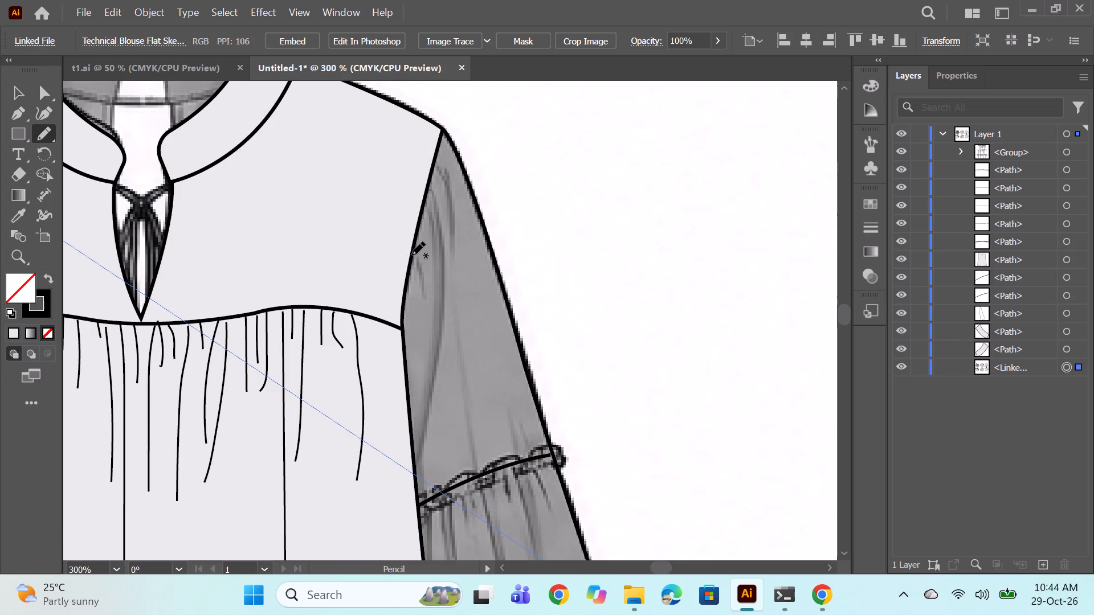
left_click_drag(412, 257, 422, 323)
left_click_drag(421, 218, 421, 222)
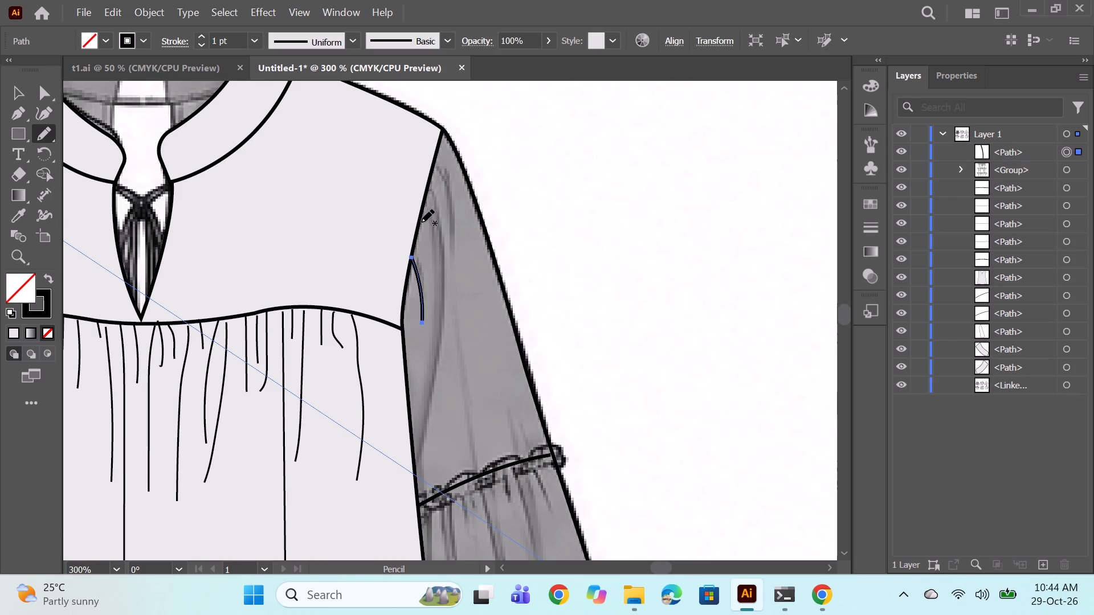
left_click_drag(421, 222, 429, 281)
left_click_drag(431, 186, 434, 333)
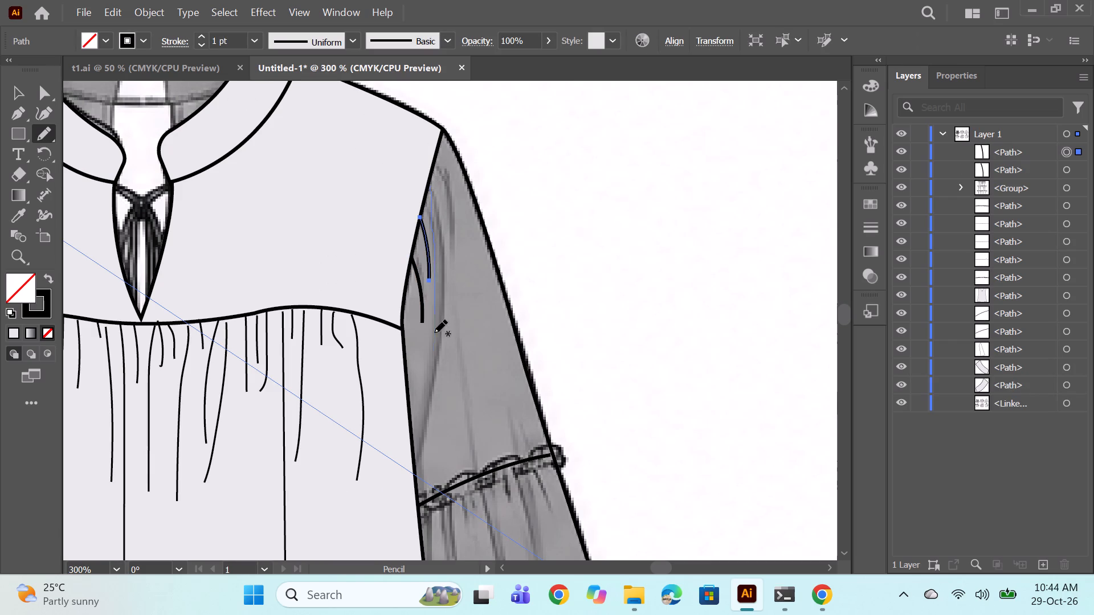
left_click_drag(434, 333, 449, 503)
key("ctrl+z")
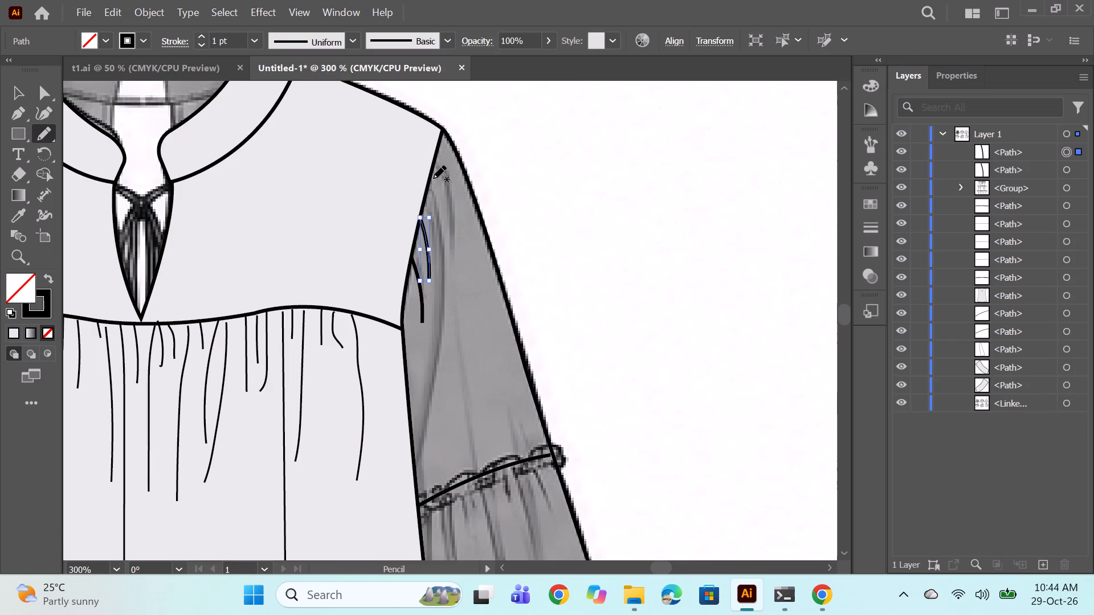
left_click_drag(428, 184, 439, 396)
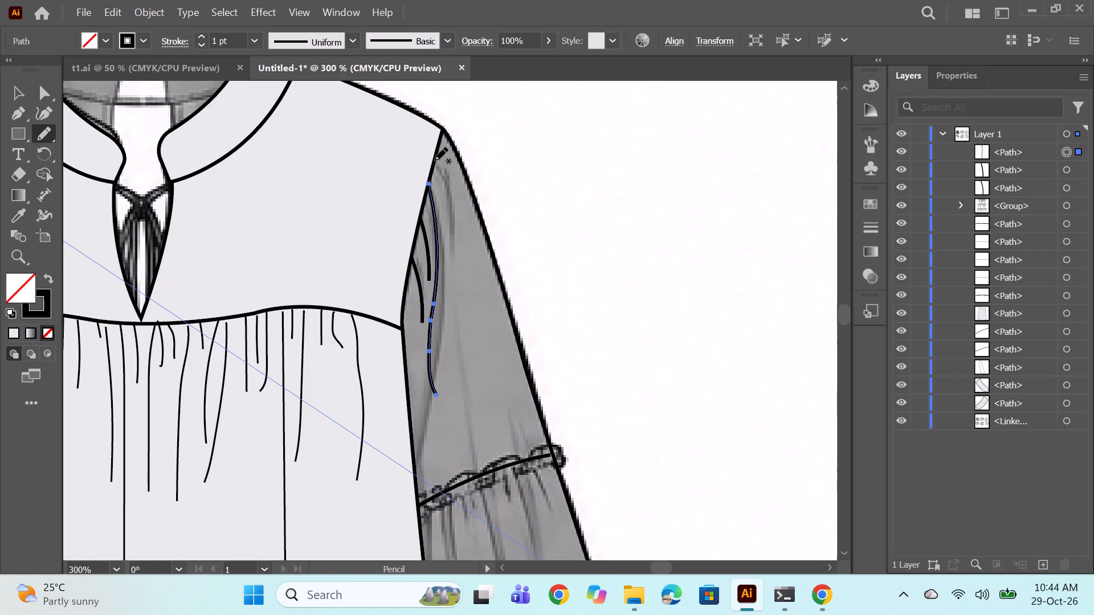
left_click_drag(435, 160, 443, 277)
left_click_drag(438, 149, 451, 187)
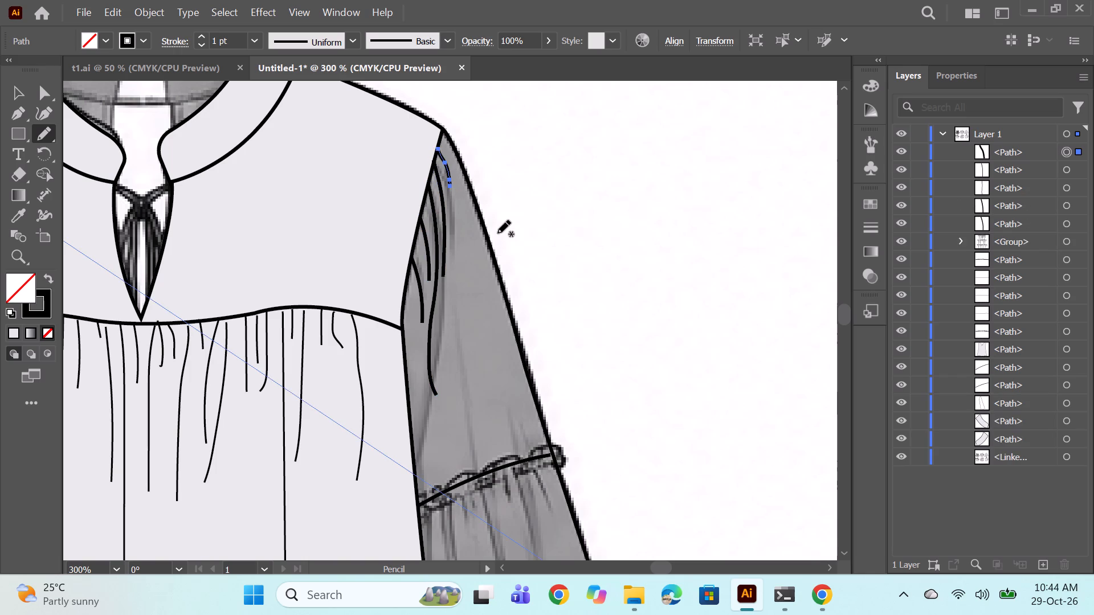
Draw ten gather lines of varied length with the Pencil tool down from the seam of the right-hand sleeve's middle tier.
scroll(495, 227, "down", 5, "alt")
scroll(538, 326, "up", 2, "alt")
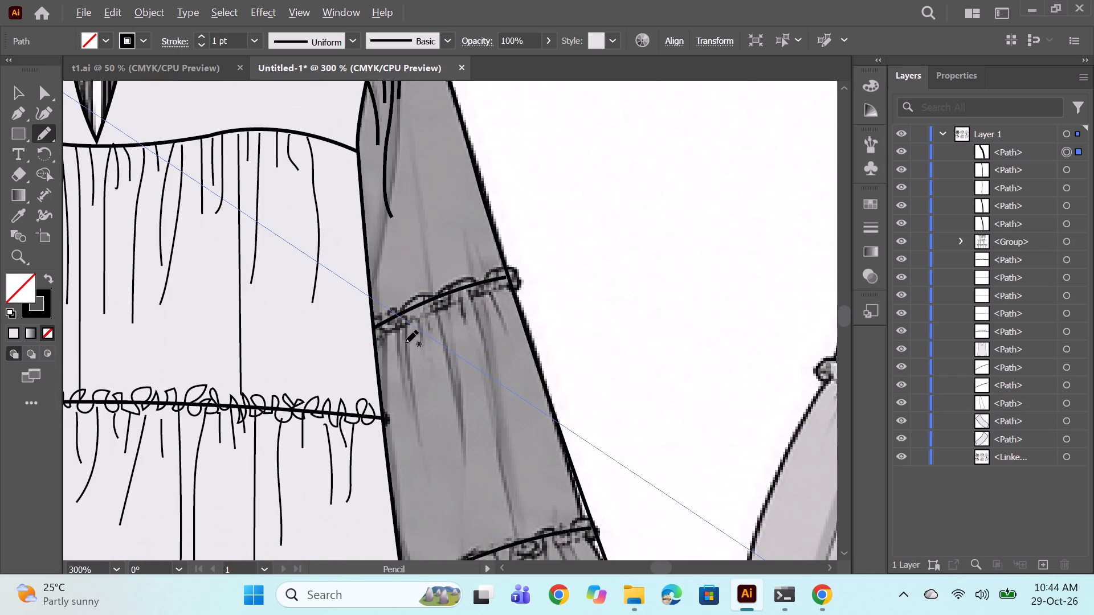
scroll(403, 337, "down", 4)
left_click_drag(387, 268, 383, 286)
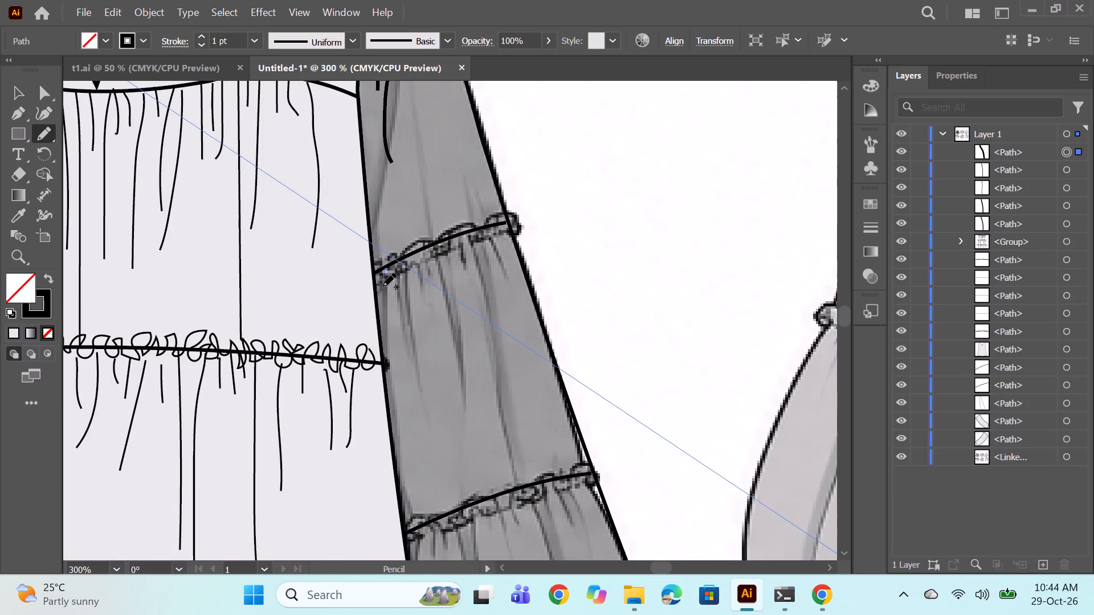
left_click_drag(383, 286, 383, 300)
left_click_drag(402, 258, 411, 360)
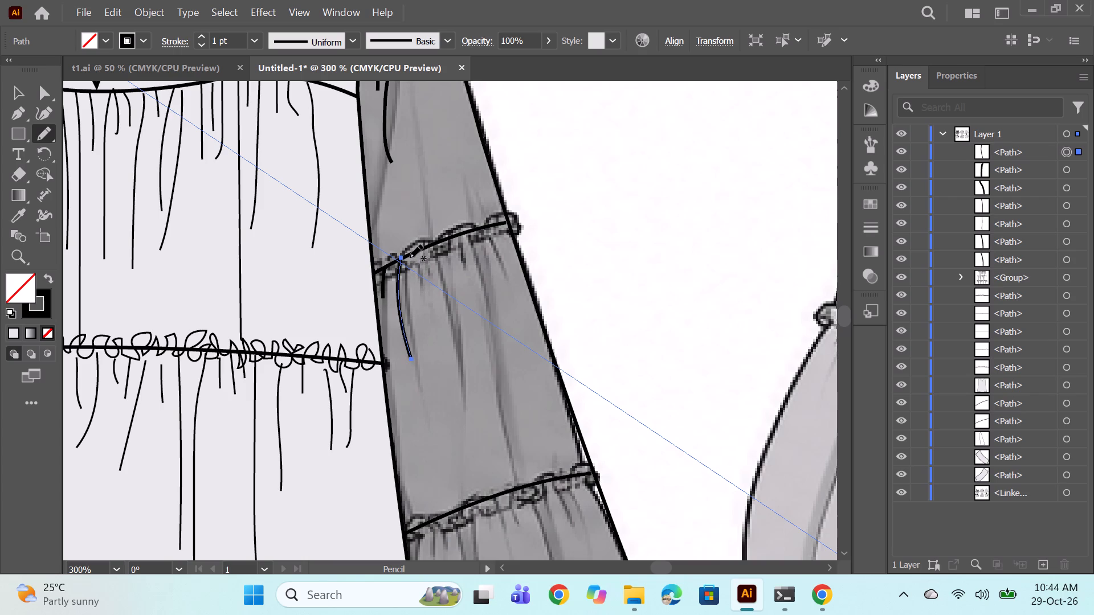
left_click_drag(410, 254, 415, 284)
left_click_drag(426, 252, 422, 278)
left_click_drag(433, 249, 439, 269)
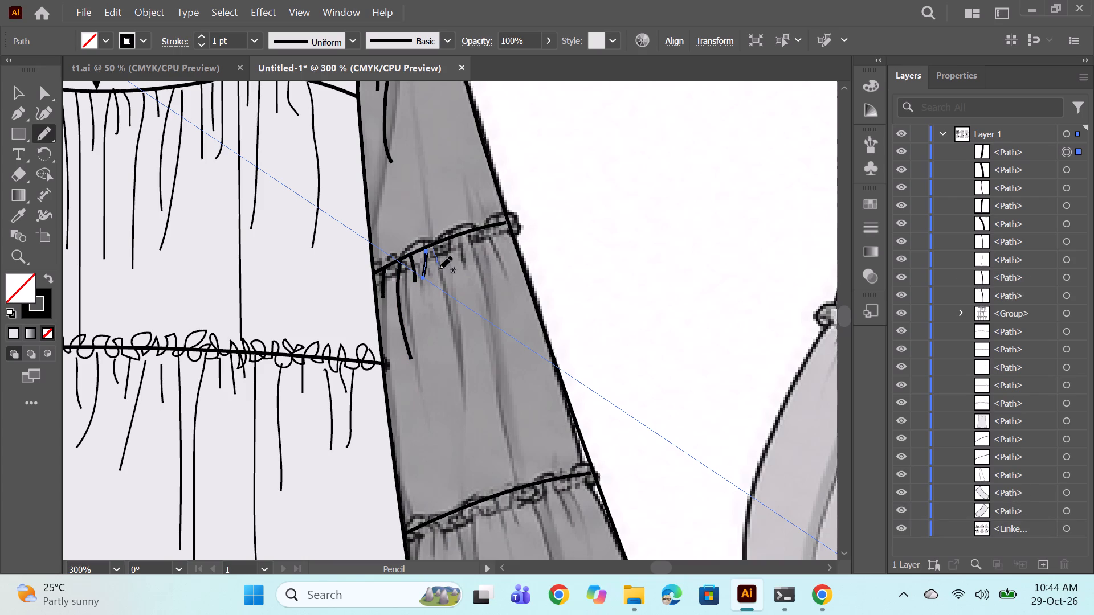
left_click_drag(439, 269, 461, 423)
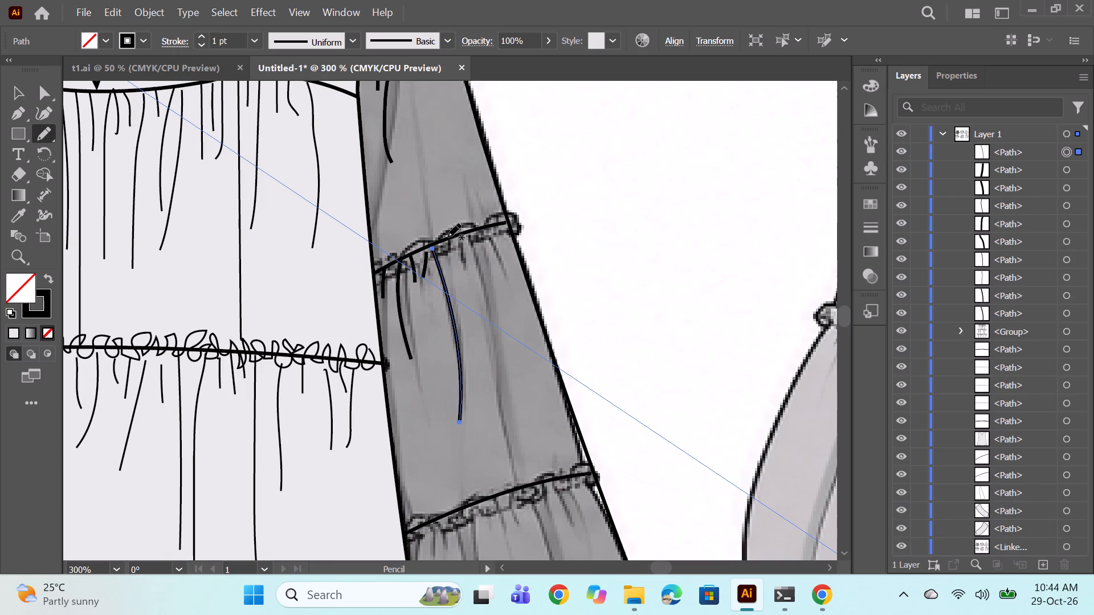
left_click_drag(448, 236, 450, 260)
left_click_drag(459, 234, 466, 273)
left_click_drag(465, 234, 483, 331)
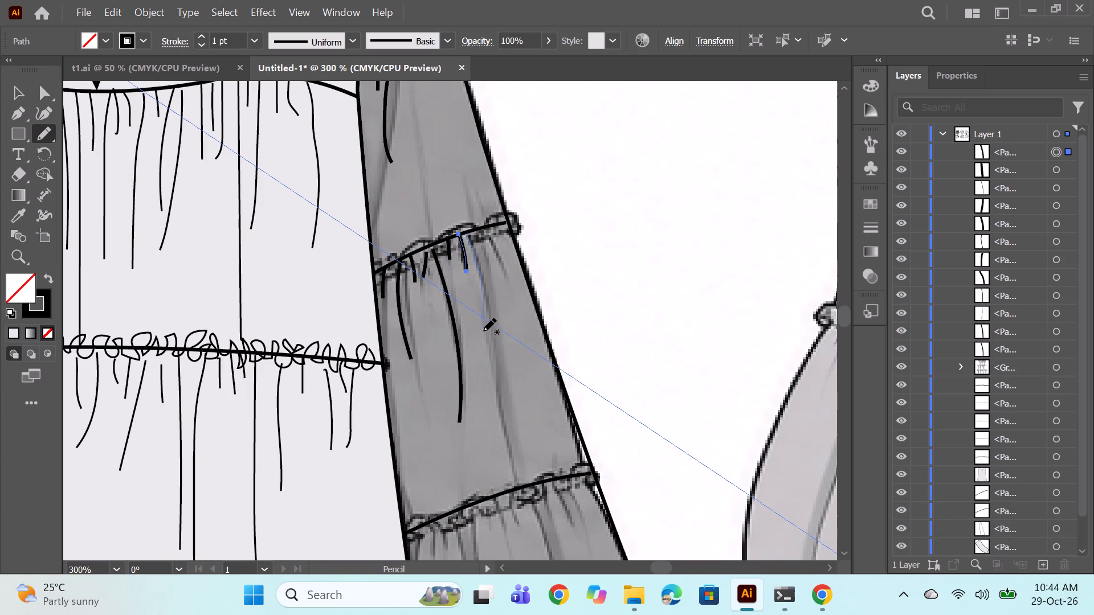
left_click_drag(483, 331, 520, 487)
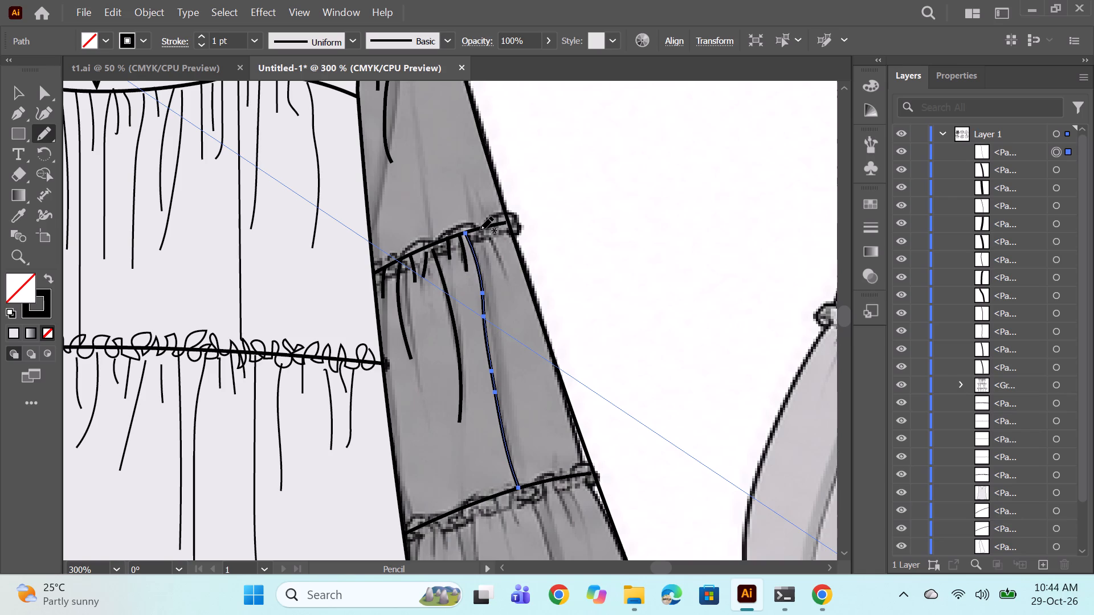
left_click_drag(480, 225, 483, 256)
left_click_drag(492, 222, 505, 286)
Draw ten gather lines with the Pencil tool below the lower seam of the right-hand sleeve, running two down to the hem.
scroll(499, 272, "down", 11)
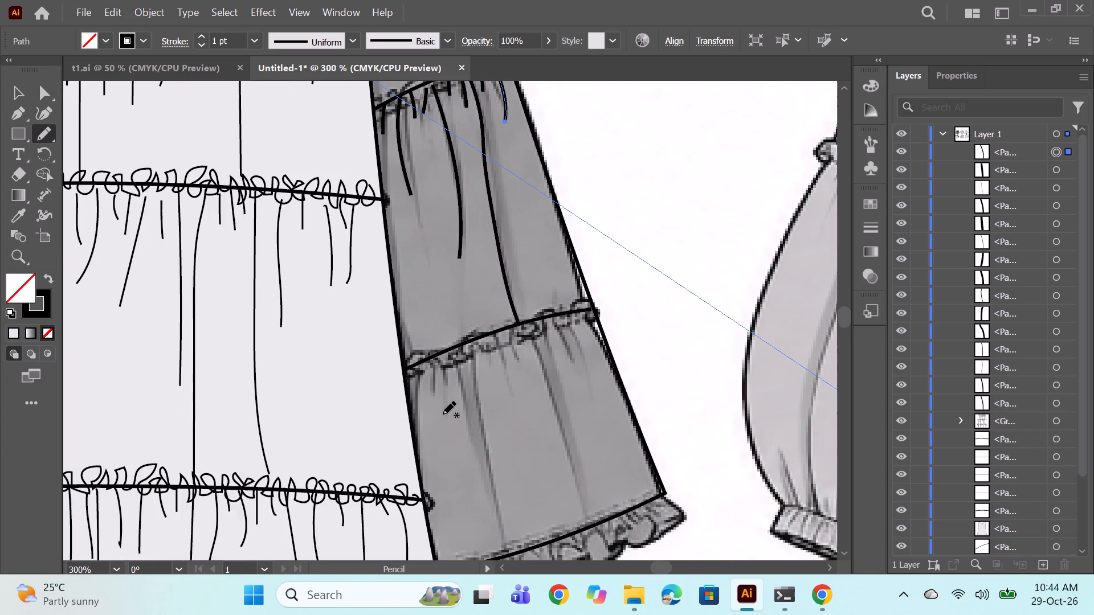
scroll(443, 414, "down", 5)
left_click_drag(418, 310, 424, 370)
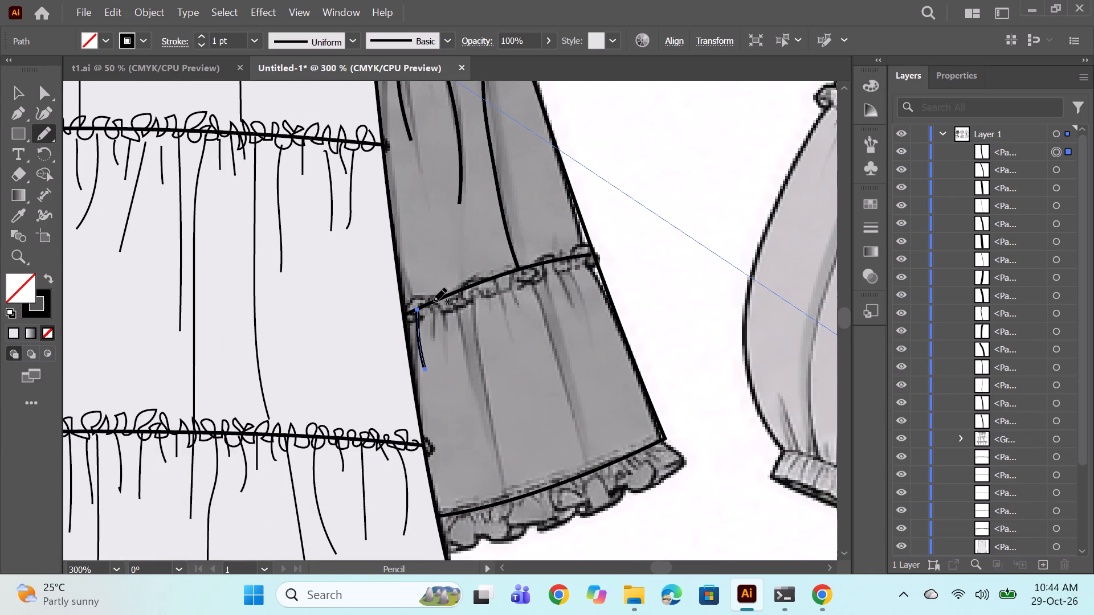
left_click_drag(434, 301, 436, 331)
left_click_drag(451, 295, 472, 412)
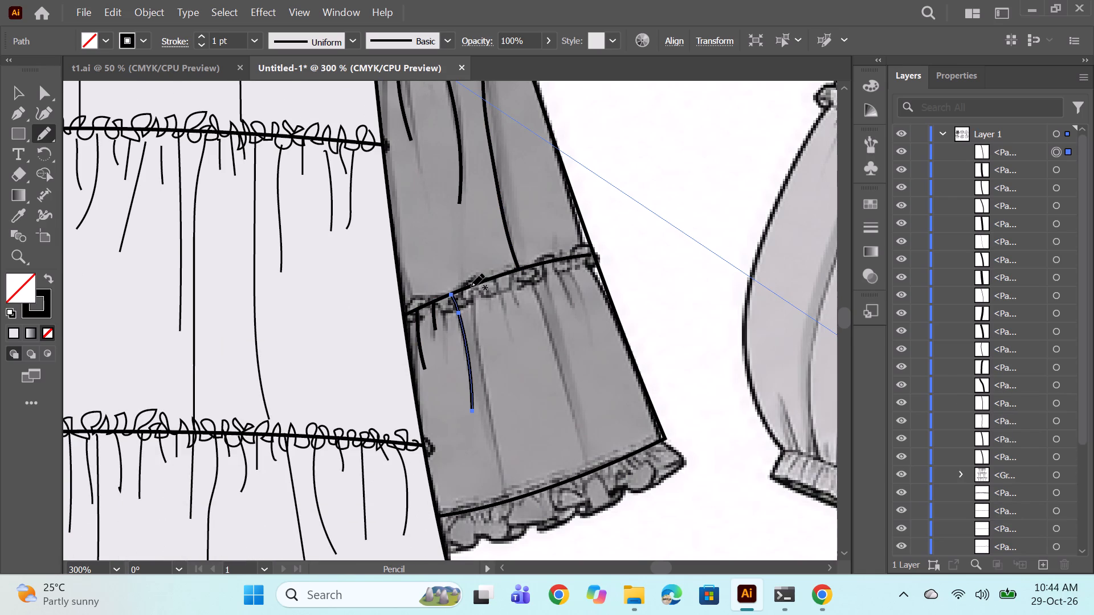
left_click_drag(471, 286, 505, 506)
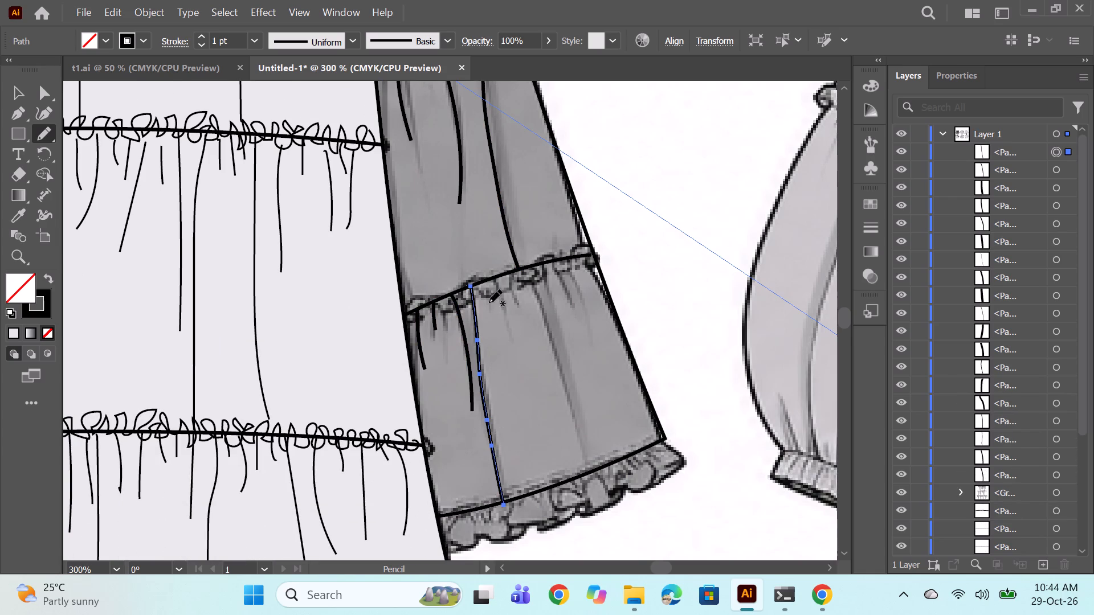
left_click_drag(492, 277, 502, 317)
left_click_drag(509, 277, 526, 314)
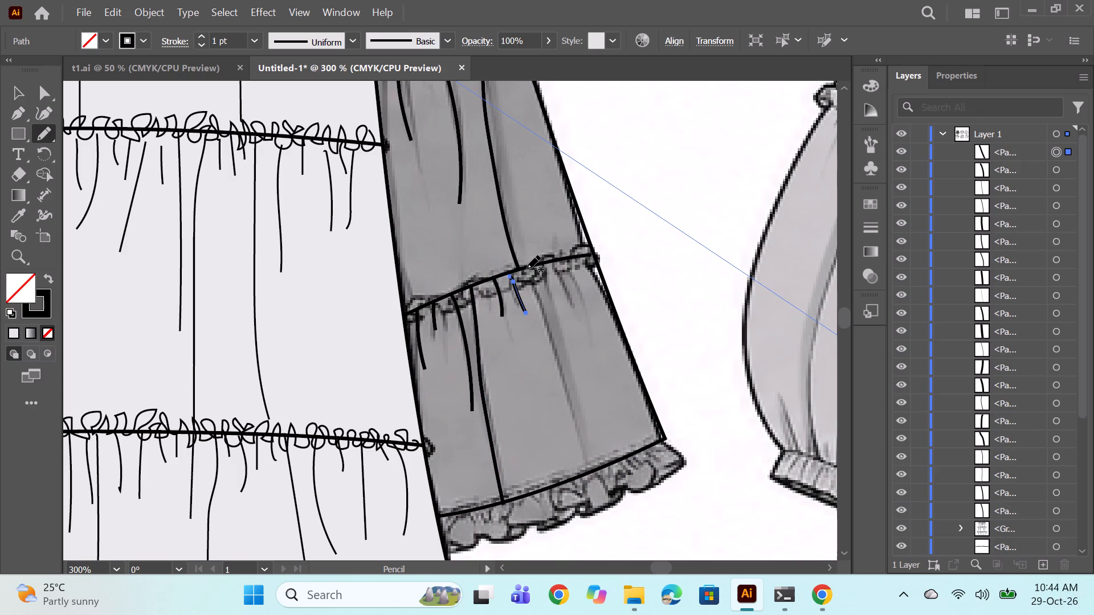
left_click_drag(527, 268, 584, 471)
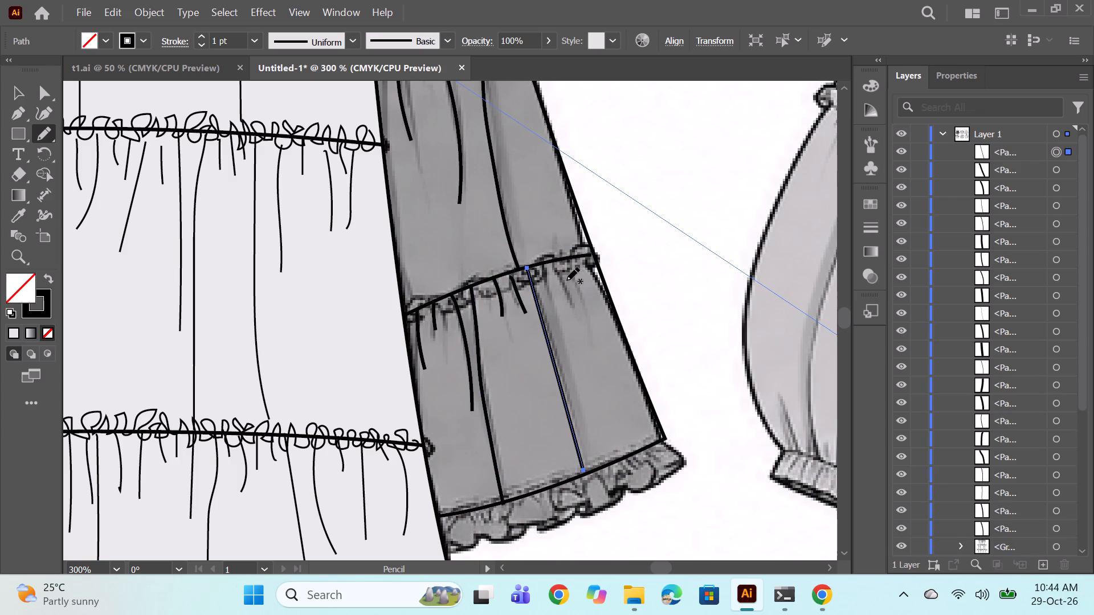
left_click_drag(542, 268, 549, 293)
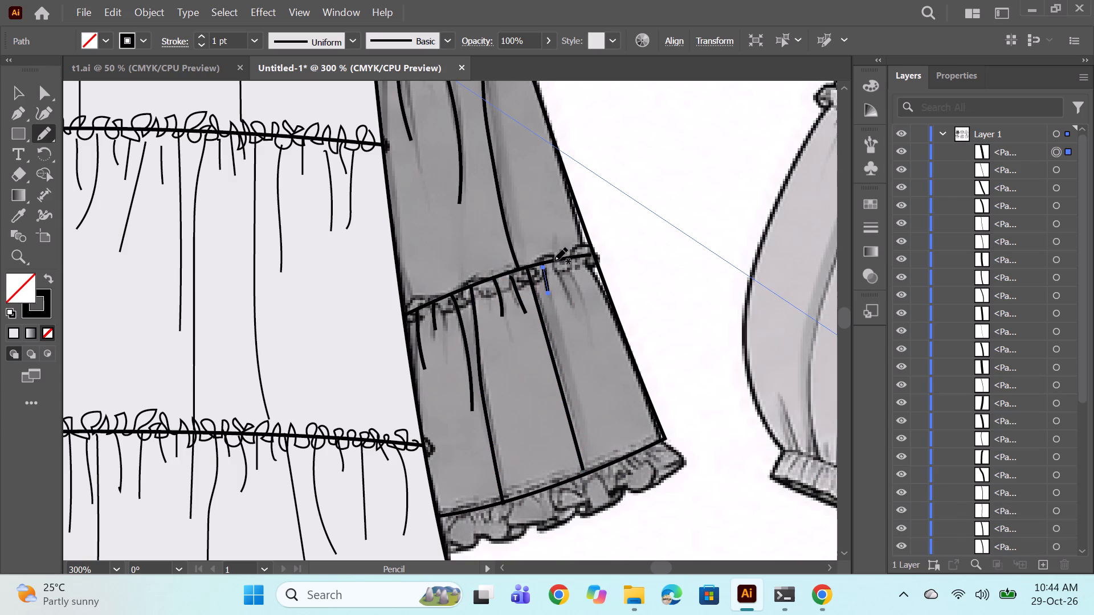
left_click_drag(552, 259, 583, 348)
left_click_drag(568, 257, 596, 311)
scroll(587, 280, "down", 2, "alt")
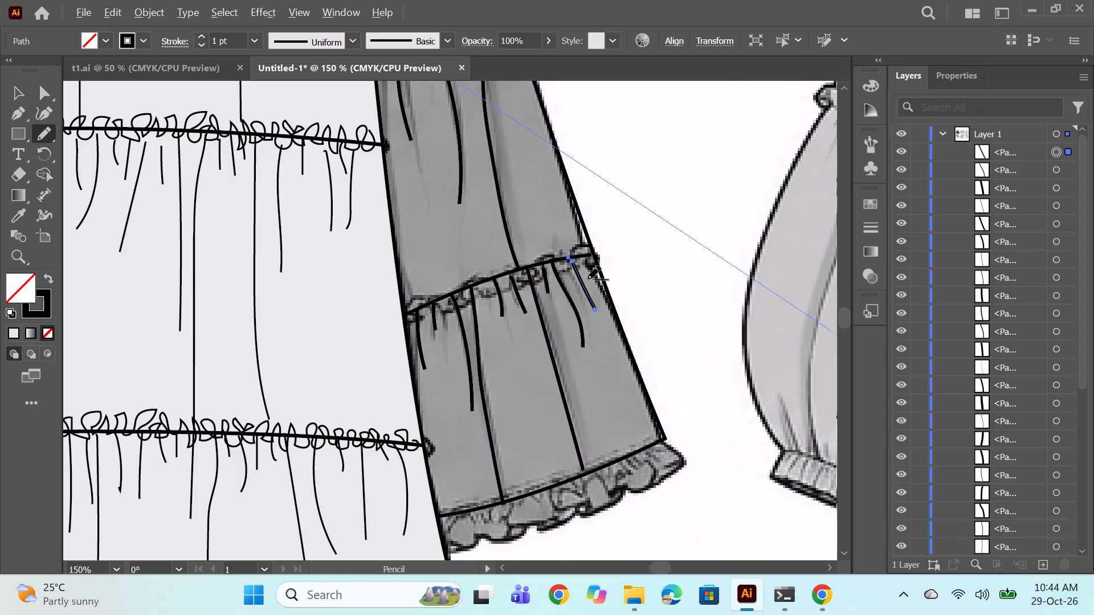
Draw a looping ruffle line with the Pencil tool along the upper tier seam of the right-hand sleeve, from body side to outer edge.
scroll(587, 280, "down", 1, "alt")
scroll(525, 206, "up", 9)
scroll(467, 269, "down", 11)
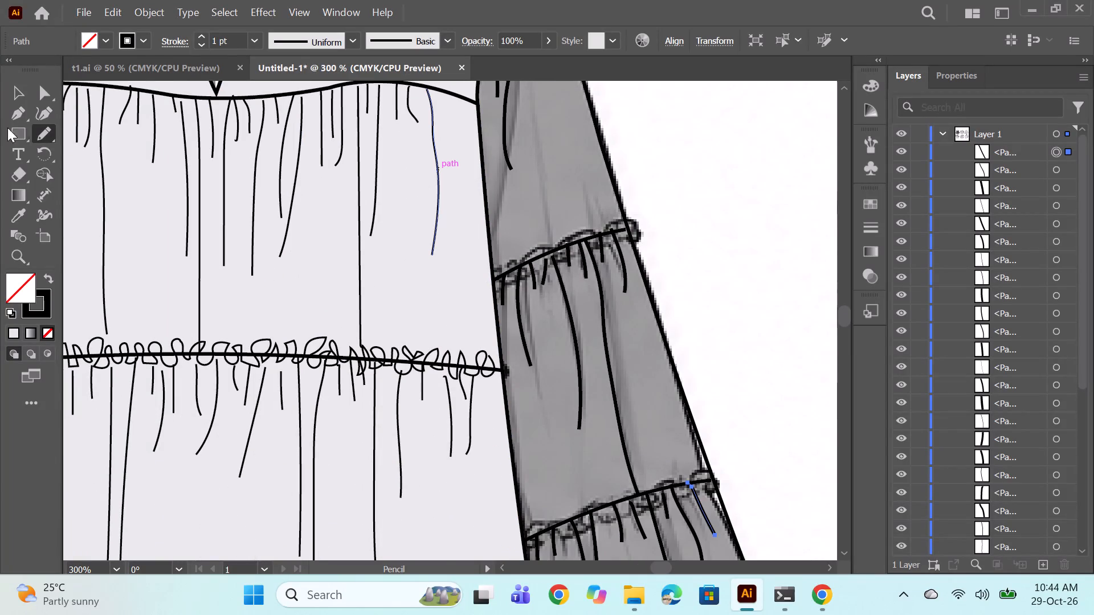
left_click_drag(495, 292, 496, 275)
left_click_drag(496, 275, 531, 255)
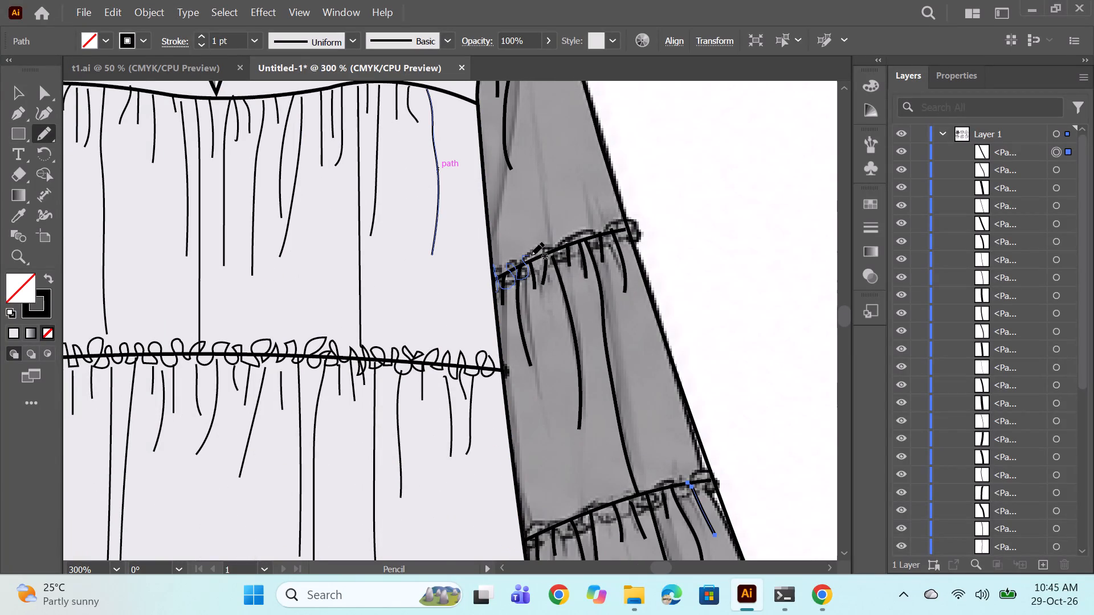
left_click_drag(531, 255, 565, 259)
left_click_drag(565, 259, 595, 252)
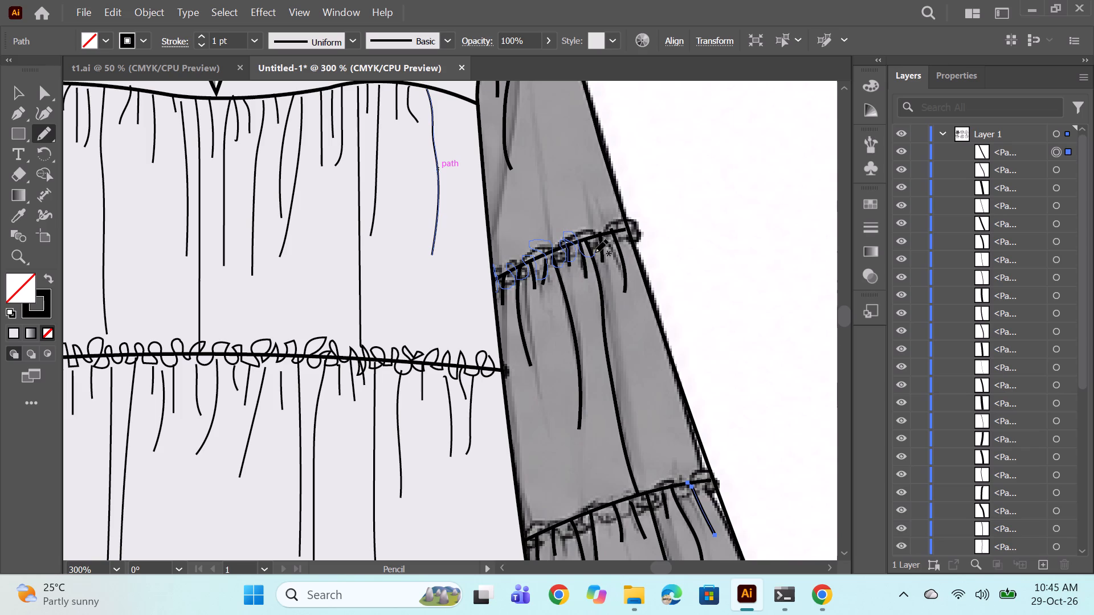
left_click_drag(595, 252, 618, 225)
left_click_drag(618, 225, 623, 241)
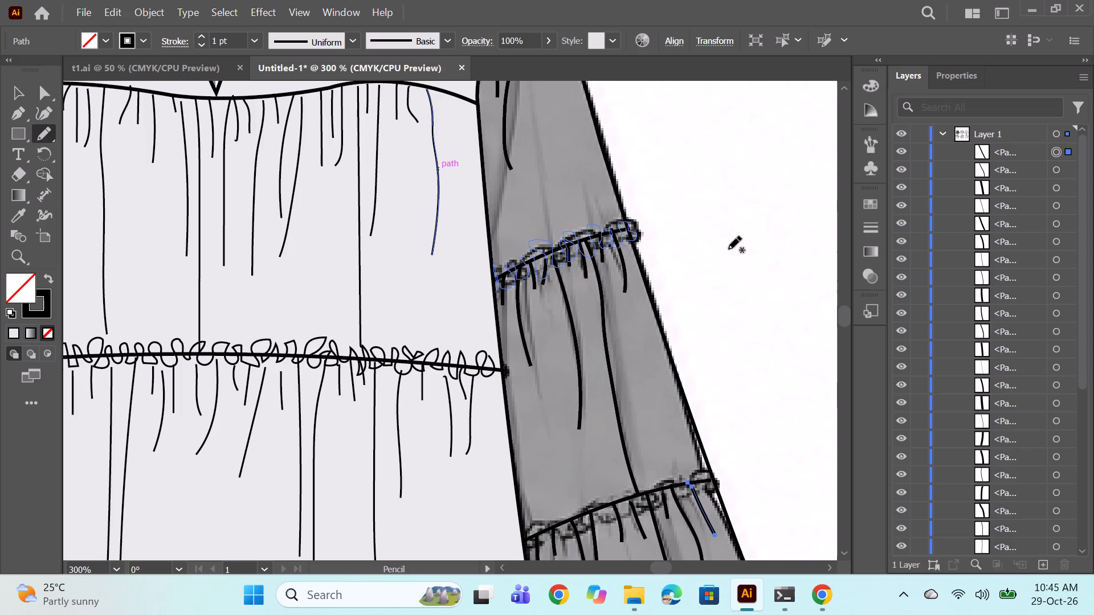
scroll(631, 216, "down", 3)
scroll(722, 219, "down", 6)
left_click(723, 247, "ctrl")
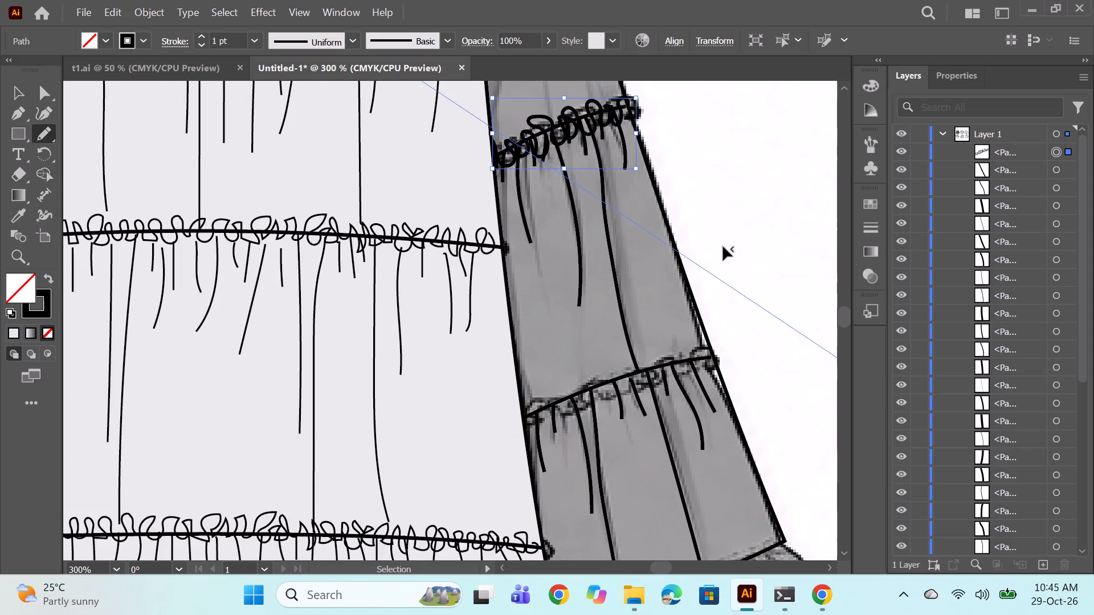
Draw a second looping ruffle line with the Pencil tool along the lower tier seam of the right-hand sleeve.
scroll(663, 253, "down", 5)
left_click_drag(526, 343, 542, 339)
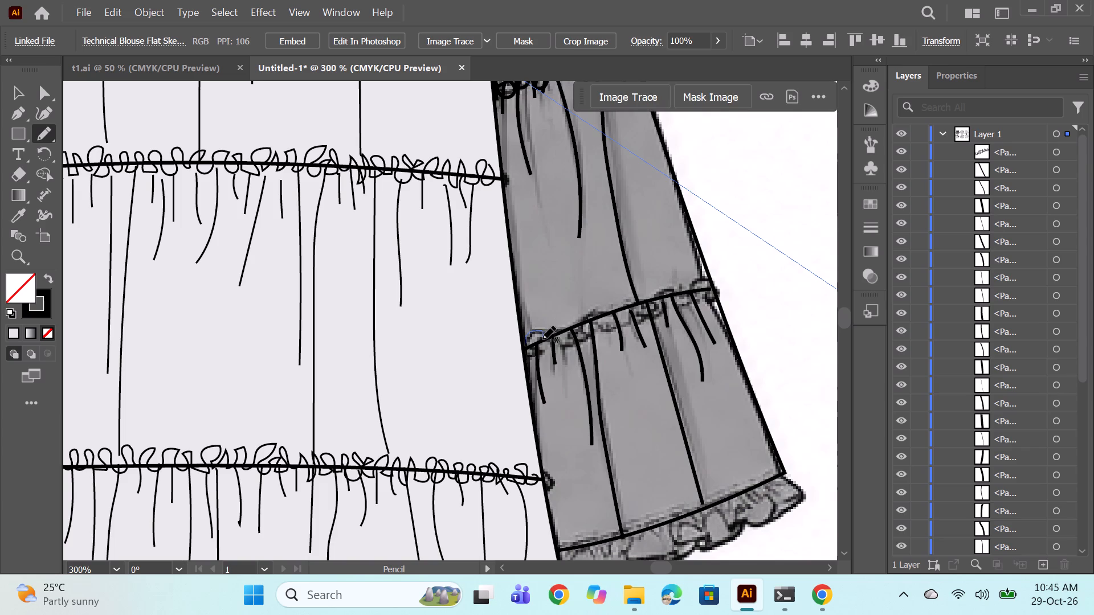
left_click_drag(542, 339, 578, 331)
left_click_drag(578, 331, 607, 320)
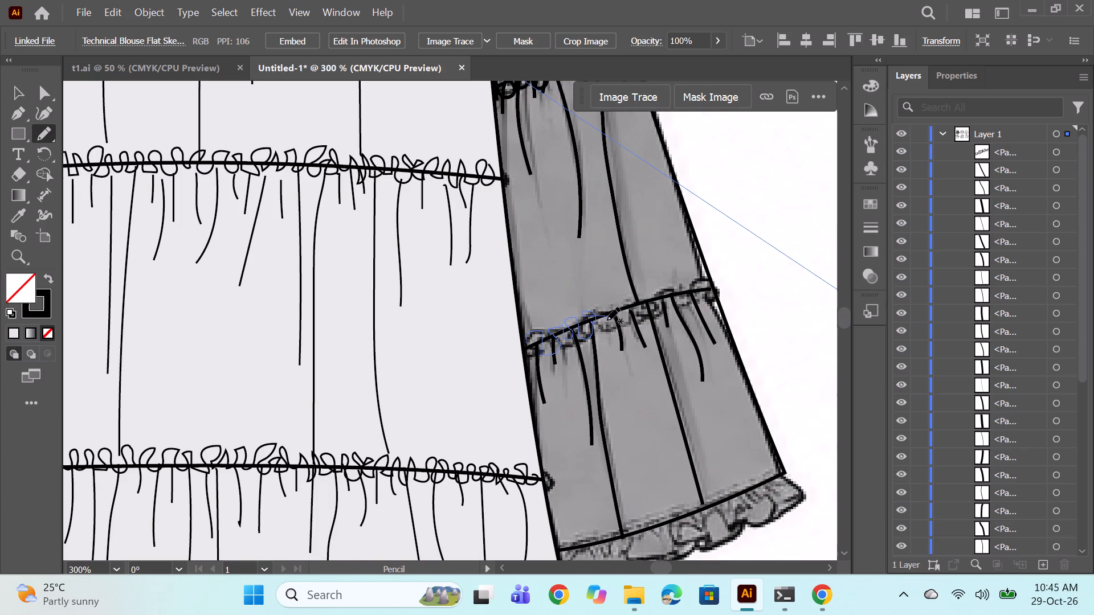
left_click_drag(607, 320, 627, 316)
left_click_drag(627, 316, 666, 288)
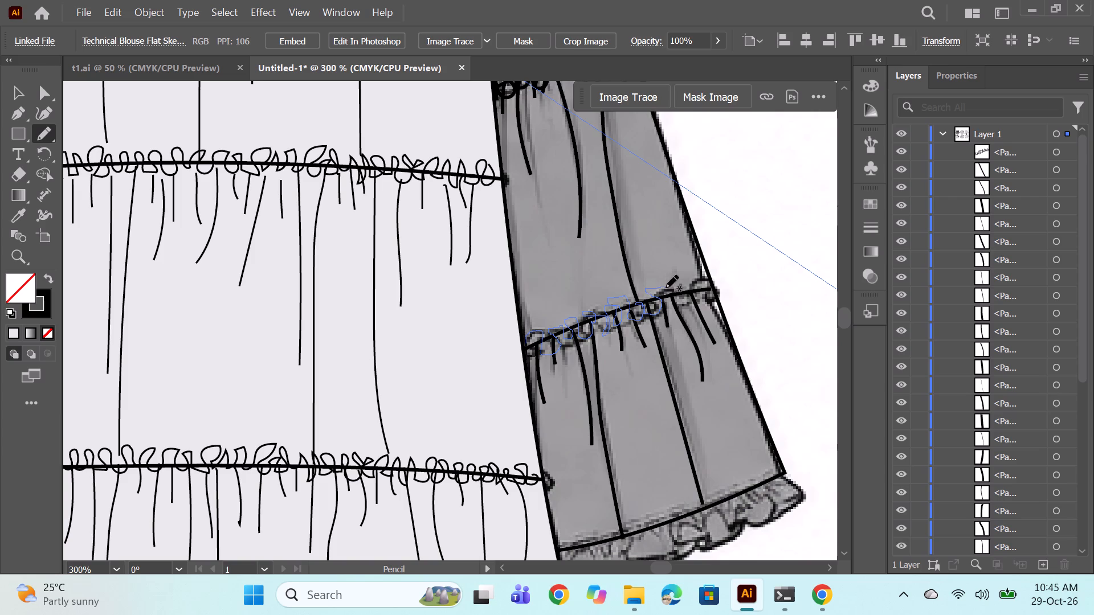
left_click_drag(666, 288, 697, 301)
left_click_drag(697, 301, 714, 294)
Outline the ruffled hem of the right-hand sleeve as a wavy closed shape with the Pencil tool, following the sketch.
scroll(705, 284, "down", 7)
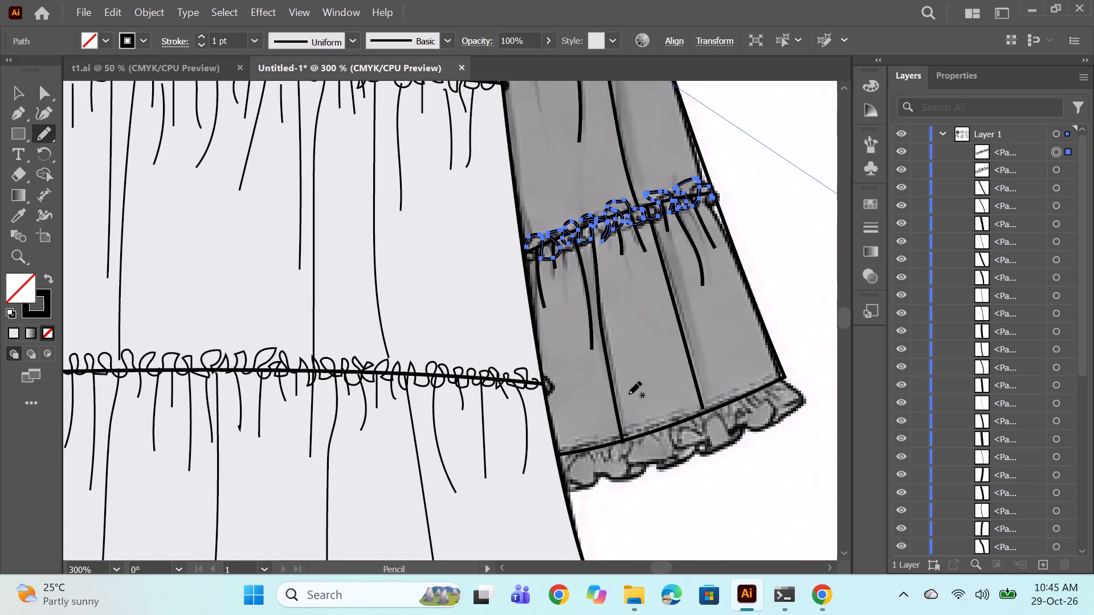
key("space")
key("space")
key("space")
key("space")
key("space")
key("space")
key("space")
left_click_drag(665, 463, 556, 425)
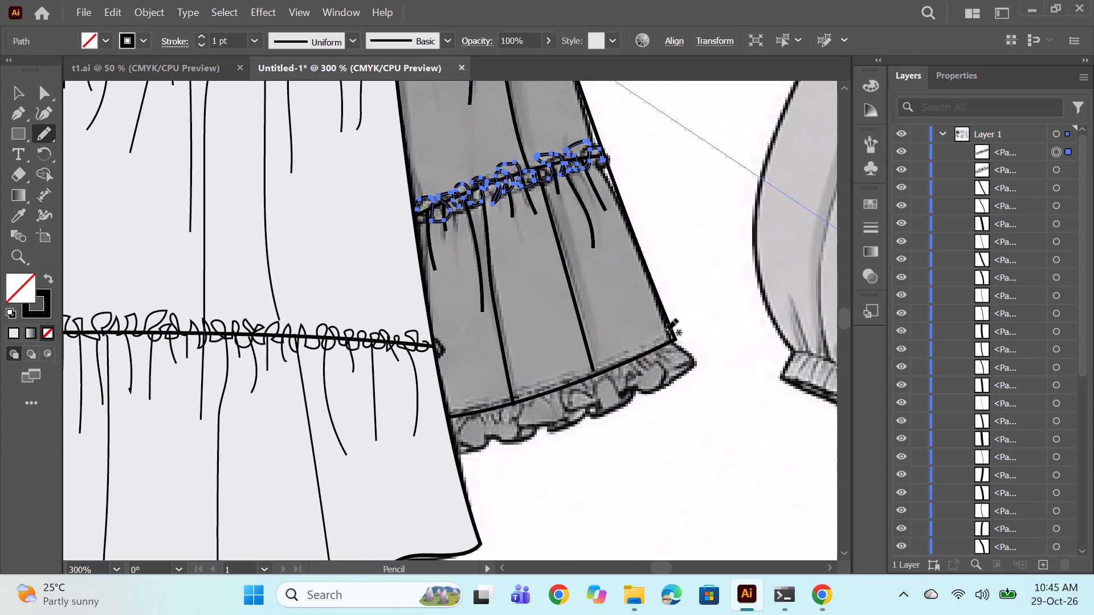
left_click(665, 331)
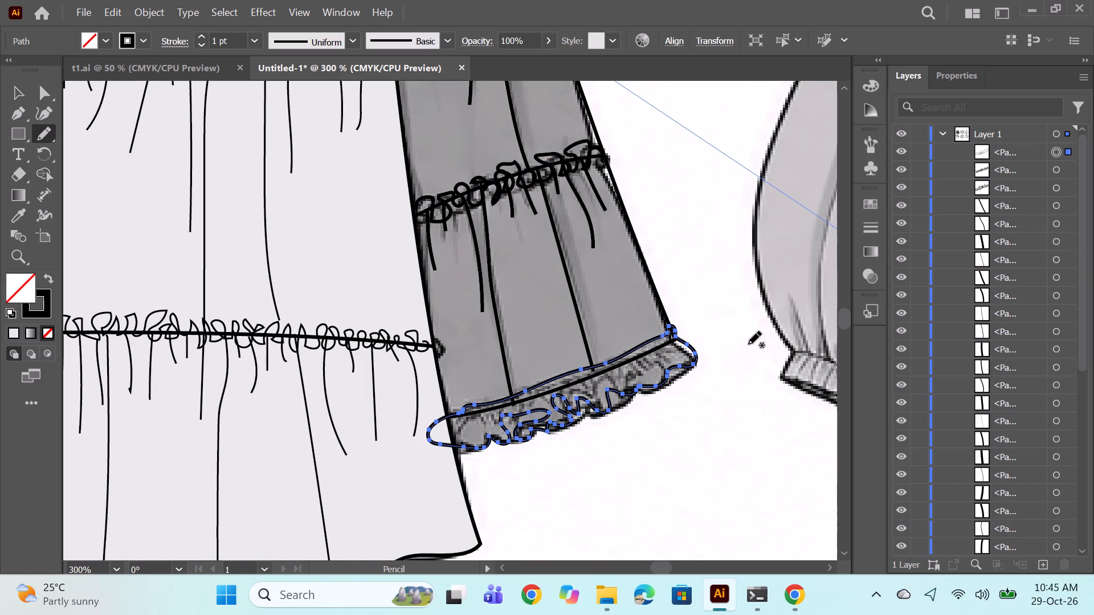
Fill the right-hand sleeve's hem ruffle shape with the pale grey swatch that matches the blouse body.
scroll(617, 324, "down", 2)
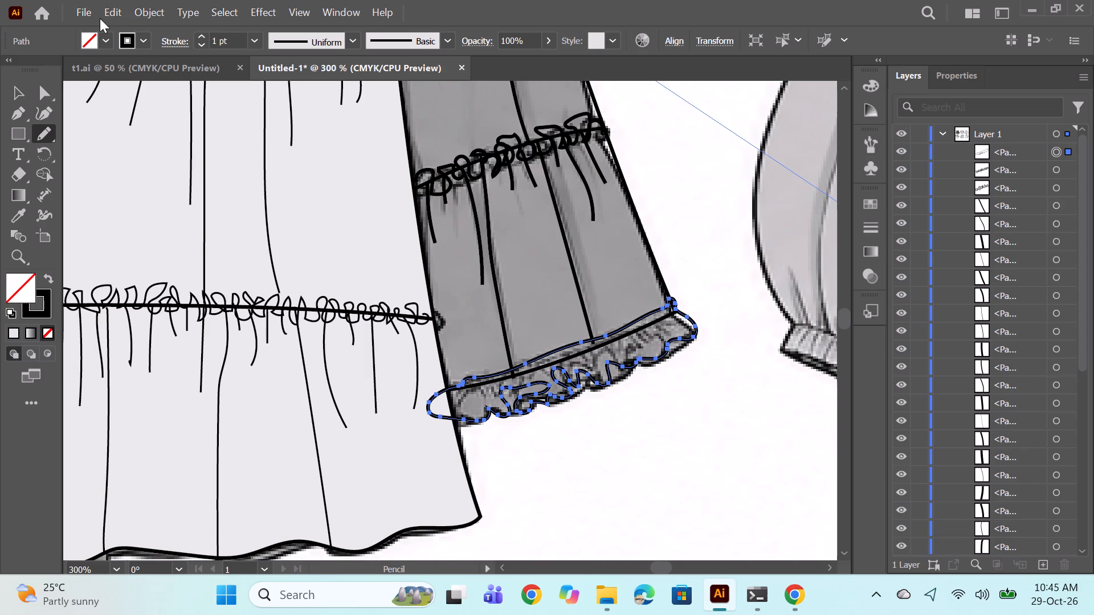
left_click(103, 36)
left_click(134, 120)
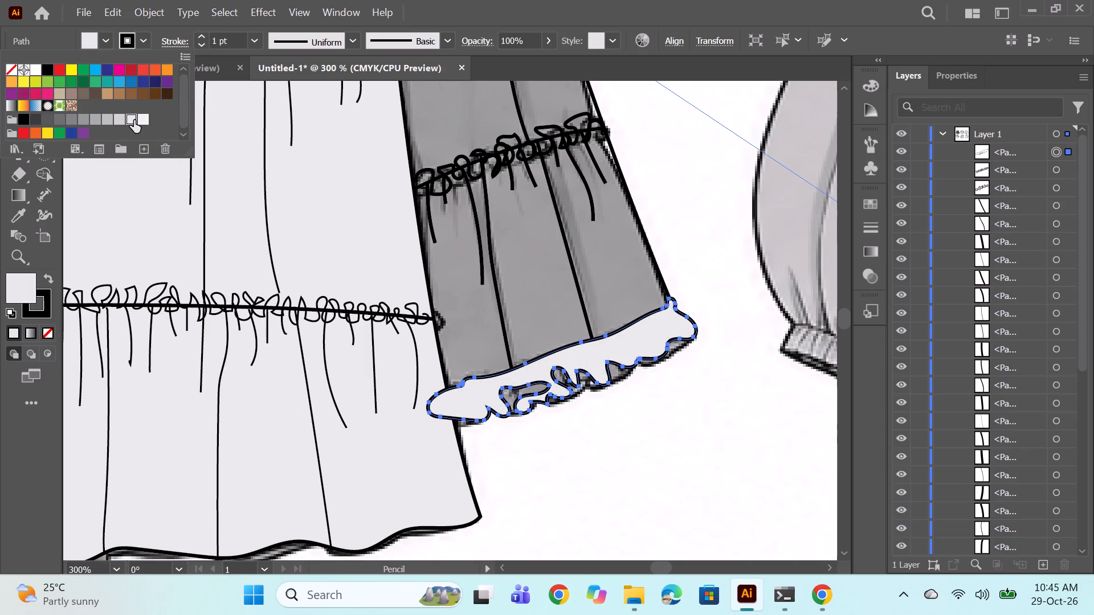
left_click(696, 234, "ctrl")
Select all the right-hand sleeve's gather lines and seam ruffles, excluding the hem ruffle, and set their stroke weight to 0.5 pt.
scroll(622, 240, "down", 1, "alt")
scroll(661, 265, "up", 1)
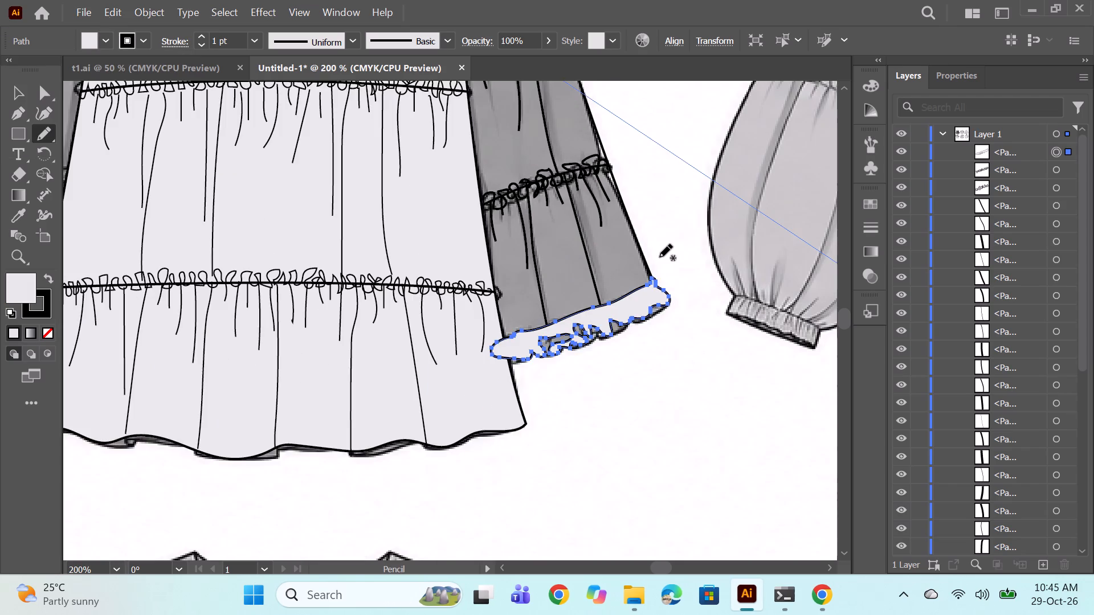
scroll(659, 257, "up", 1)
scroll(656, 255, "down", 1, "alt")
scroll(648, 249, "up", 5)
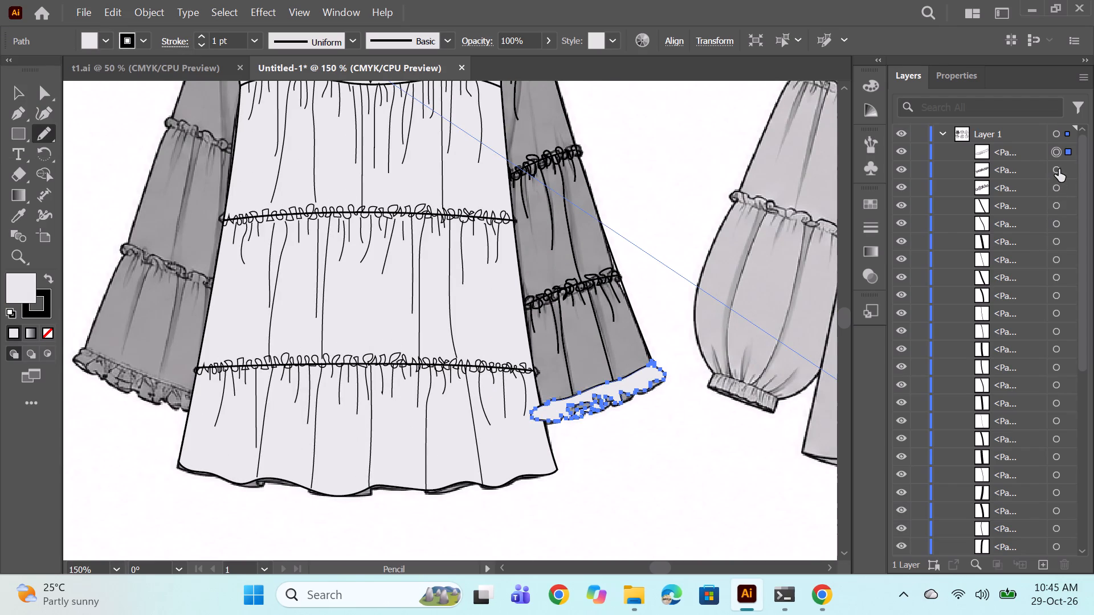
left_click(1059, 167)
scroll(1044, 237, "down", 14)
scroll(1030, 309, "up", 2)
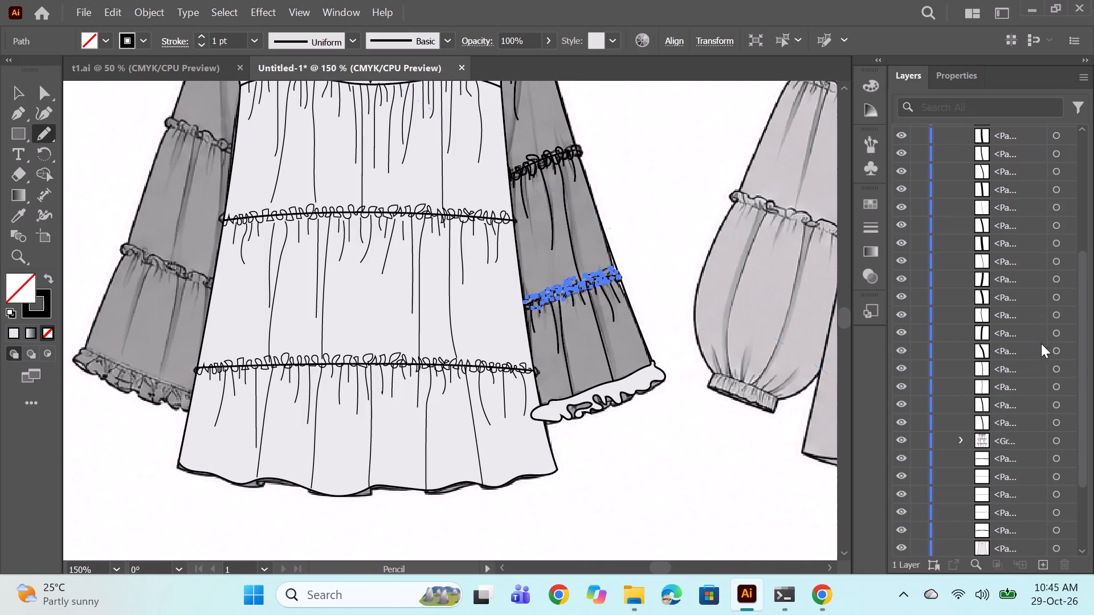
left_click(1056, 427, "shift")
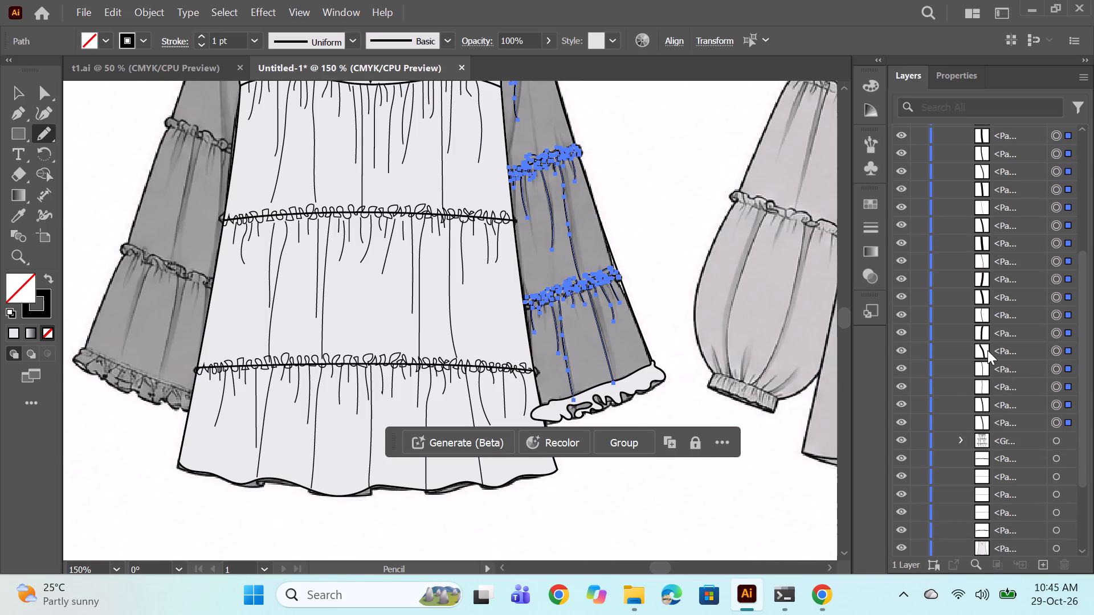
scroll(986, 338, "up", 3)
left_click(871, 225)
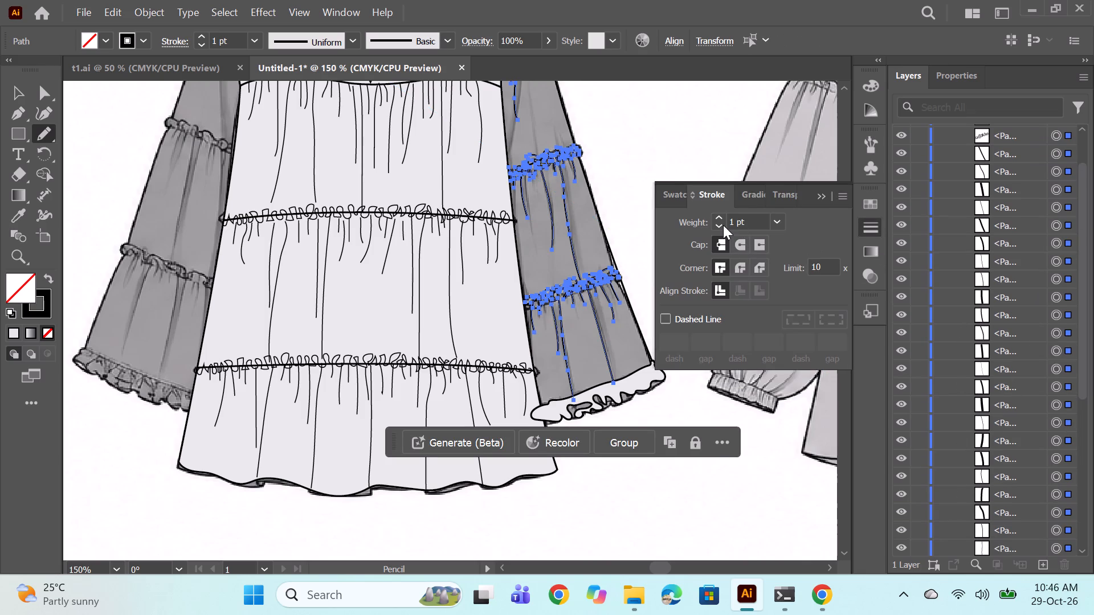
left_click(721, 224)
left_click(721, 224)
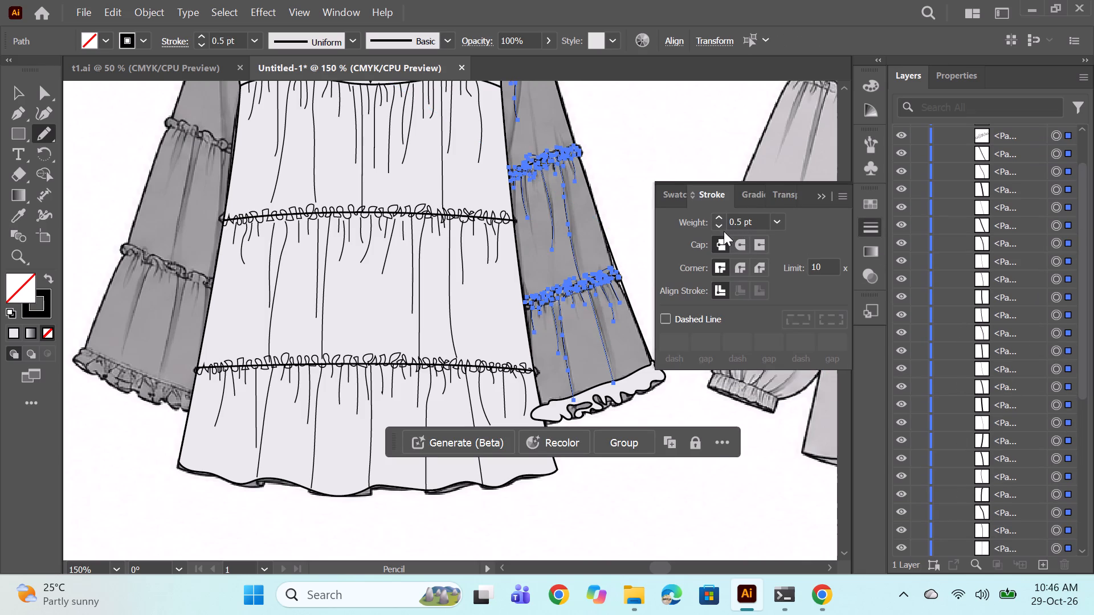
left_click(639, 197, "ctrl")
Fill the right-hand sleeve's outline shape with the same pale grey swatch as the blouse body.
scroll(635, 281, "down", 1)
scroll(663, 395, "up", 1, "alt")
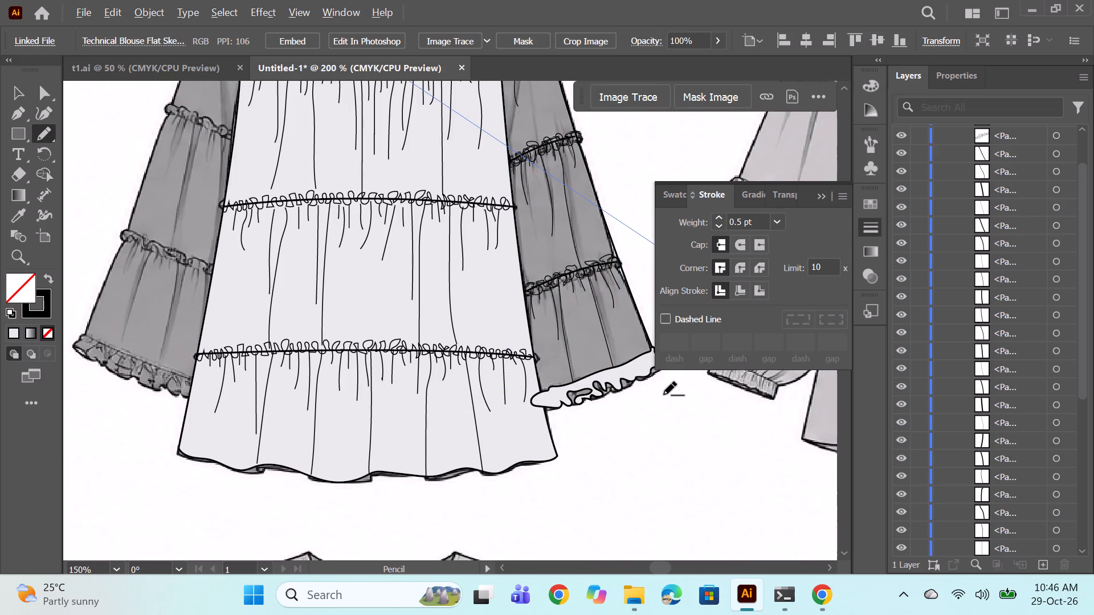
key("space")
key("space")
key("space")
key("space")
left_click_drag(664, 421, 509, 427)
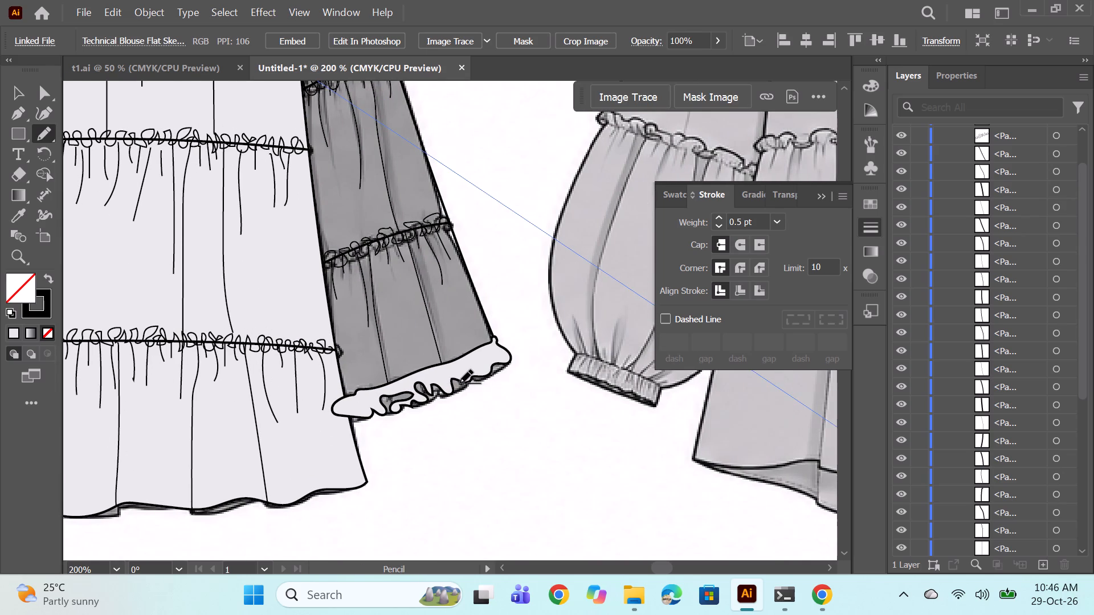
scroll(460, 383, "down", 3, "alt")
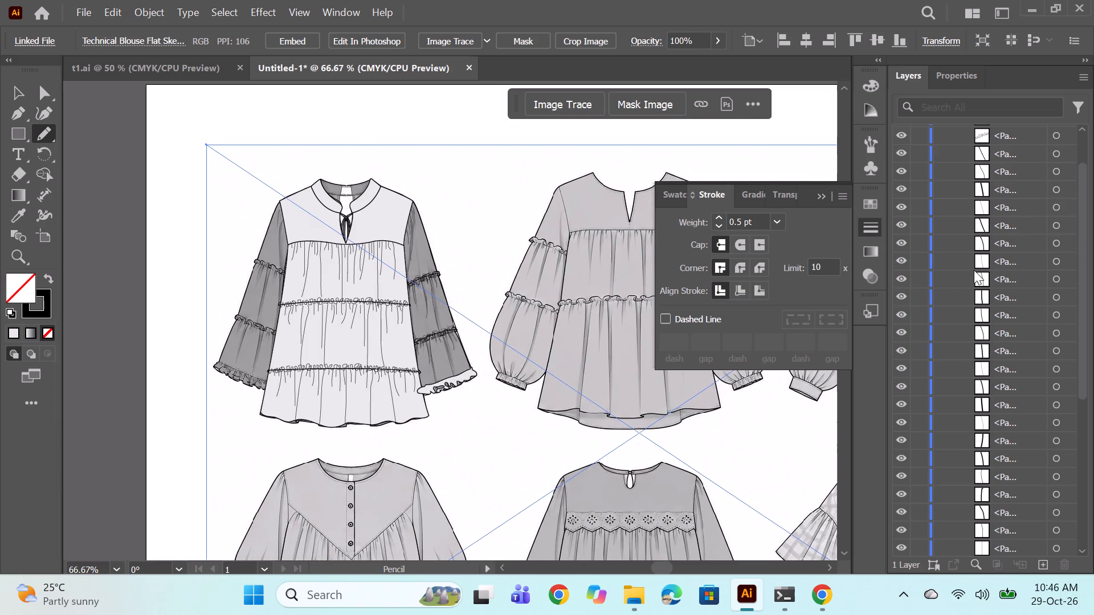
scroll(1010, 293, "up", 8)
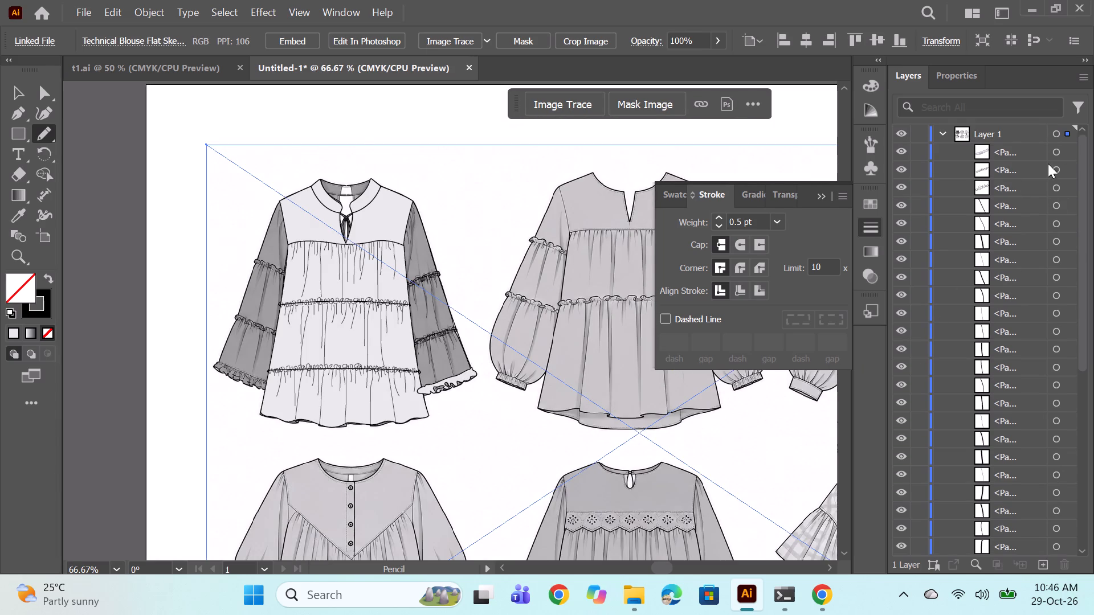
scroll(993, 239, "down", 9)
scroll(1022, 356, "up", 1)
scroll(1024, 365, "down", 3)
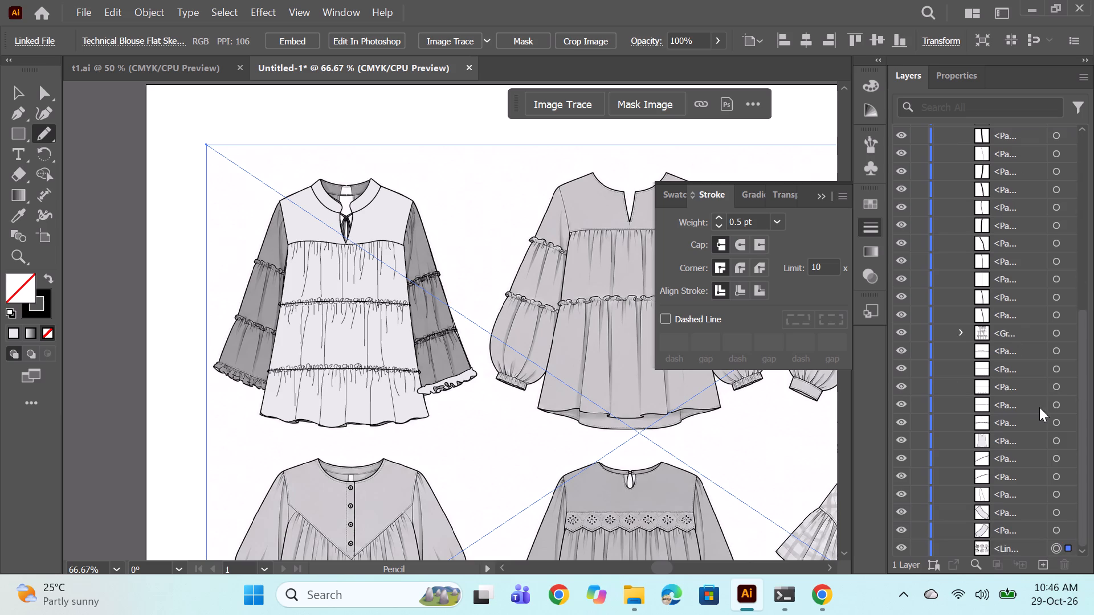
scroll(1039, 407, "down", 3)
left_click(1054, 495)
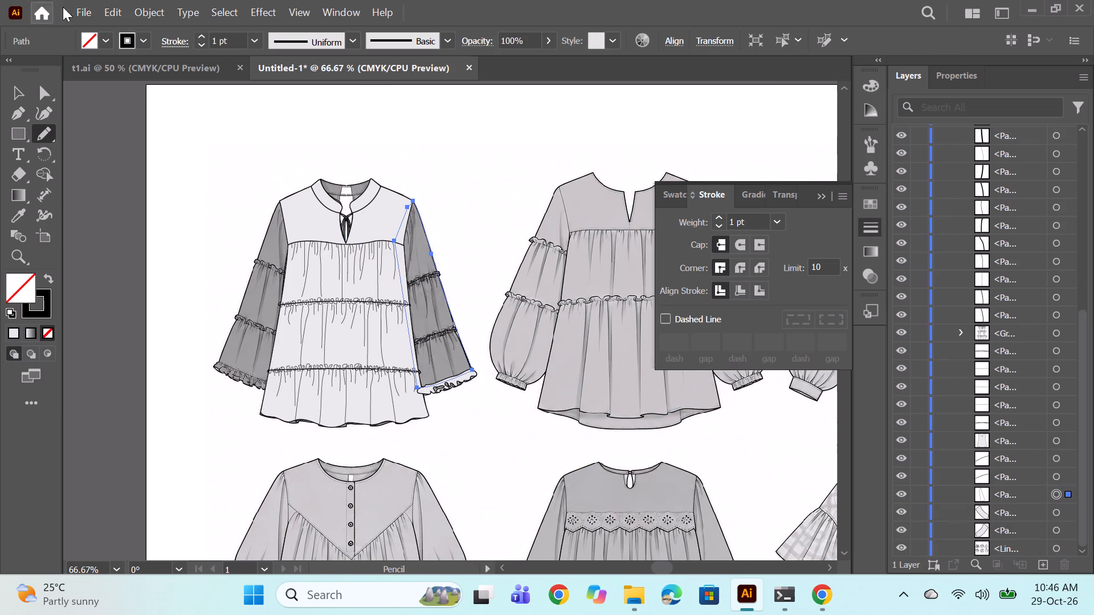
left_click(101, 39)
left_click(134, 117)
left_click(156, 196, "ctrl")
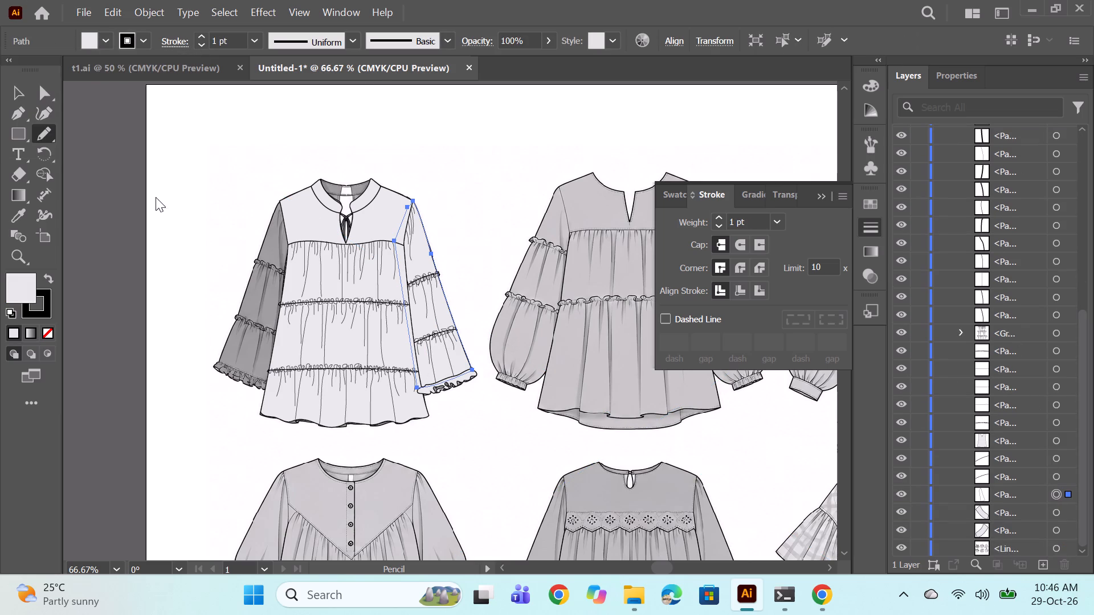
Move the right-hand sleeve's hem ruffle path below the sleeve outline shape in the stacking order, then clear the selection.
scroll(486, 334, "down", 2)
scroll(446, 380, "up", 2, "alt")
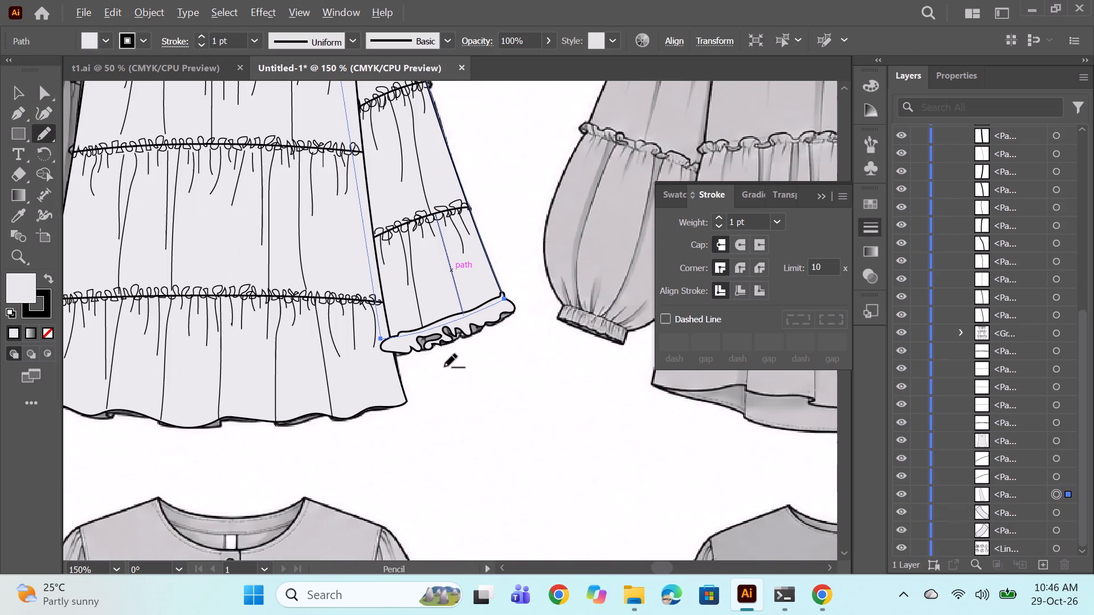
scroll(948, 342, "down", 2, "alt")
scroll(1004, 358, "up", 5)
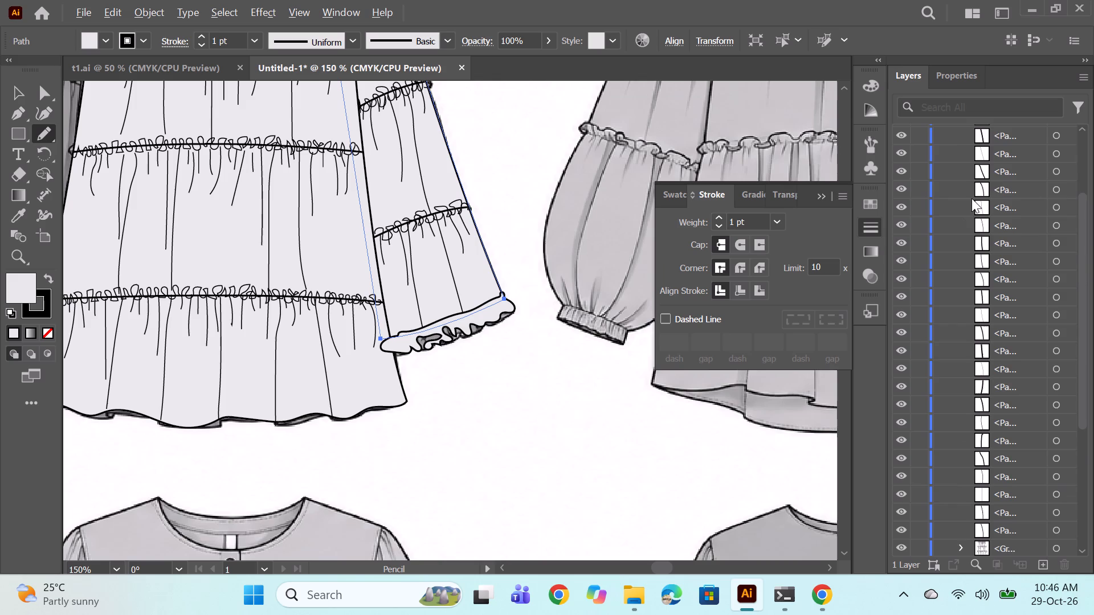
scroll(971, 198, "up", 7)
left_click_drag(1012, 151, 1016, 480)
scroll(995, 384, "down", 5)
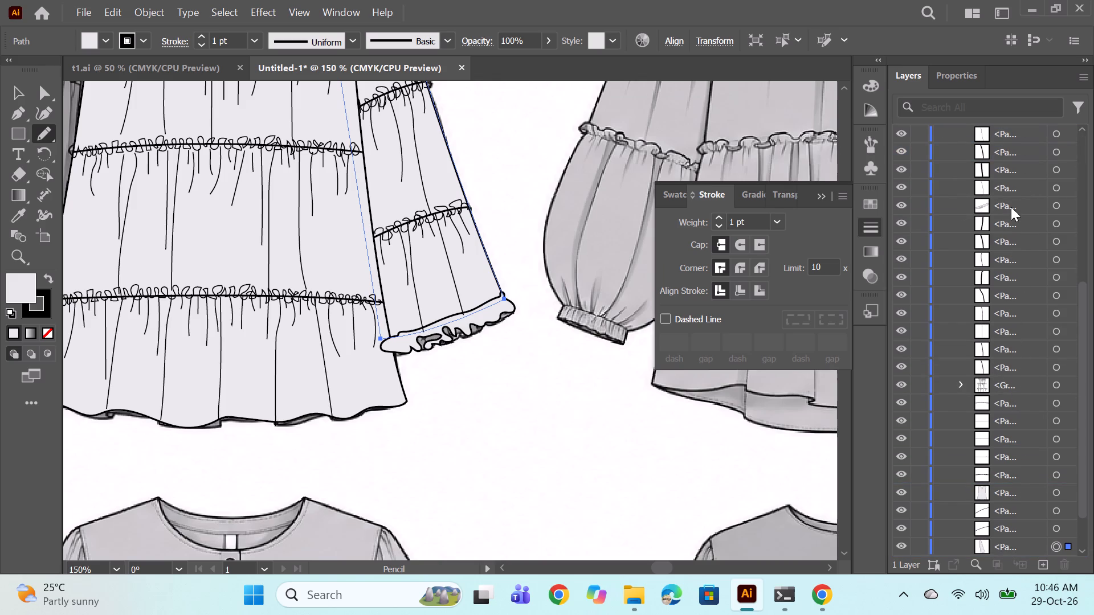
left_click_drag(1011, 200, 1041, 547)
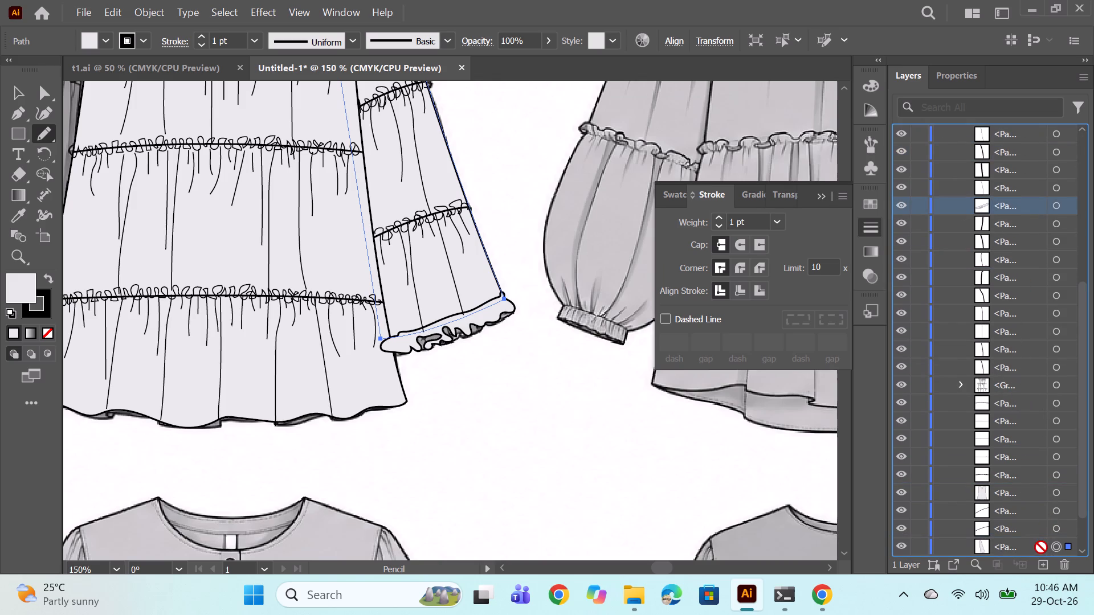
left_click_drag(1041, 547, 1030, 503)
left_click(522, 427, "ctrl")
Hide the linked reference sketch image so only the vector drawing shows.
scroll(513, 357, "down", 1, "alt")
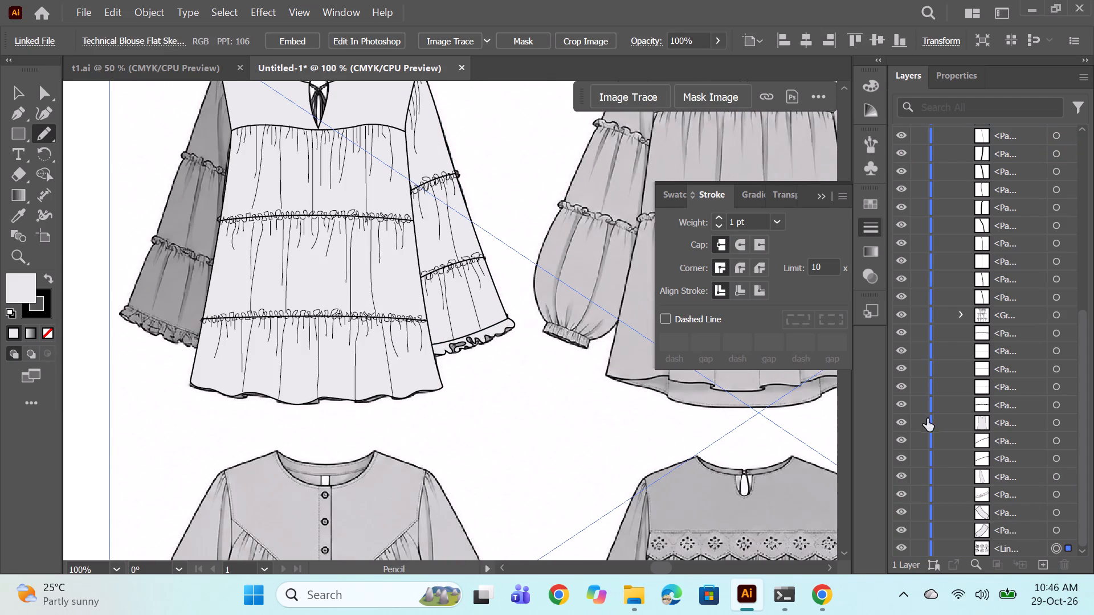
scroll(928, 423, "down", 11)
left_click(902, 544)
scroll(407, 370, "down", 1, "alt")
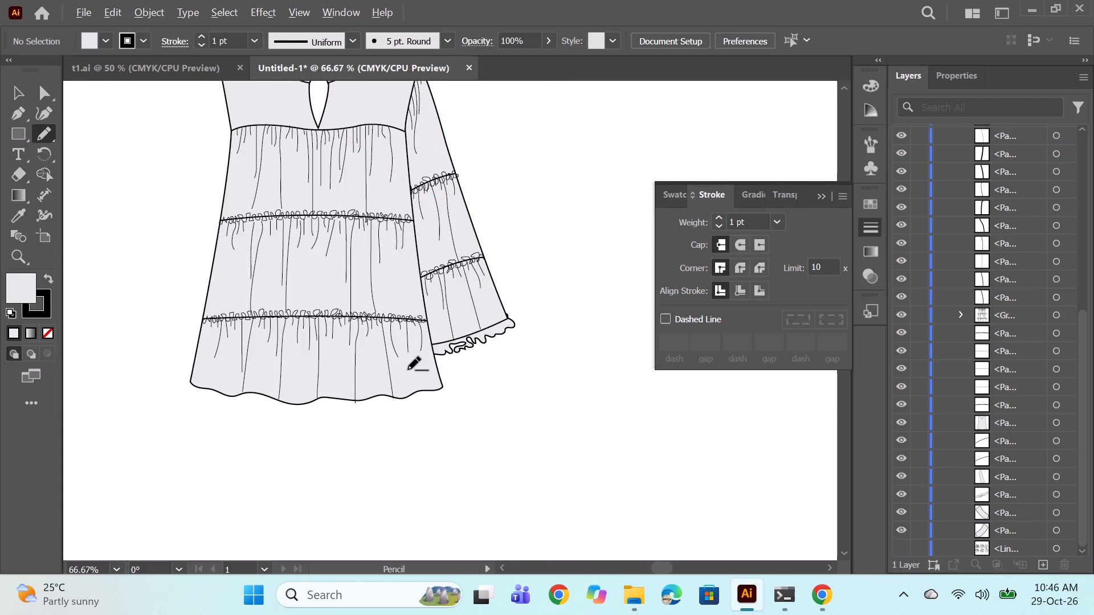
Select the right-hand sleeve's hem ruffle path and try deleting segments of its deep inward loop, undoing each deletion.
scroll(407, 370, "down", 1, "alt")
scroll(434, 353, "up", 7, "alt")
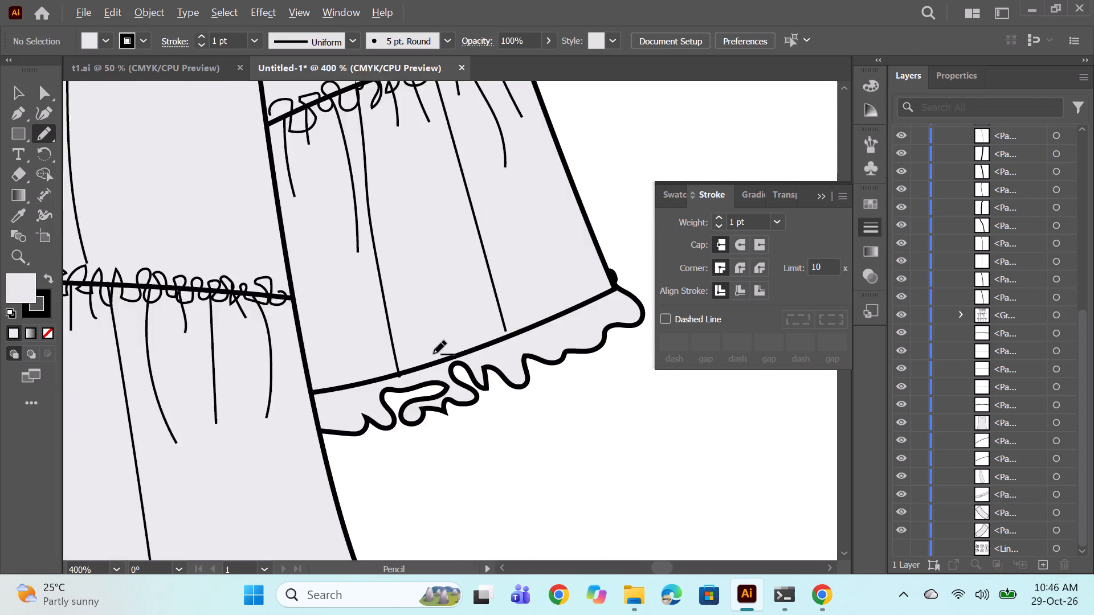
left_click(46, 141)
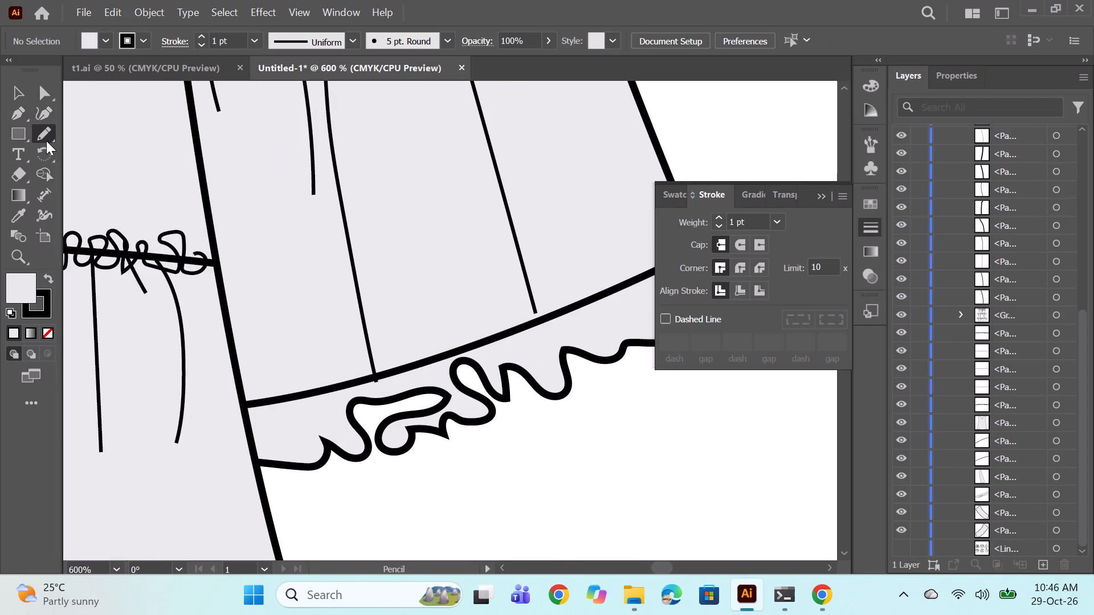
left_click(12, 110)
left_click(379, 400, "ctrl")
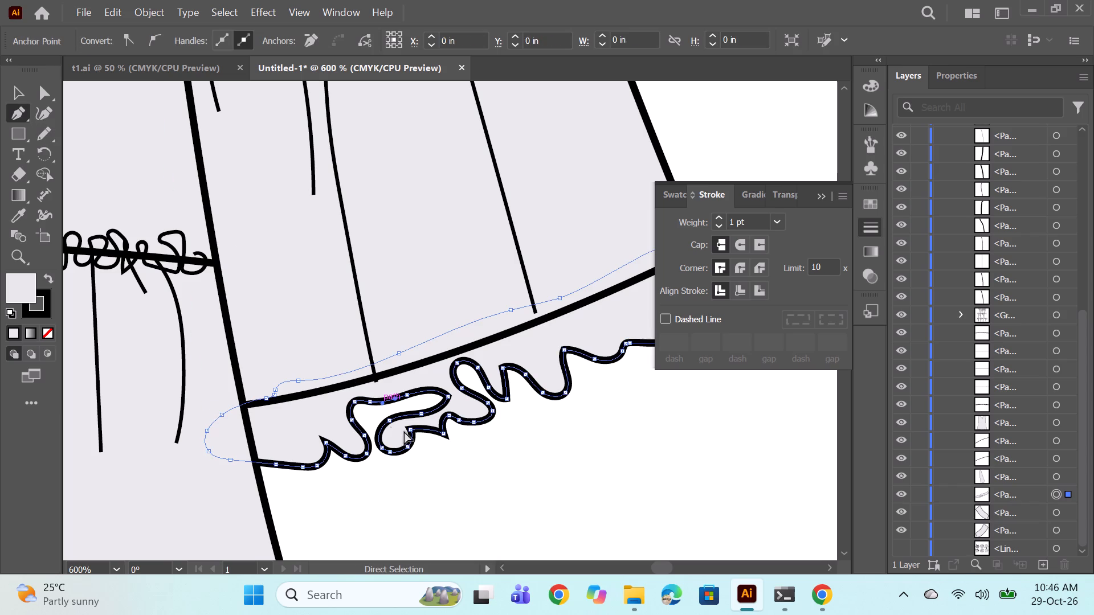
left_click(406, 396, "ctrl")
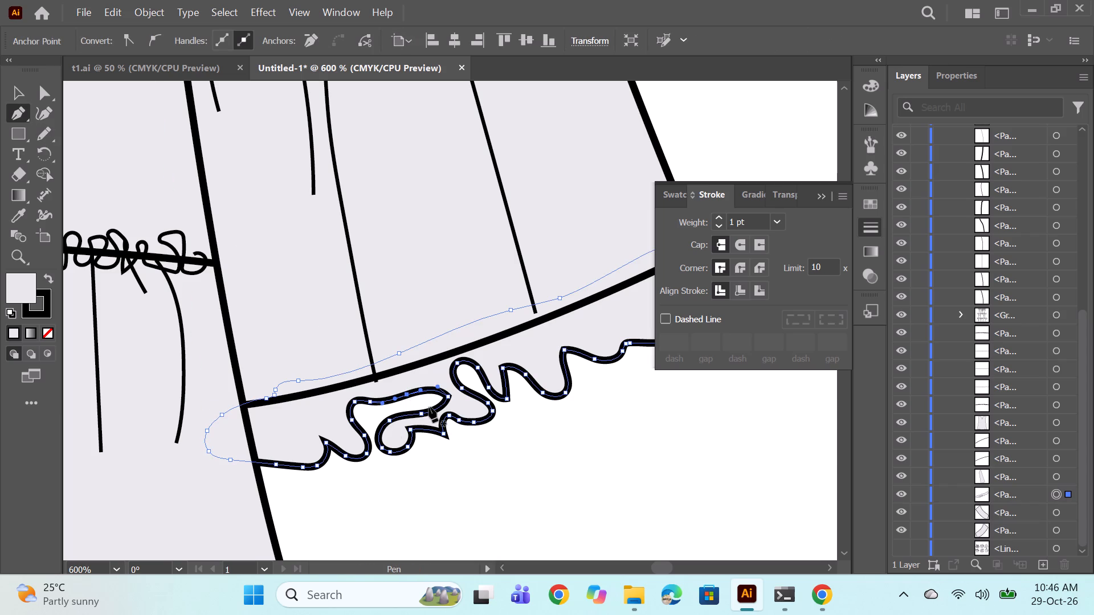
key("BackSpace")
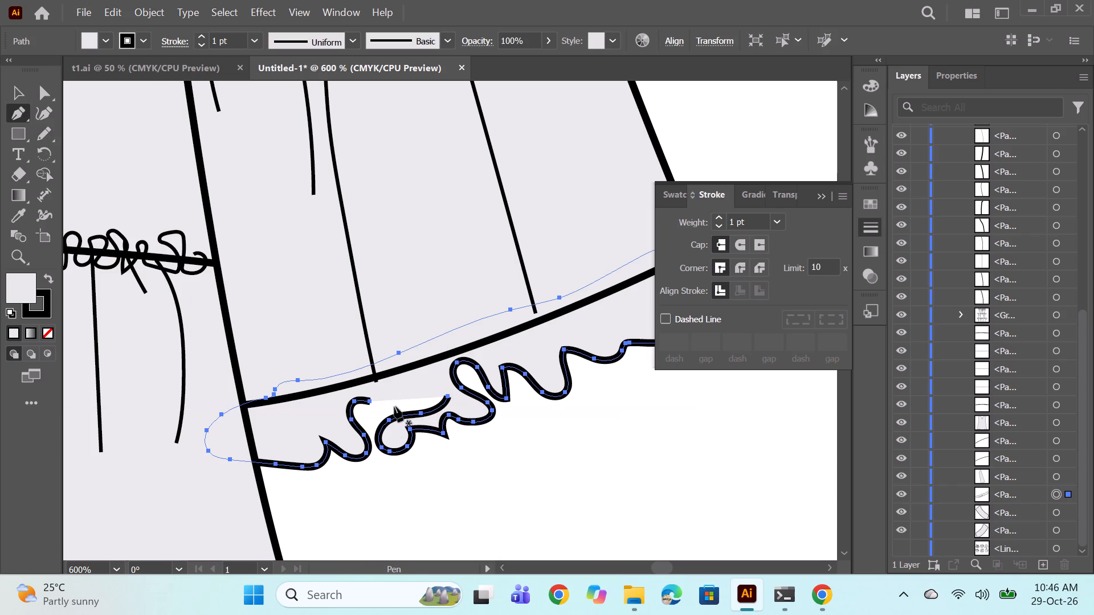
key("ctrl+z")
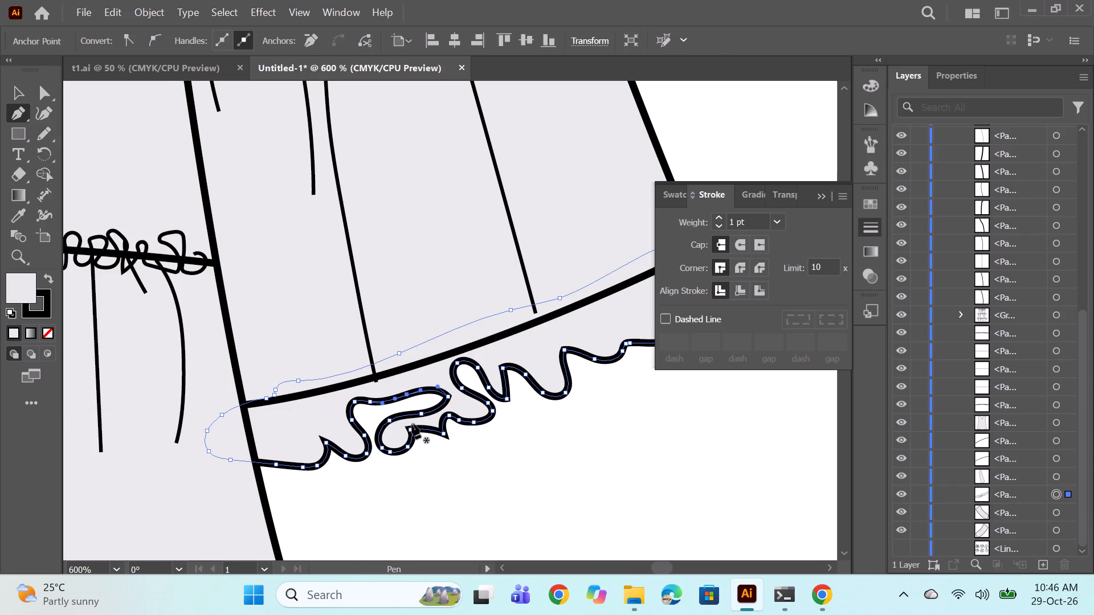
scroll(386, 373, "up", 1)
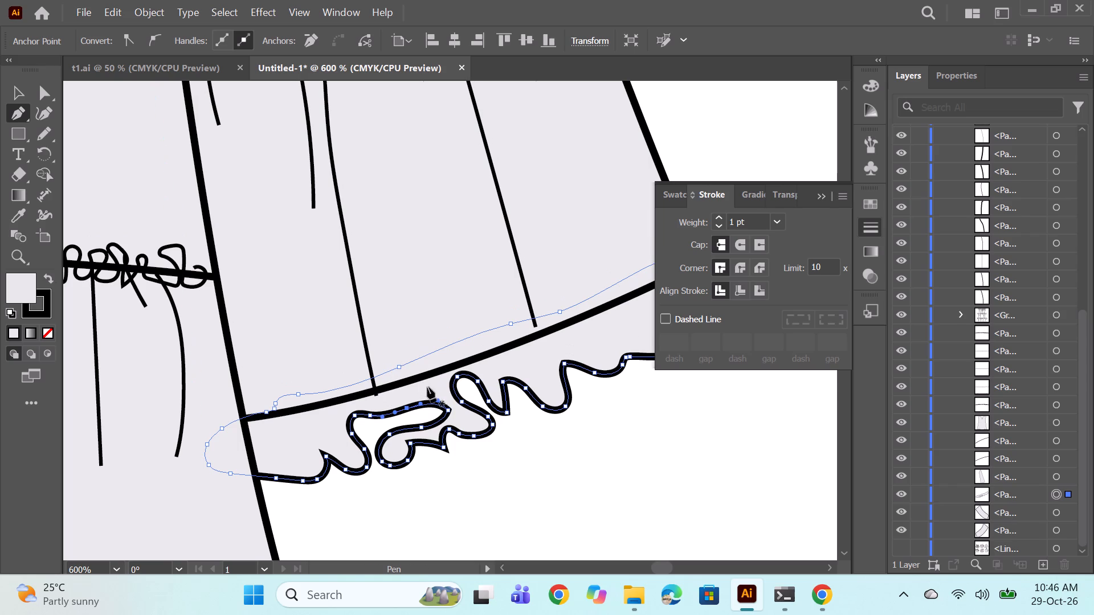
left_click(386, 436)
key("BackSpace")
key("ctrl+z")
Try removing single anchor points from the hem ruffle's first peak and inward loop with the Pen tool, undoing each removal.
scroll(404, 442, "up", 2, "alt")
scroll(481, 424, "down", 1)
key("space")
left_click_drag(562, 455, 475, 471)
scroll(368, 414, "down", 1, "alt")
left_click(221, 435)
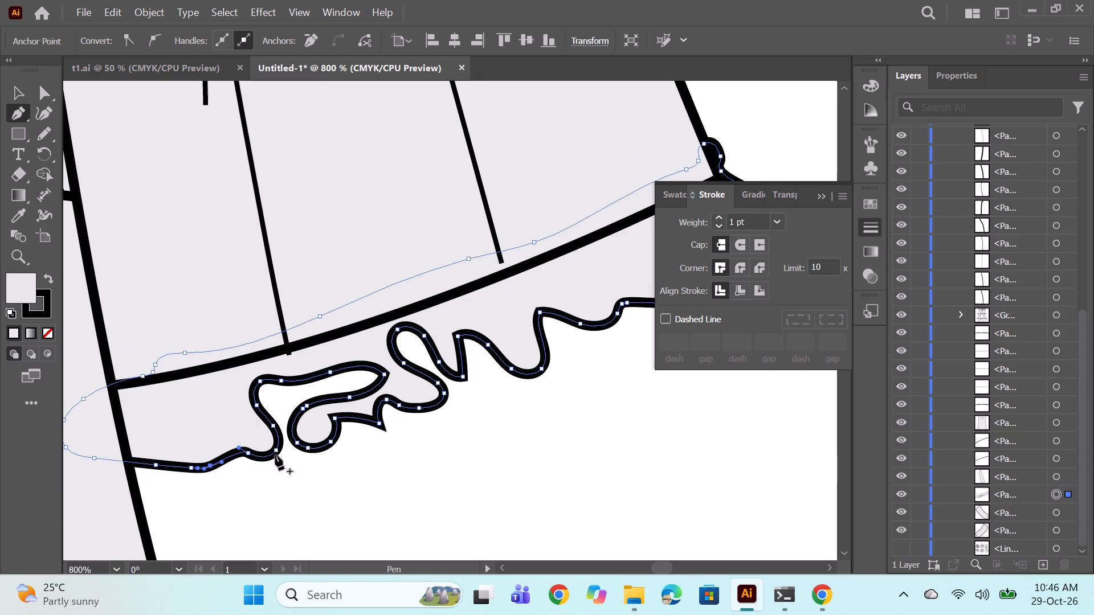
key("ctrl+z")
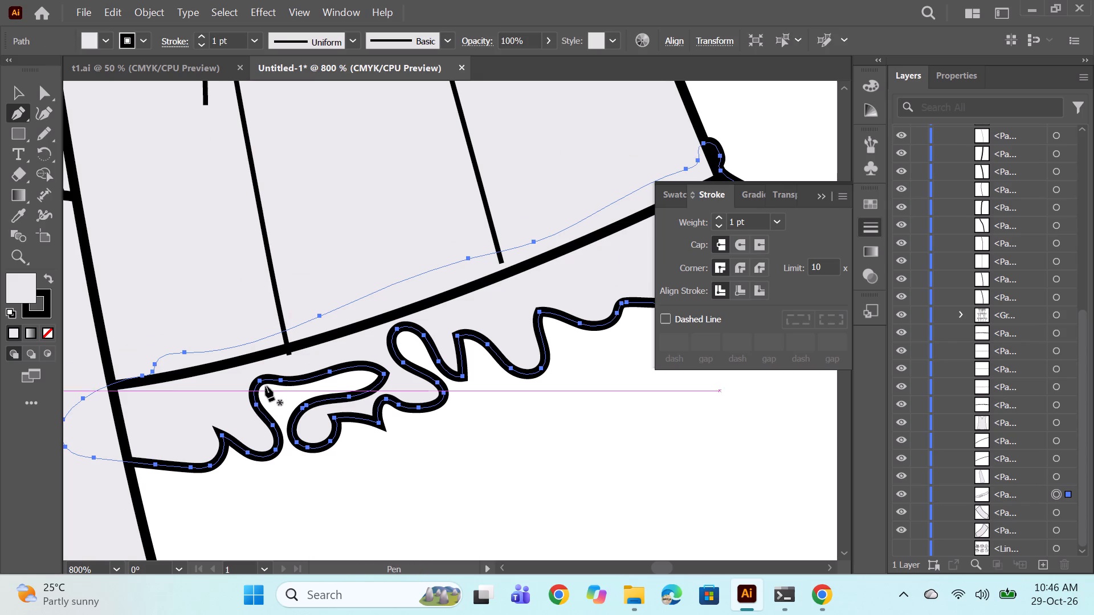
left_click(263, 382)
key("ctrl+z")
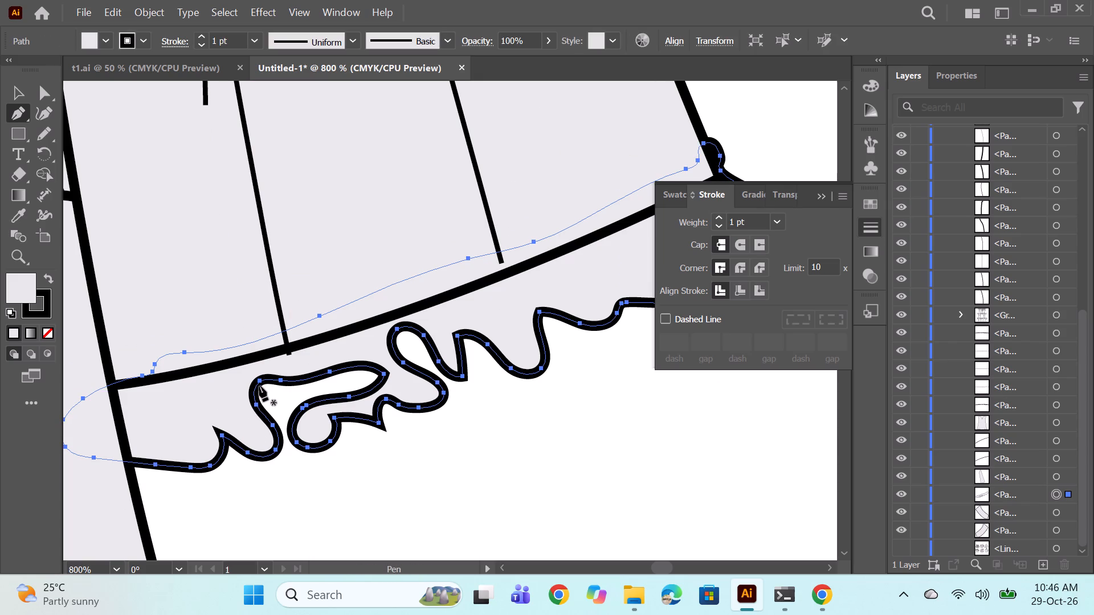
Remove the anchor points along the upper side and tip of the hem ruffle's inward loop with the Pen tool to close the gap.
left_click(259, 383)
left_click(281, 383)
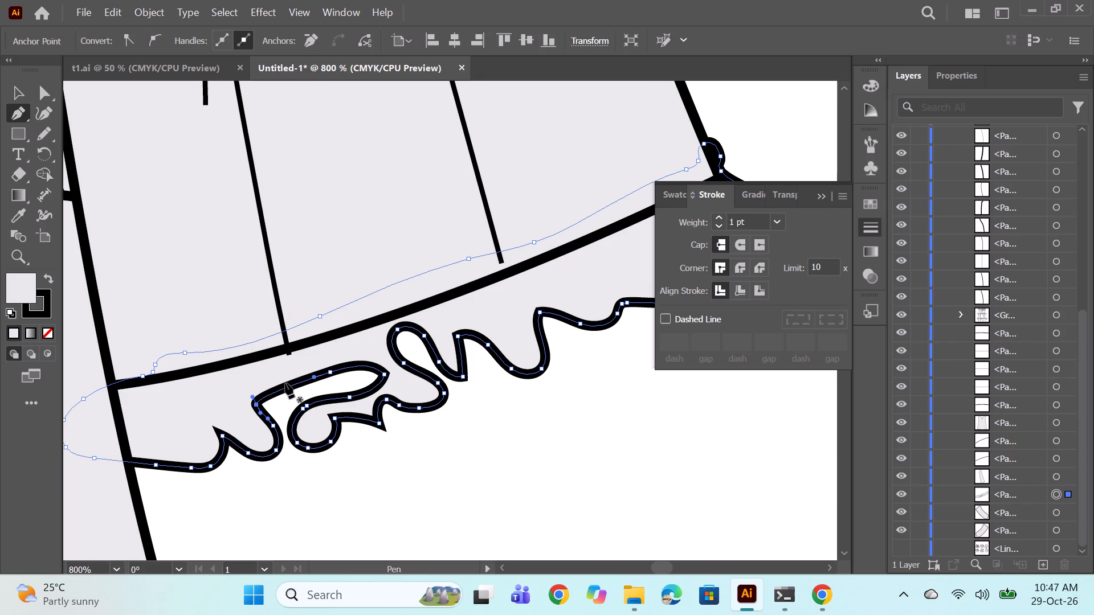
left_click(331, 375)
key("ctrl+z")
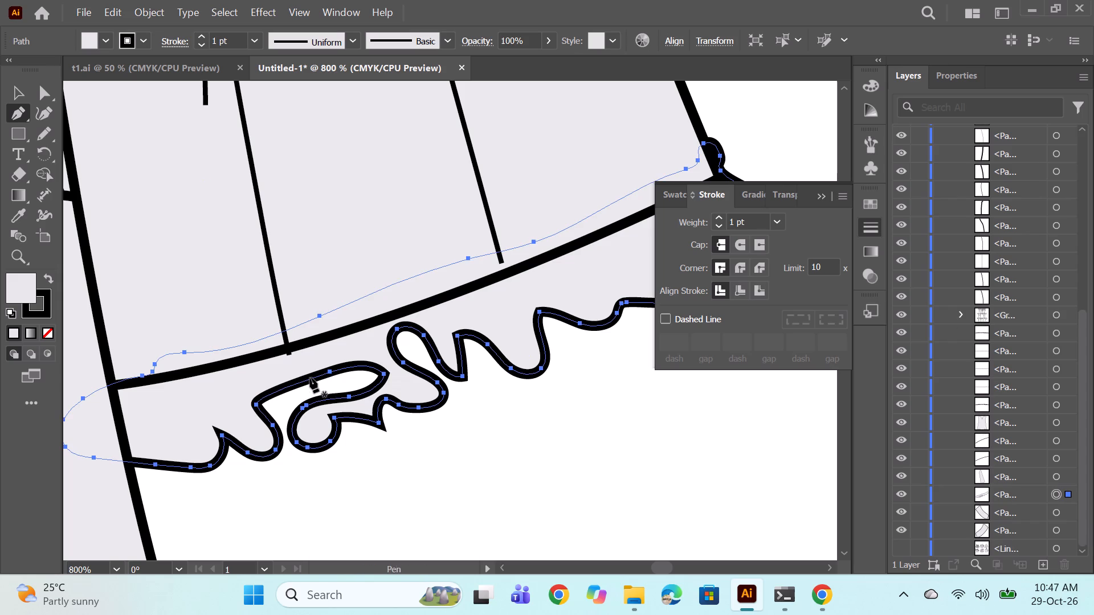
left_click(329, 374)
left_click(385, 375)
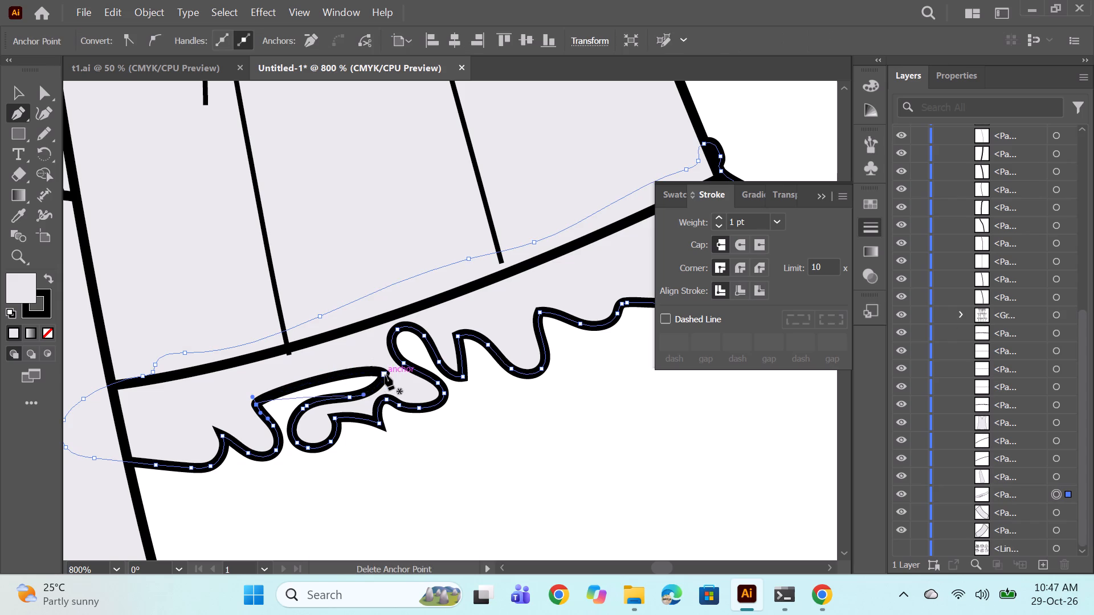
left_click(350, 395)
Deselect the hem ruffle and examine the right-hand sleeve and its hem against the blouse body.
scroll(409, 395, "down", 2, "alt")
scroll(548, 378, "down", 3, "alt")
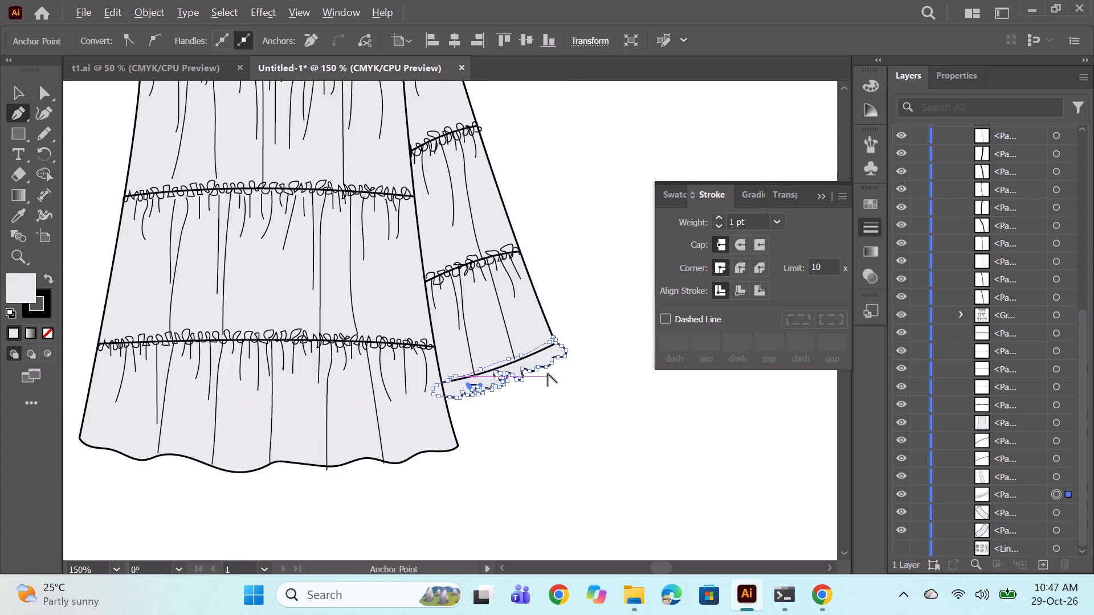
scroll(548, 373, "down", 1, "alt")
scroll(530, 341, "up", 1, "alt")
scroll(530, 341, "down", 2, "alt")
scroll(517, 320, "up", 3)
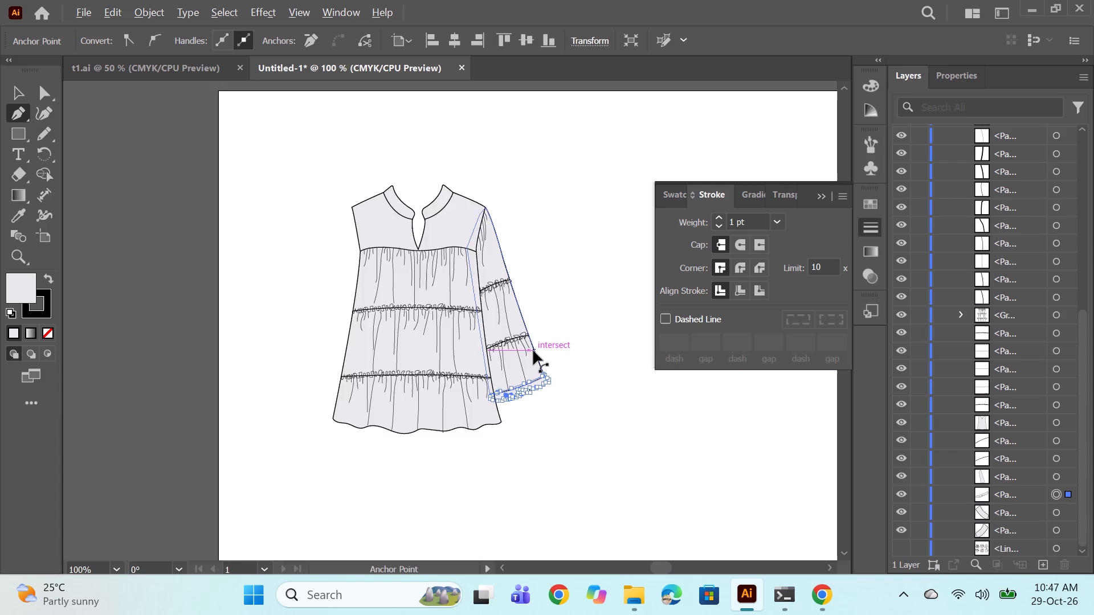
scroll(549, 341, "down", 4)
left_click(605, 403, "ctrl")
scroll(517, 323, "up", 1, "alt")
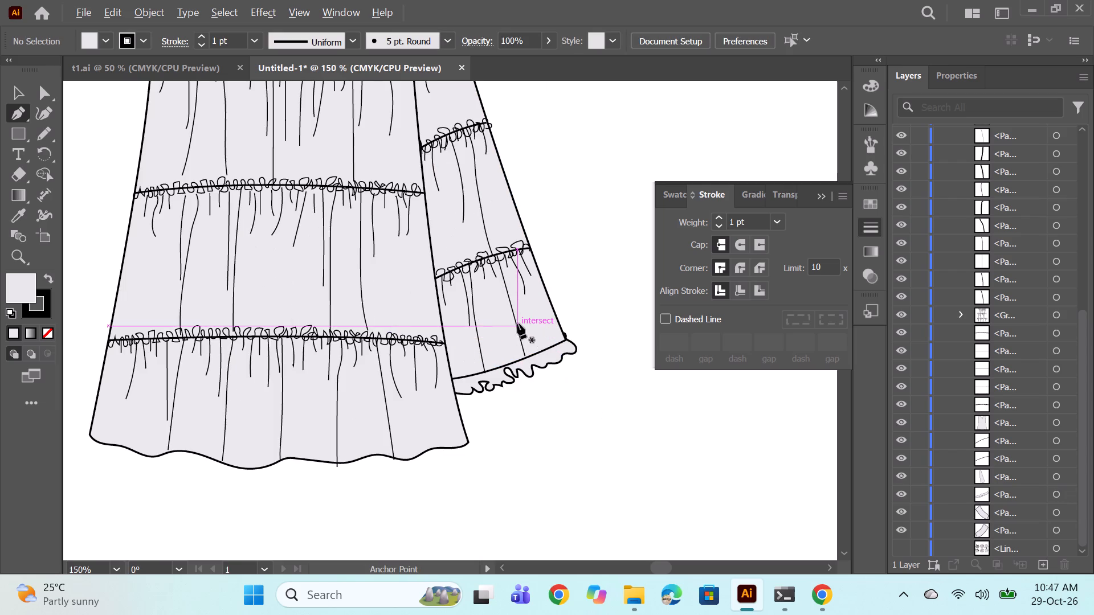
scroll(536, 299, "down", 2, "alt")
scroll(499, 262, "up", 1, "alt")
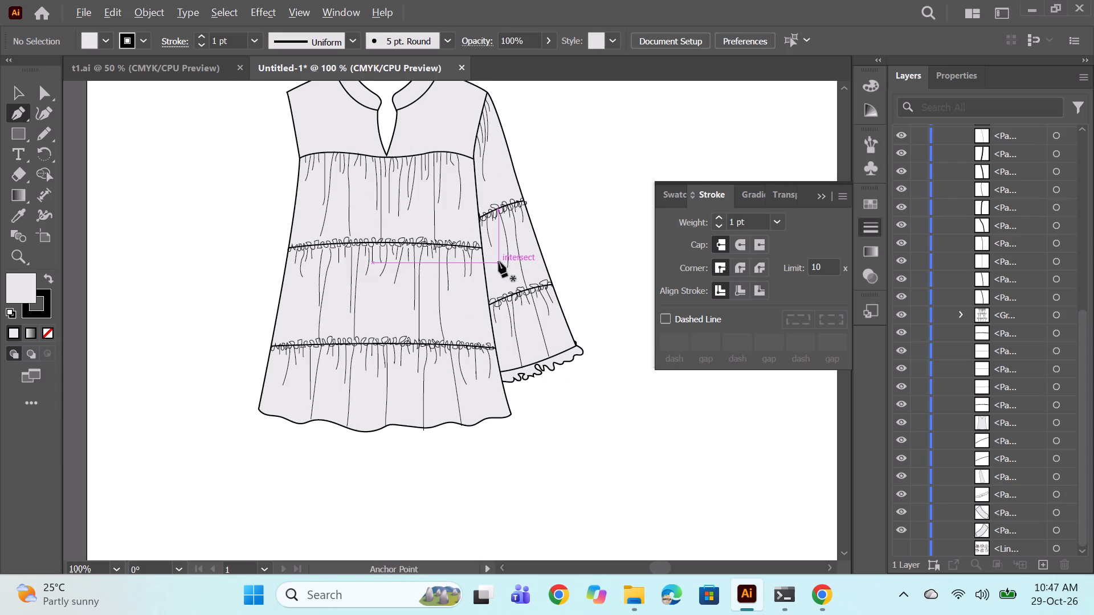
scroll(589, 300, "up", 2)
scroll(589, 300, "down", 1, "alt")
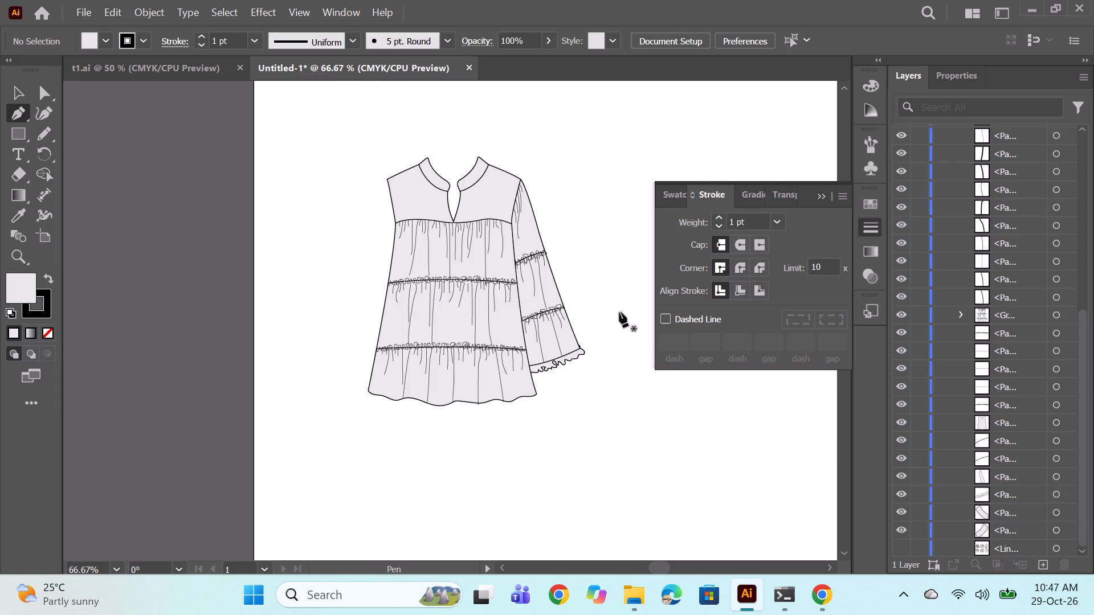
scroll(1002, 288, "down", 5)
scroll(462, 325, "up", 1, "alt")
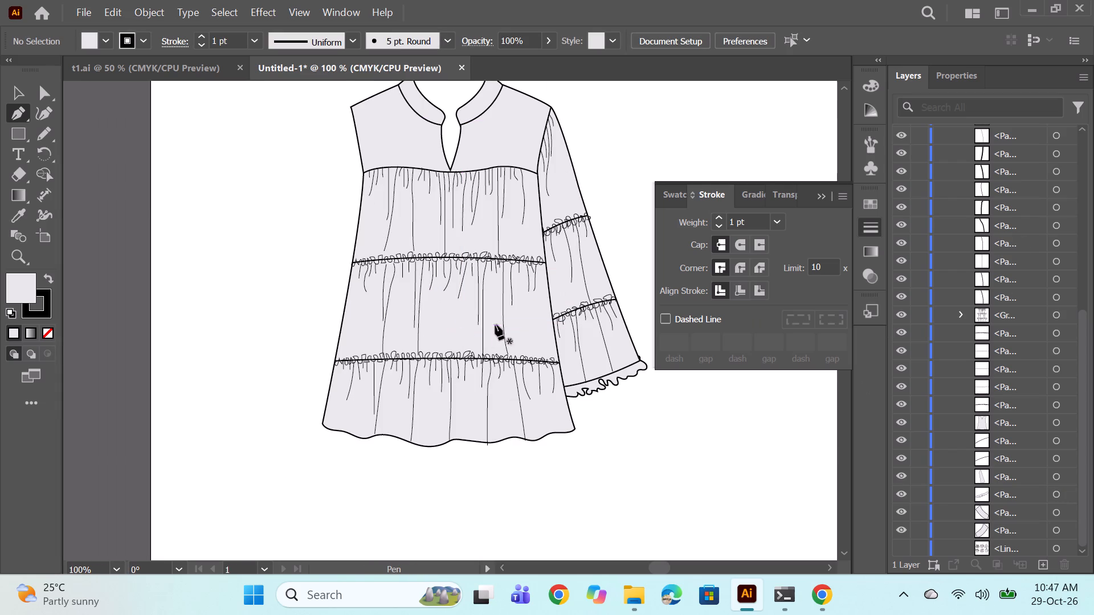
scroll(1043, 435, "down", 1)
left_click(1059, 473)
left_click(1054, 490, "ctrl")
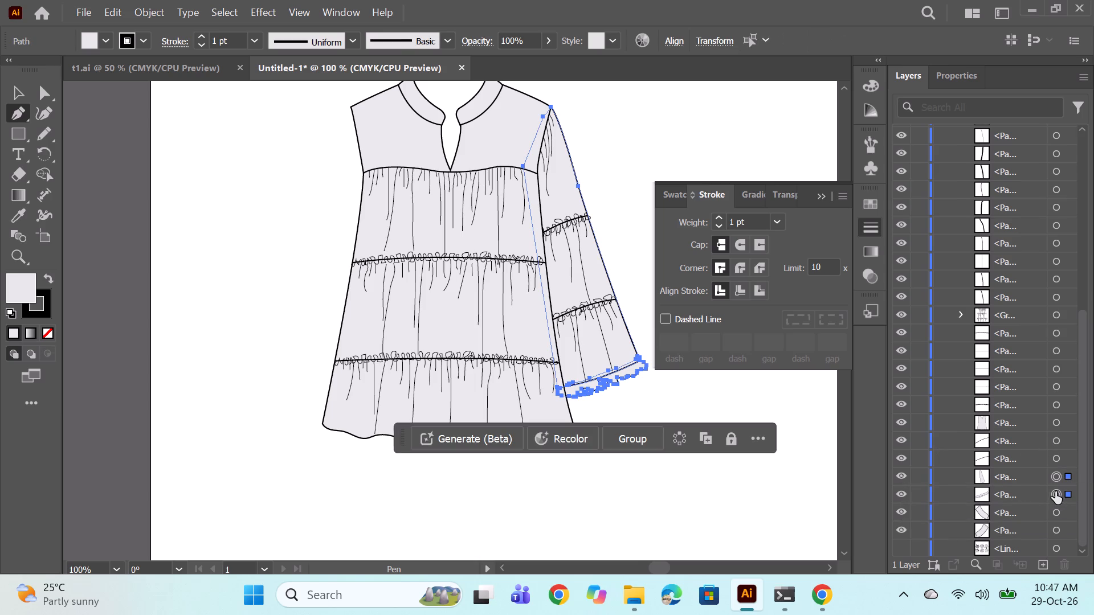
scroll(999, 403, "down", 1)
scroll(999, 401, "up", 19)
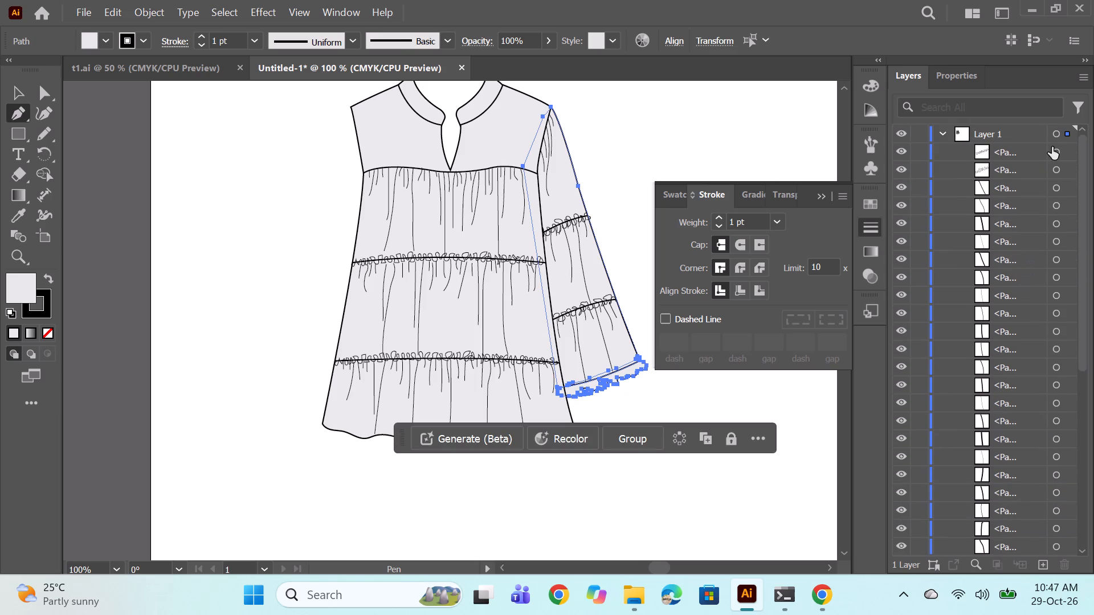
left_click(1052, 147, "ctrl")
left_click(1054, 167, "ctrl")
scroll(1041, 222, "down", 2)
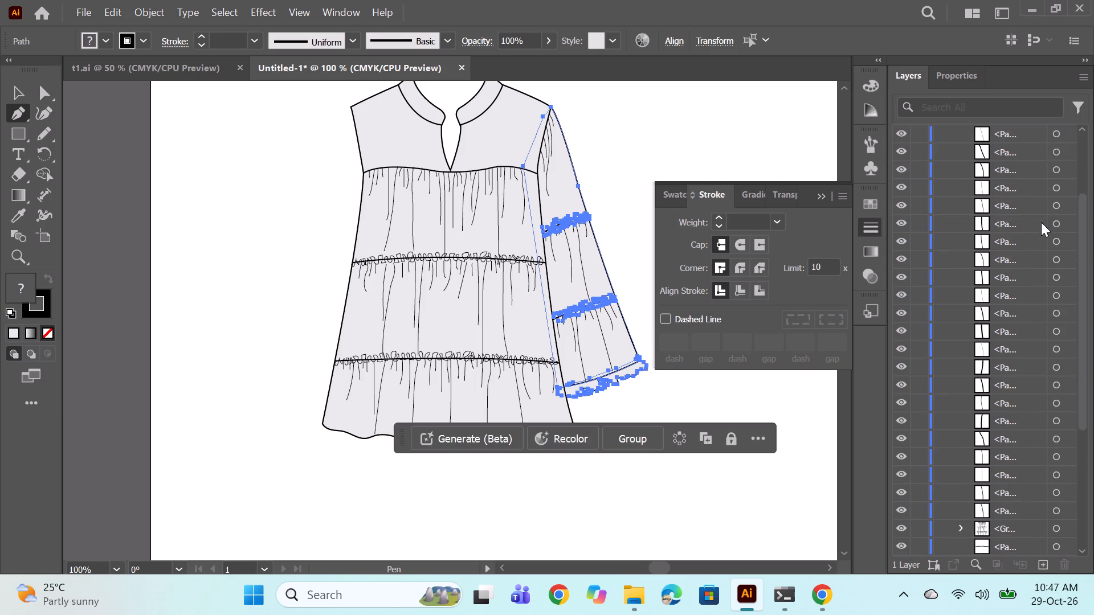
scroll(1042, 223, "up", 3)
Select all the right-hand sleeve's gather lines and both seam ruffles, and group them.
left_click(1059, 185)
scroll(1038, 260, "down", 5)
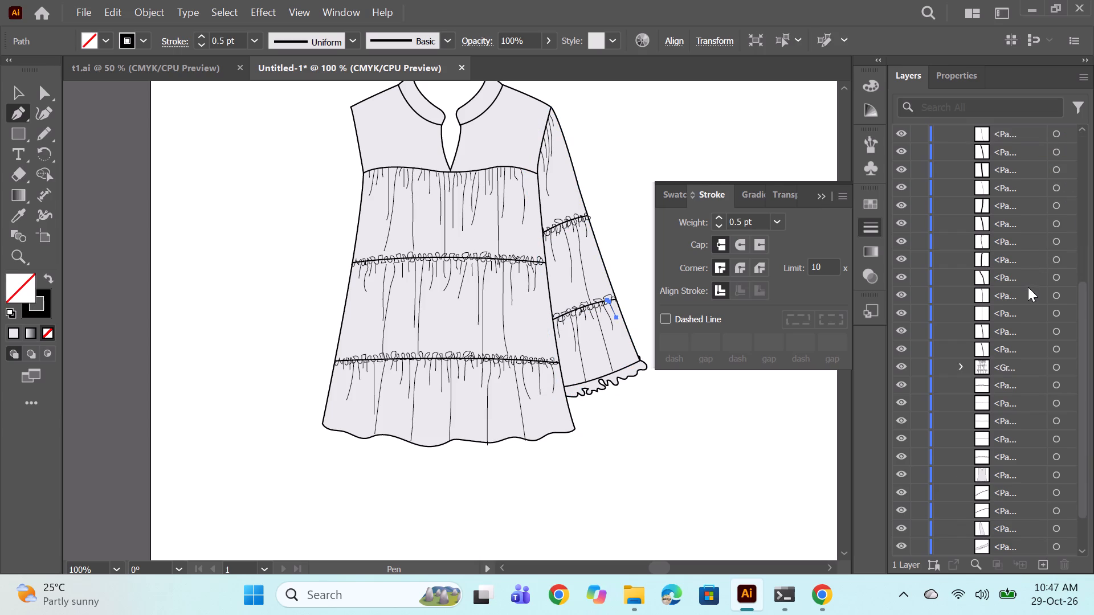
scroll(1028, 287, "down", 4)
left_click(1053, 298, "shift")
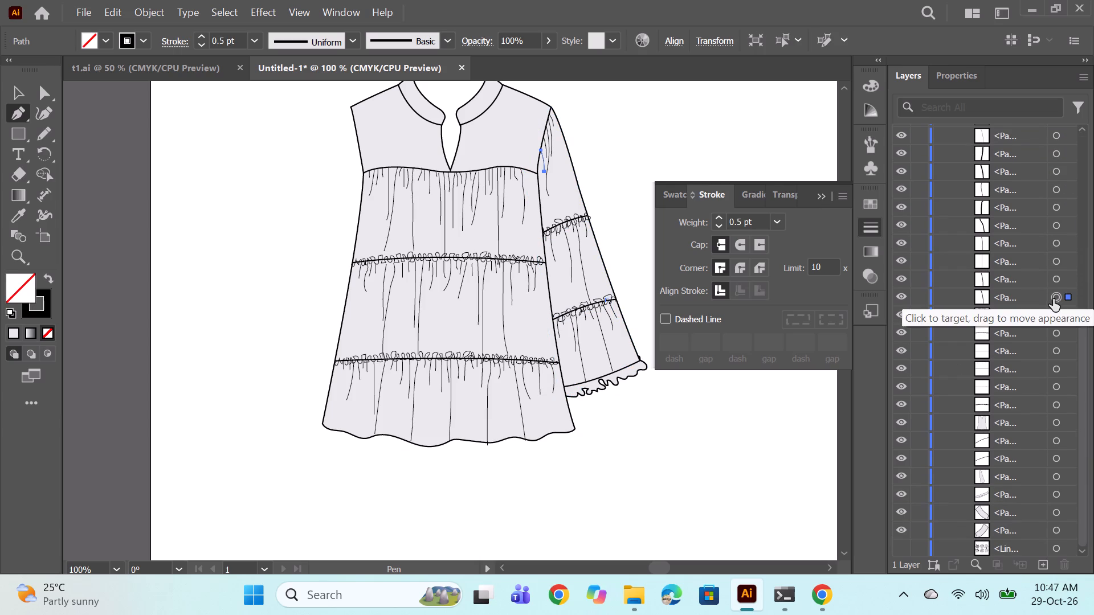
scroll(1053, 299, "up", 19)
left_click(1053, 152, "shift")
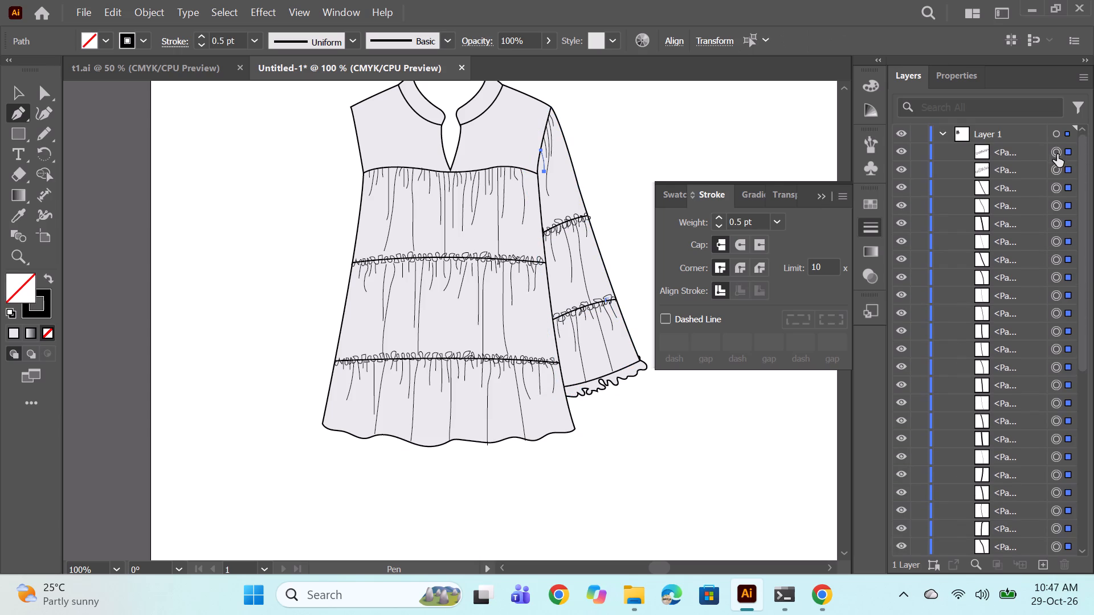
key("ctrl+g")
left_click(1019, 187)
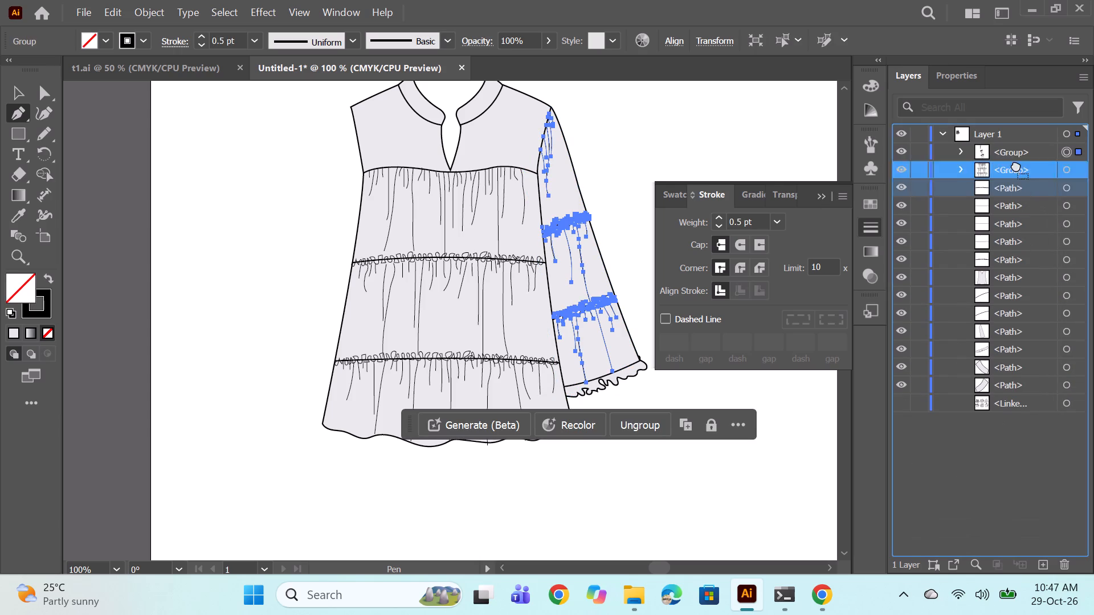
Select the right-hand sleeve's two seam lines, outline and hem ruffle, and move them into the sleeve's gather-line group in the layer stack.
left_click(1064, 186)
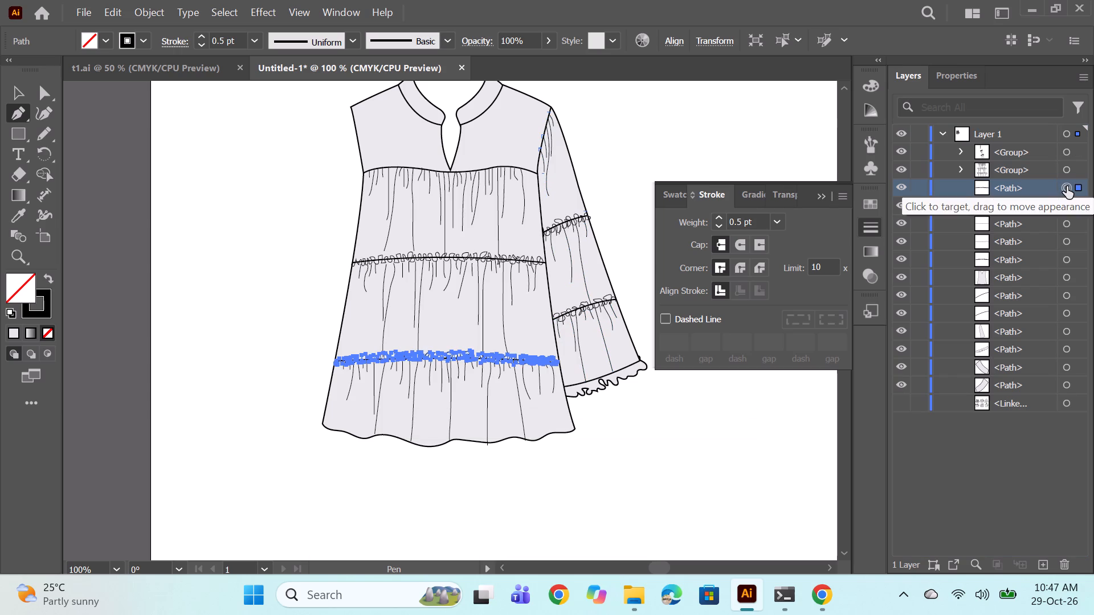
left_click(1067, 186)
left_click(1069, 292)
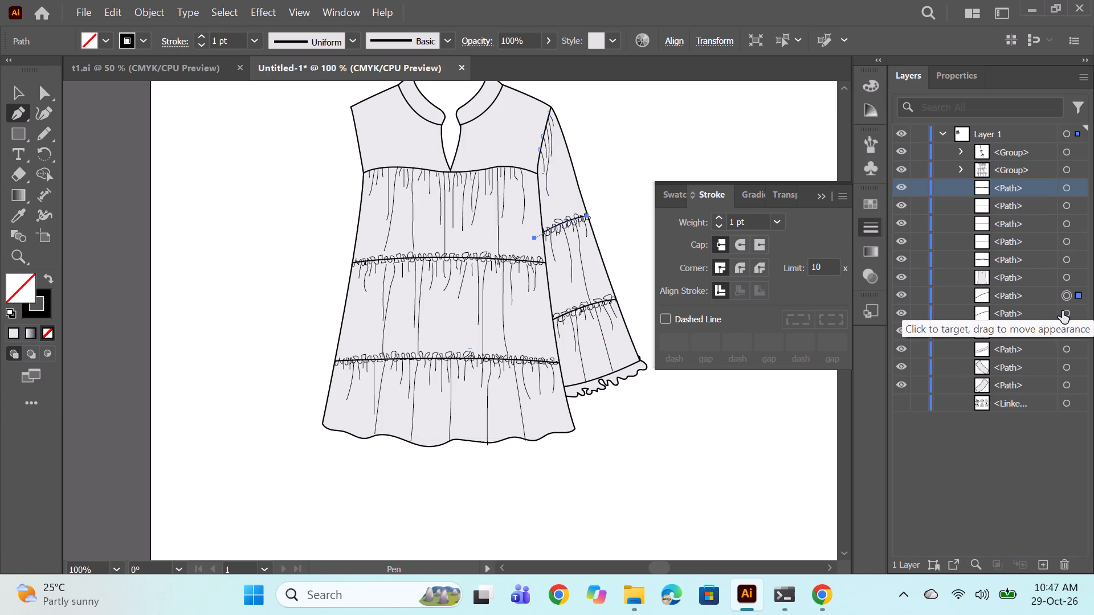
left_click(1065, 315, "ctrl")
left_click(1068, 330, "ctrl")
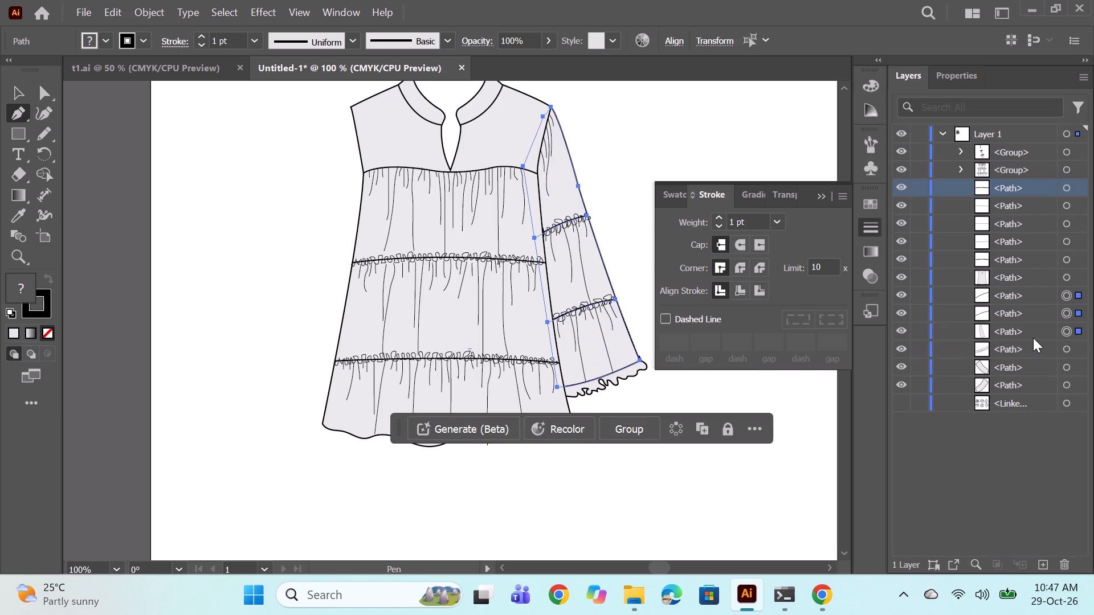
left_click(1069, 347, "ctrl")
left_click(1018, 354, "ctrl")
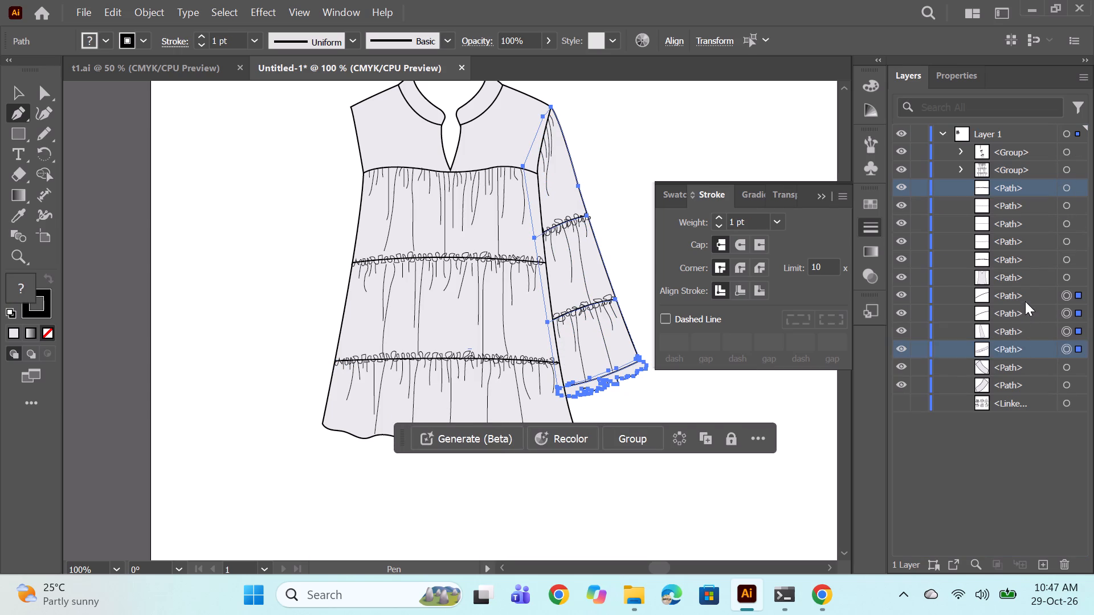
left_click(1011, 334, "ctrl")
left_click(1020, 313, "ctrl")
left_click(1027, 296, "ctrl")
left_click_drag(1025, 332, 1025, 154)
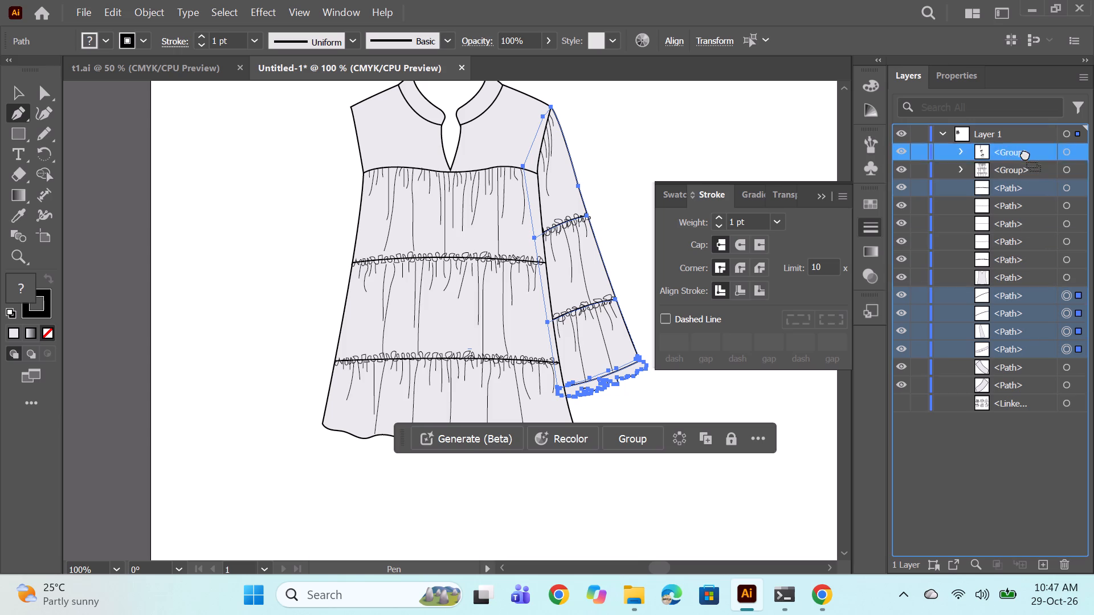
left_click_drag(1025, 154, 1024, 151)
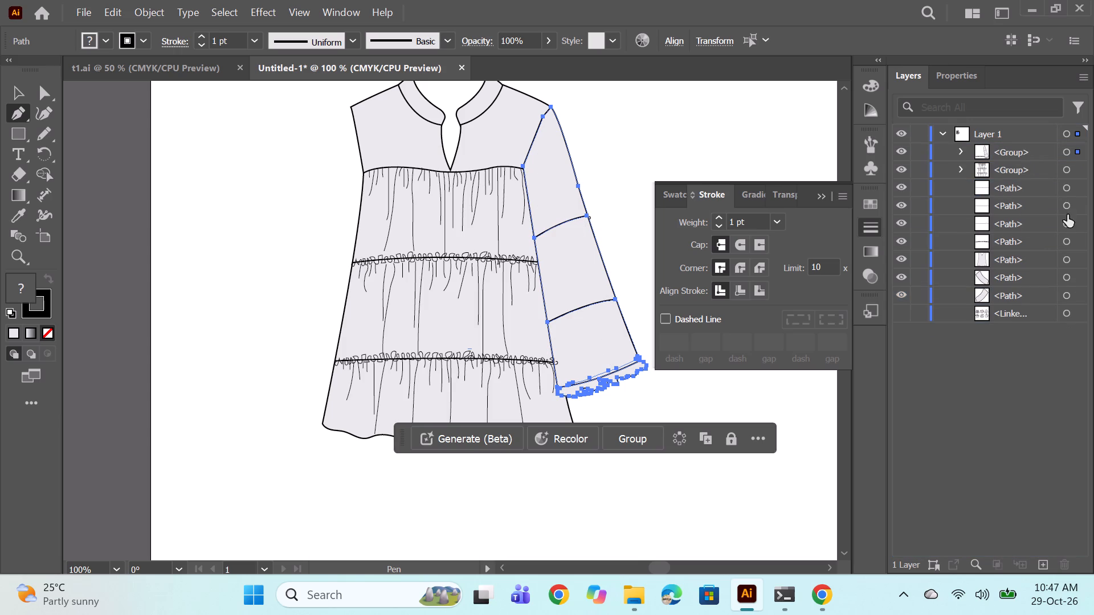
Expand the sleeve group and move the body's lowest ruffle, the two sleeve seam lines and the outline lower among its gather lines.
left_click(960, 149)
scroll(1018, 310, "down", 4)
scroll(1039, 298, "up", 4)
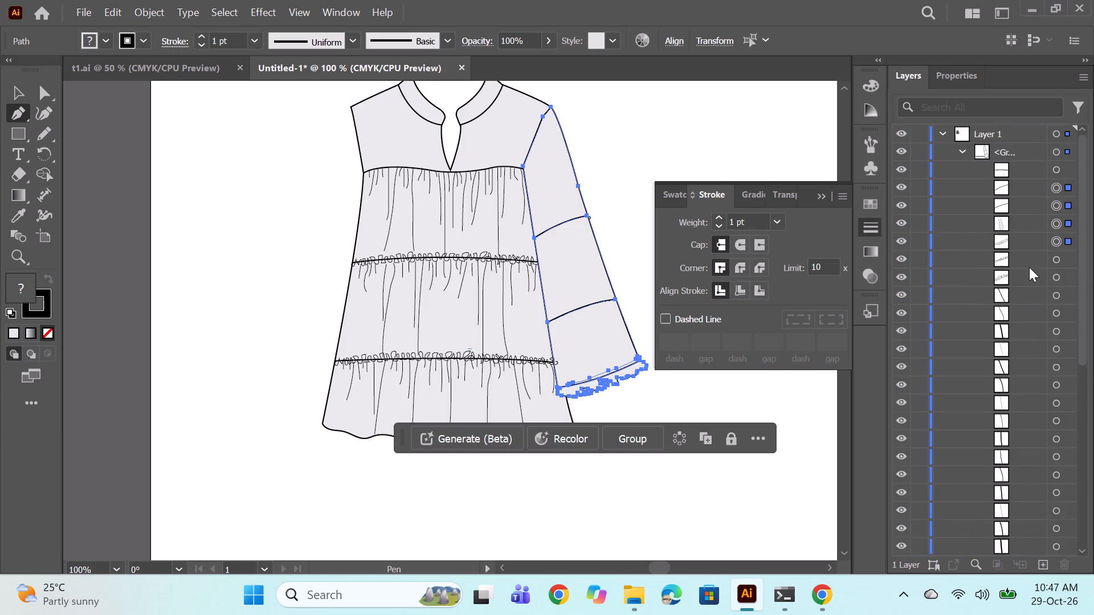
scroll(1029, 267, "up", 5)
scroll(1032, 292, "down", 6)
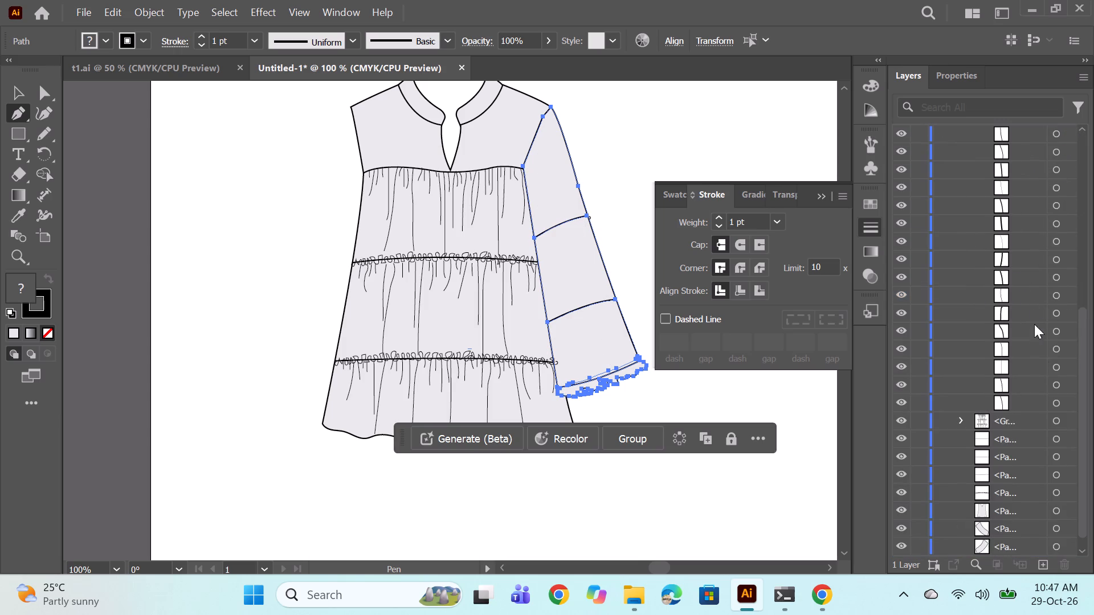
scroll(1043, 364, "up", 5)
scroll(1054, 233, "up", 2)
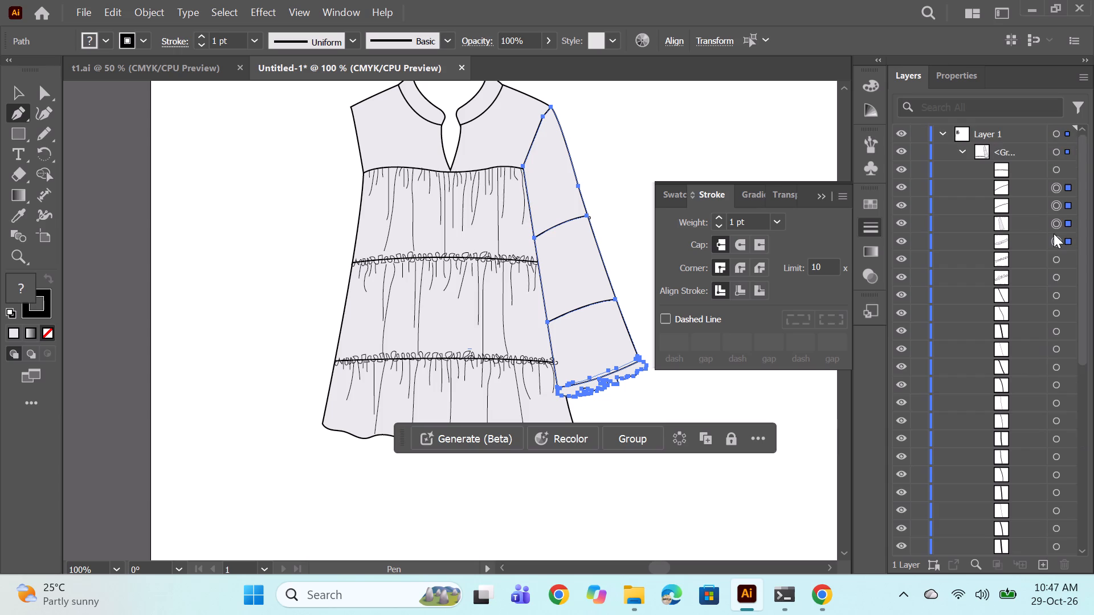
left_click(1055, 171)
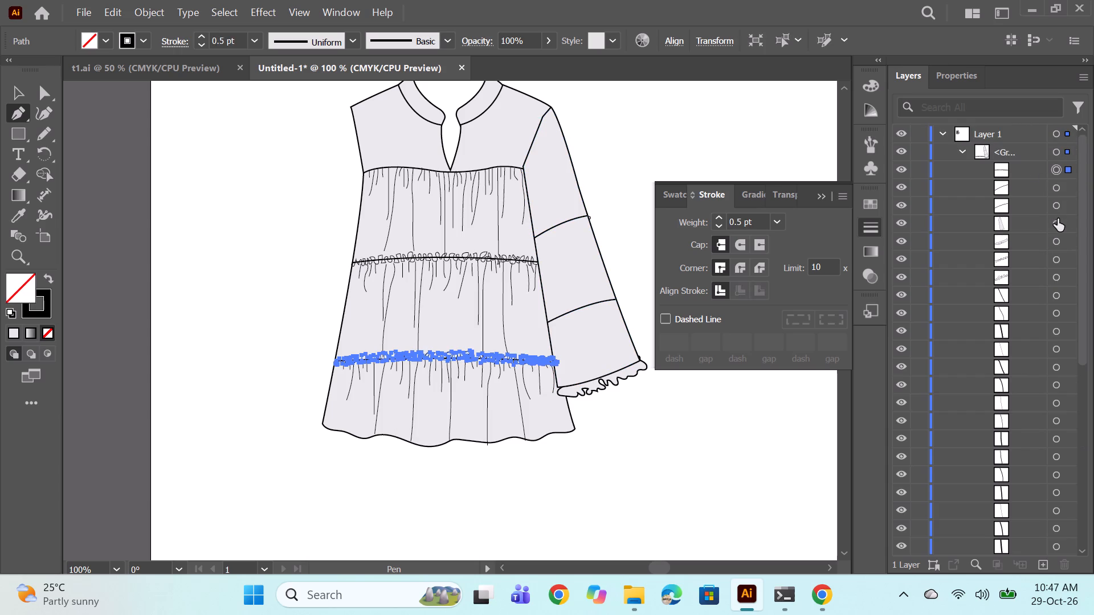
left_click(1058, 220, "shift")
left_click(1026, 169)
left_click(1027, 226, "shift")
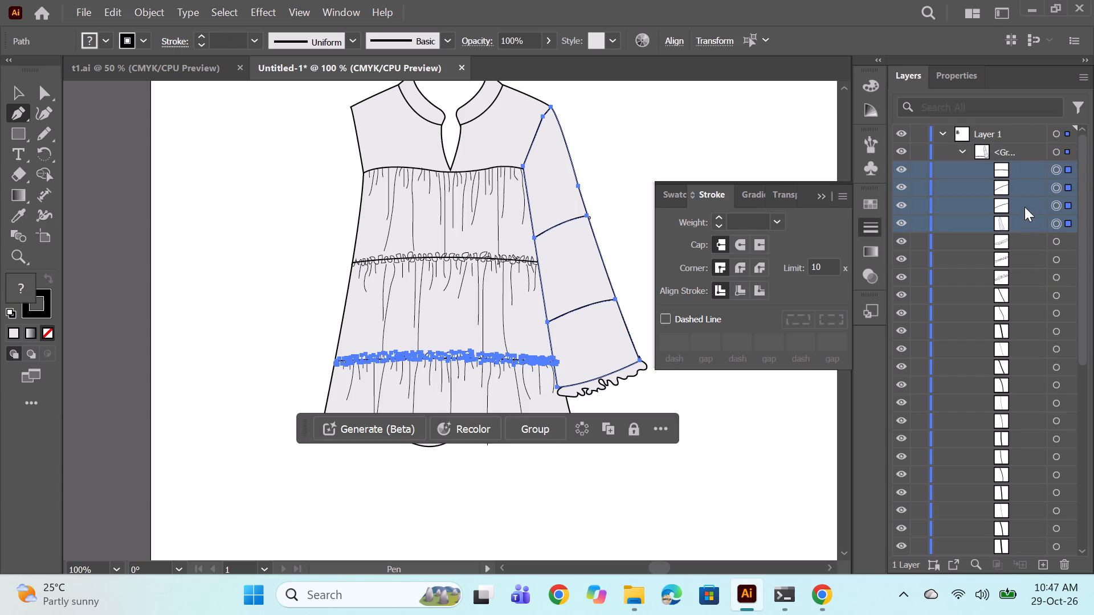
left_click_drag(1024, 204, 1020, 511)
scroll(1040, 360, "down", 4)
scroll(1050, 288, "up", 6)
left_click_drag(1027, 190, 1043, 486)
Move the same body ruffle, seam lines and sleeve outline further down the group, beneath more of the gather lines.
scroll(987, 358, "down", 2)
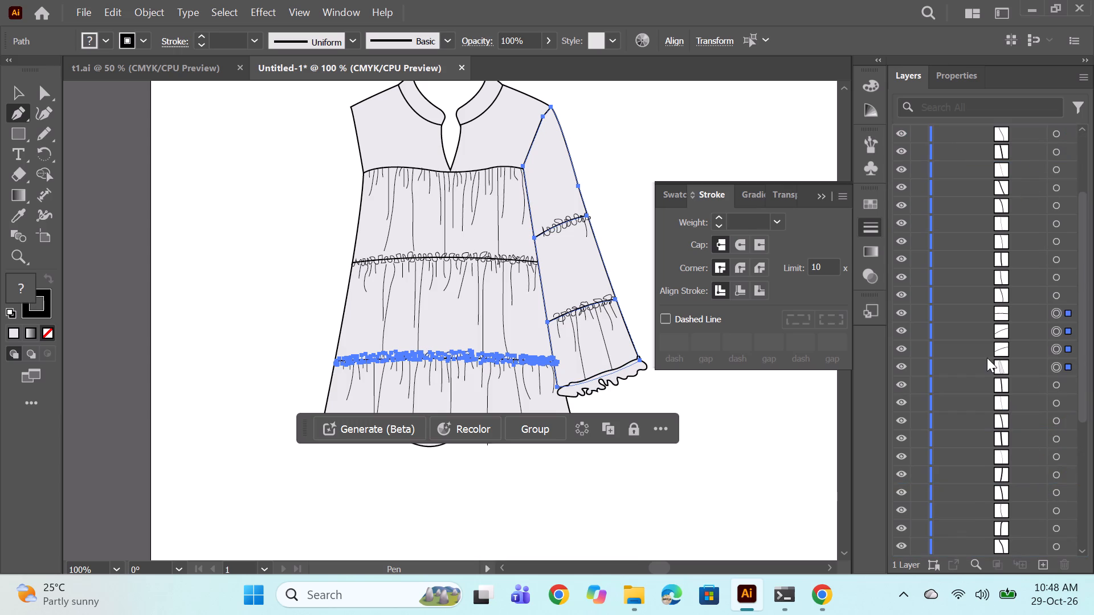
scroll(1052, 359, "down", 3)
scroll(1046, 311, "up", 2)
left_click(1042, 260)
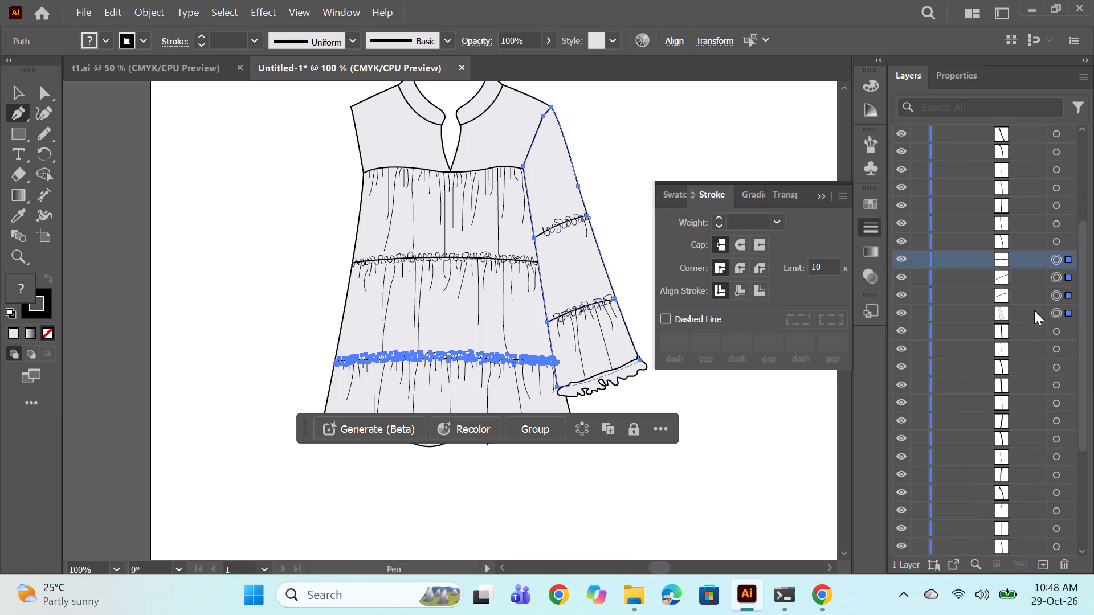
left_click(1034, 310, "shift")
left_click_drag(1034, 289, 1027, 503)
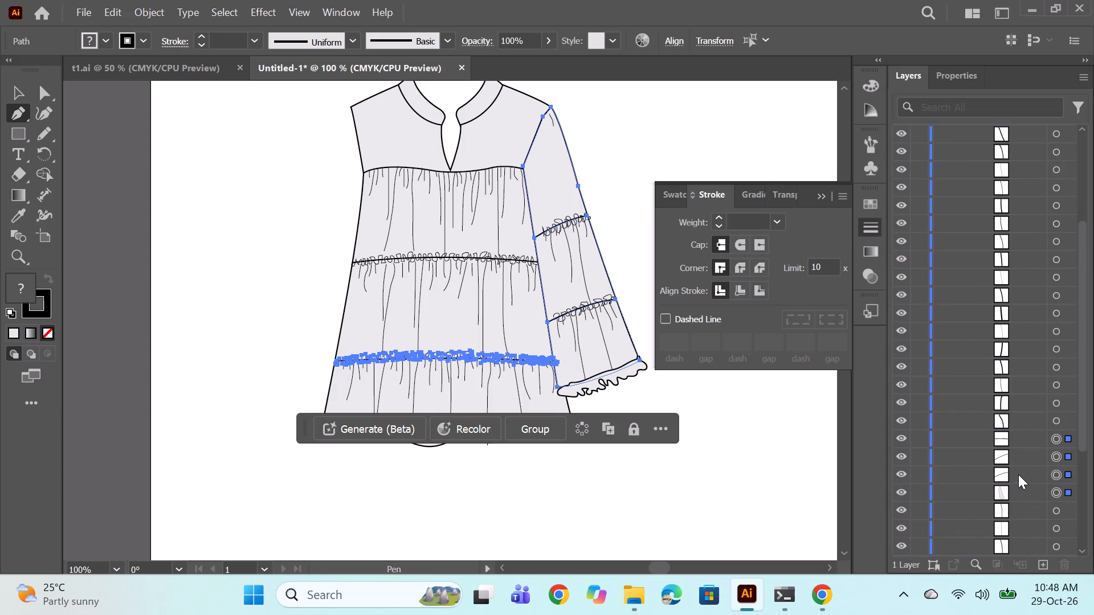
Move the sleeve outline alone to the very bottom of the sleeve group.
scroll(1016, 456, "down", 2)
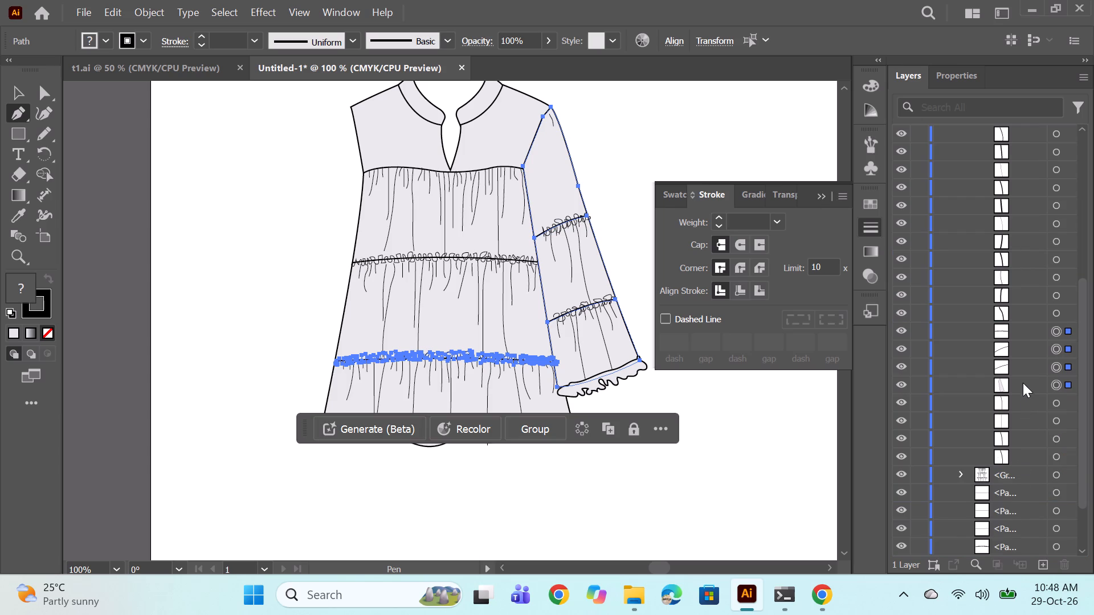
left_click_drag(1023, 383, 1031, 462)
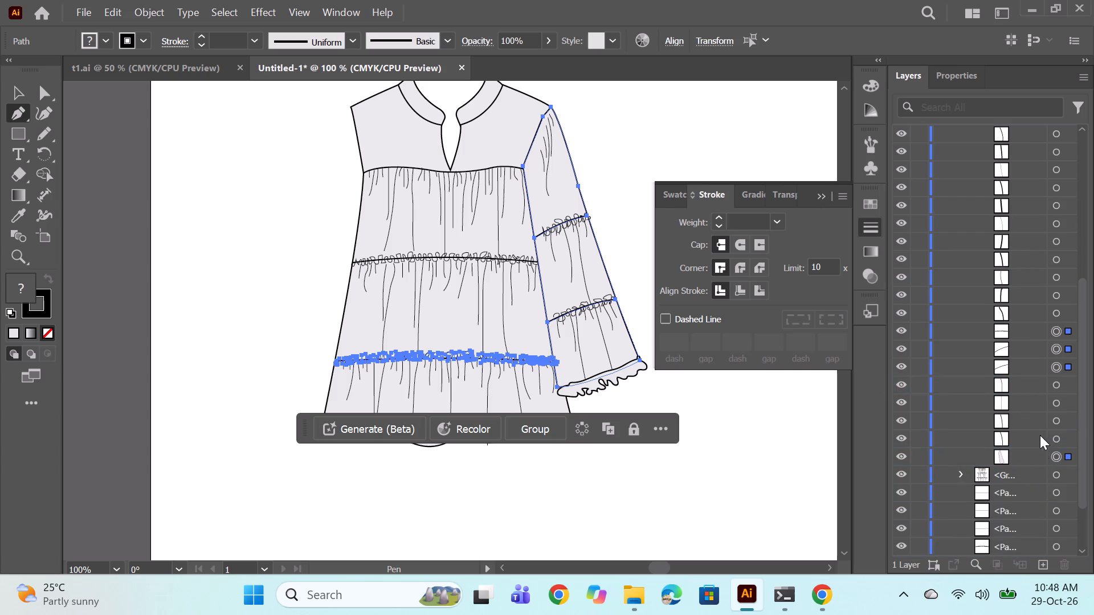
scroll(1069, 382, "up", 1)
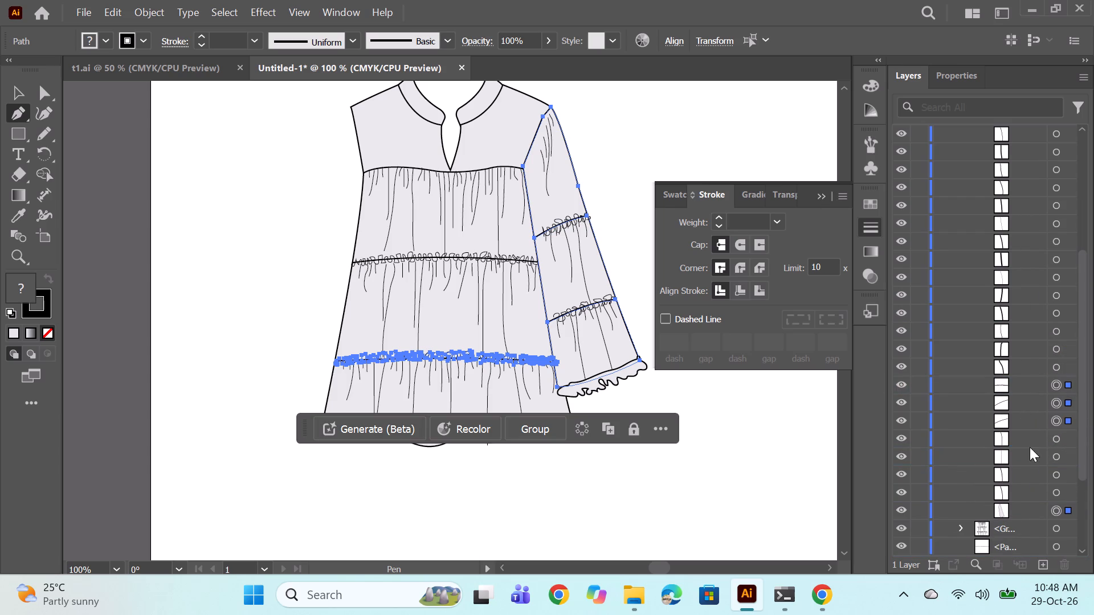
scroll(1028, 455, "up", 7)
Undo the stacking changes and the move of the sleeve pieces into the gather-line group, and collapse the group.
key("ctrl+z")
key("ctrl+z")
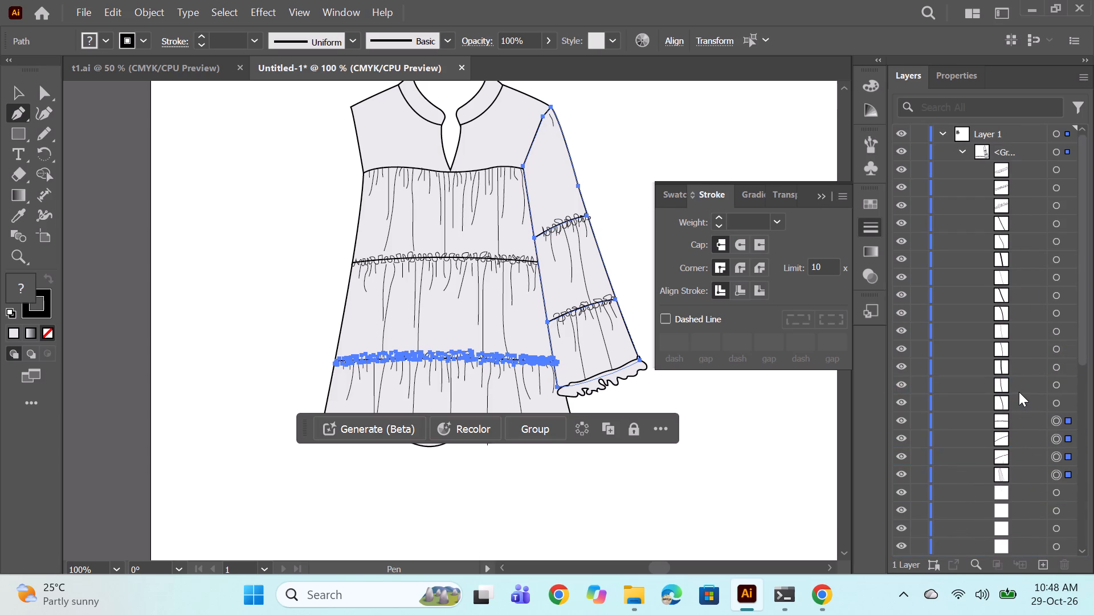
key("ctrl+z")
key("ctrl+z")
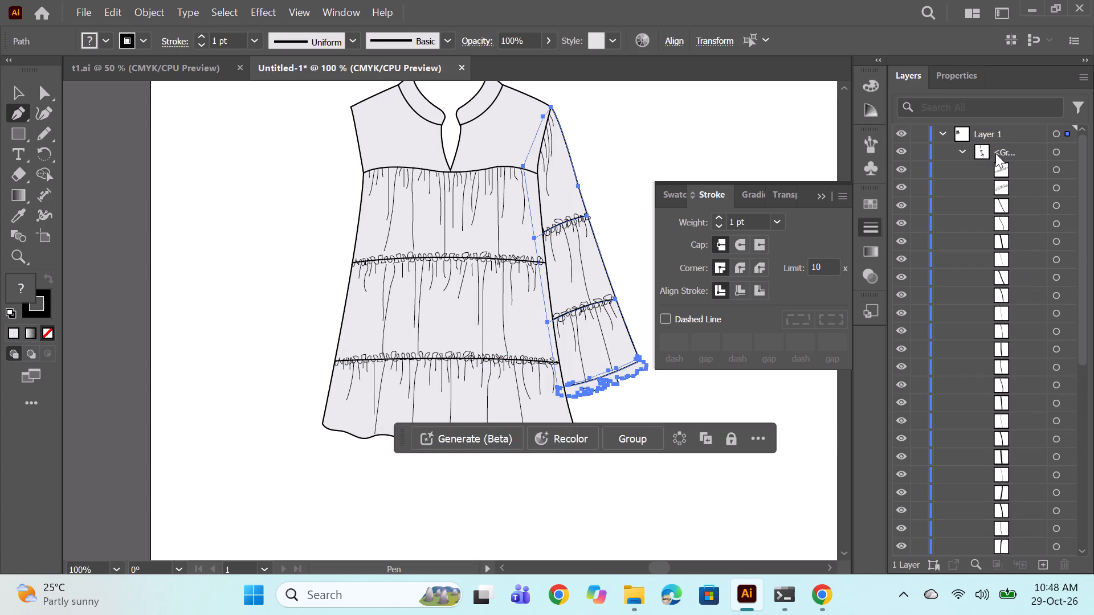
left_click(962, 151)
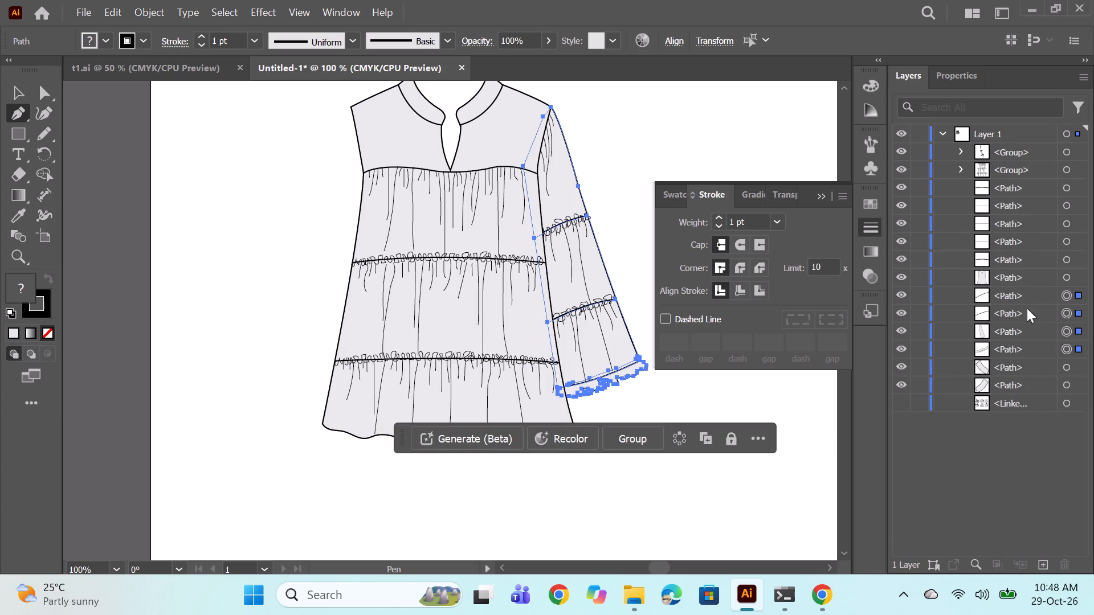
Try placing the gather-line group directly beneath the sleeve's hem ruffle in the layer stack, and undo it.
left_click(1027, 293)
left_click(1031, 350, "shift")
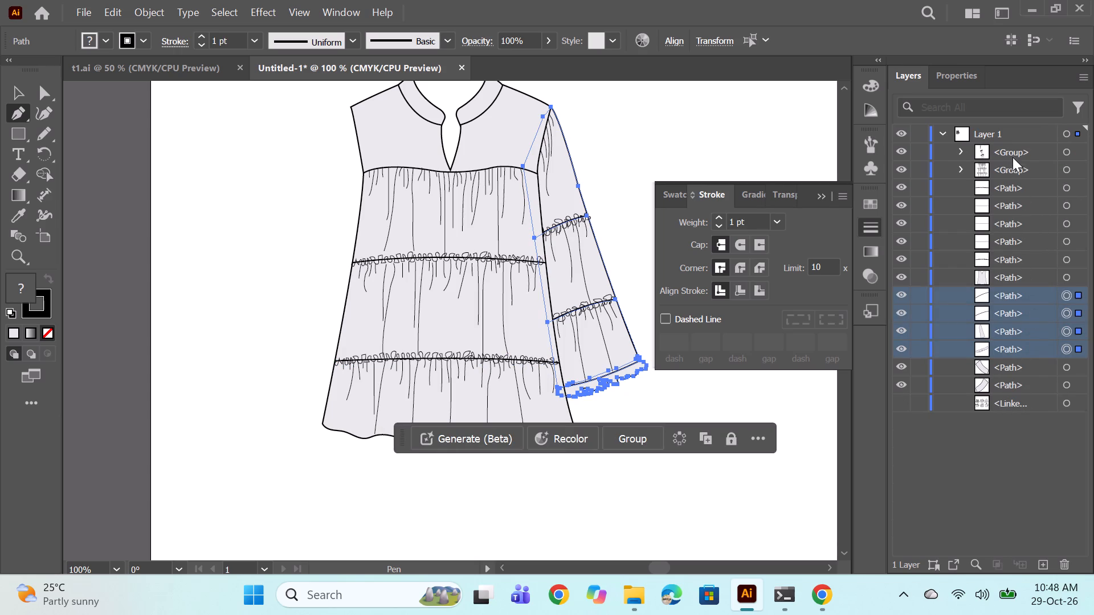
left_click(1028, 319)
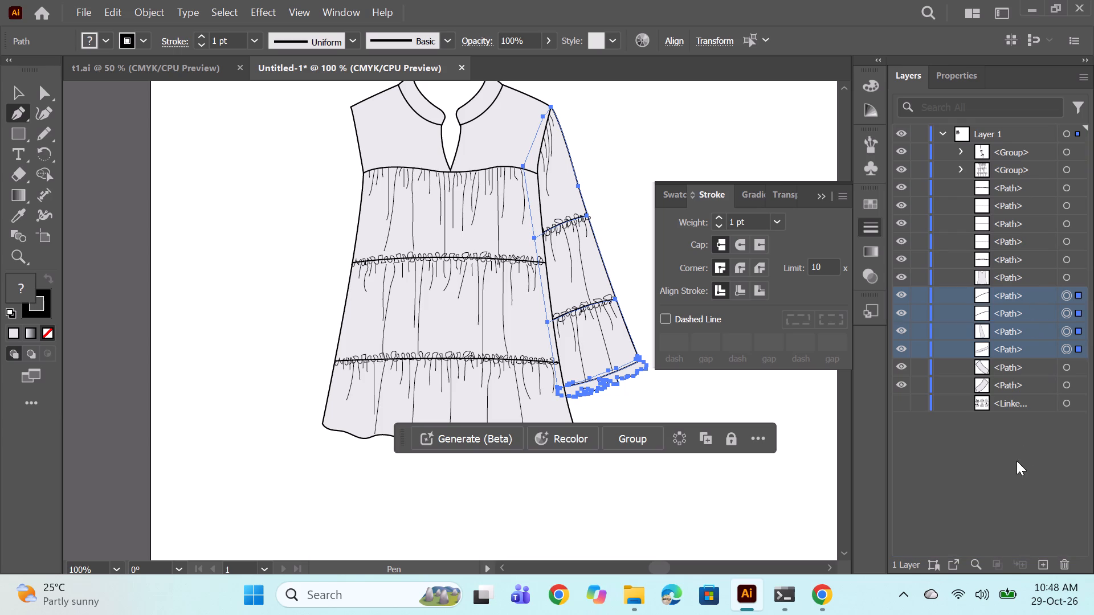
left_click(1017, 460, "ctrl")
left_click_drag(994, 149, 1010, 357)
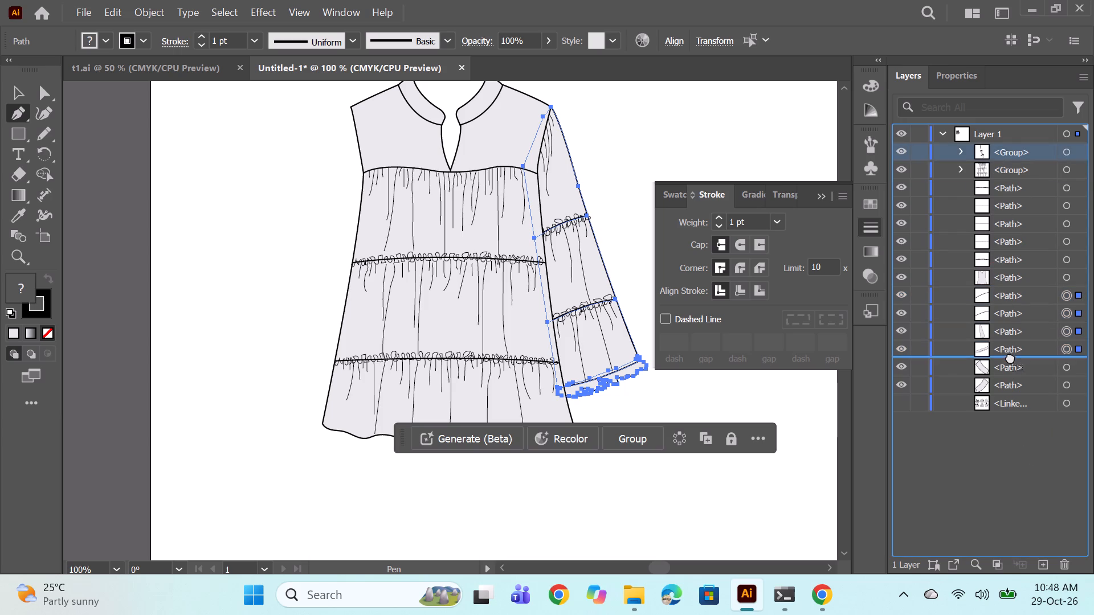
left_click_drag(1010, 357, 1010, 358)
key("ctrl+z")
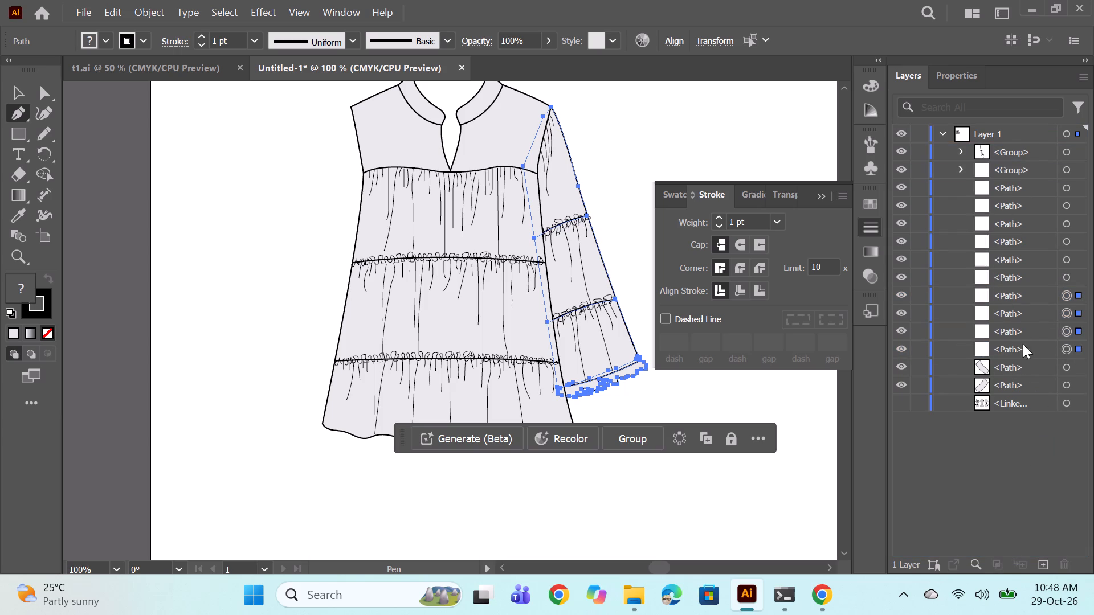
Deselect the sleeve pieces and examine how the right-hand sleeve and its hem ruffle sit against the blouse body.
scroll(646, 316, "up", 1, "alt")
left_click(959, 468, "ctrl")
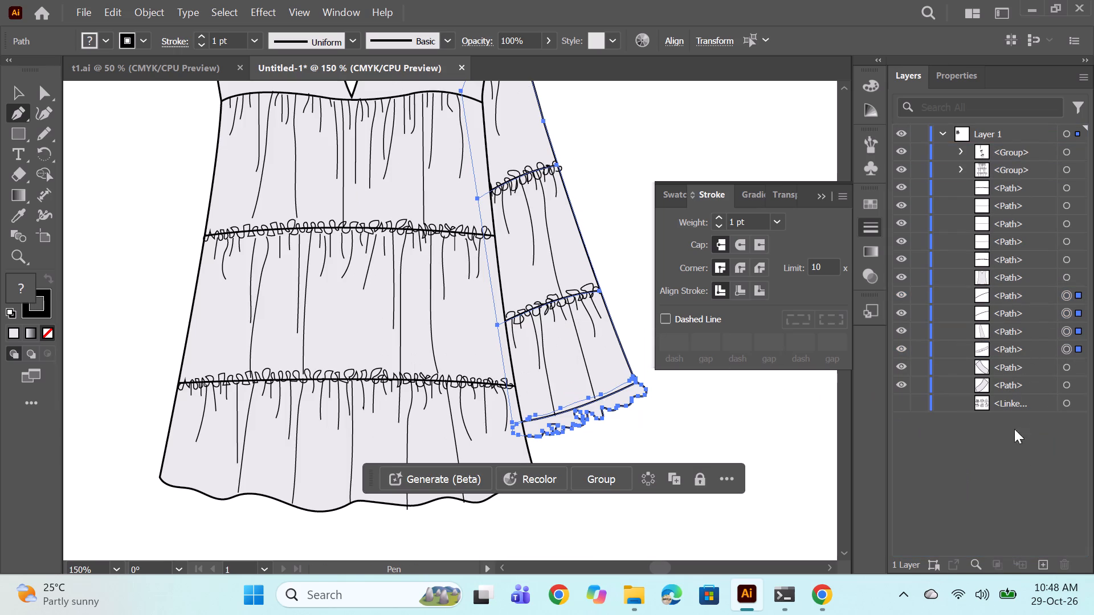
scroll(1023, 360, "up", 1)
left_click(774, 427, "ctrl")
scroll(1020, 325, "up", 1)
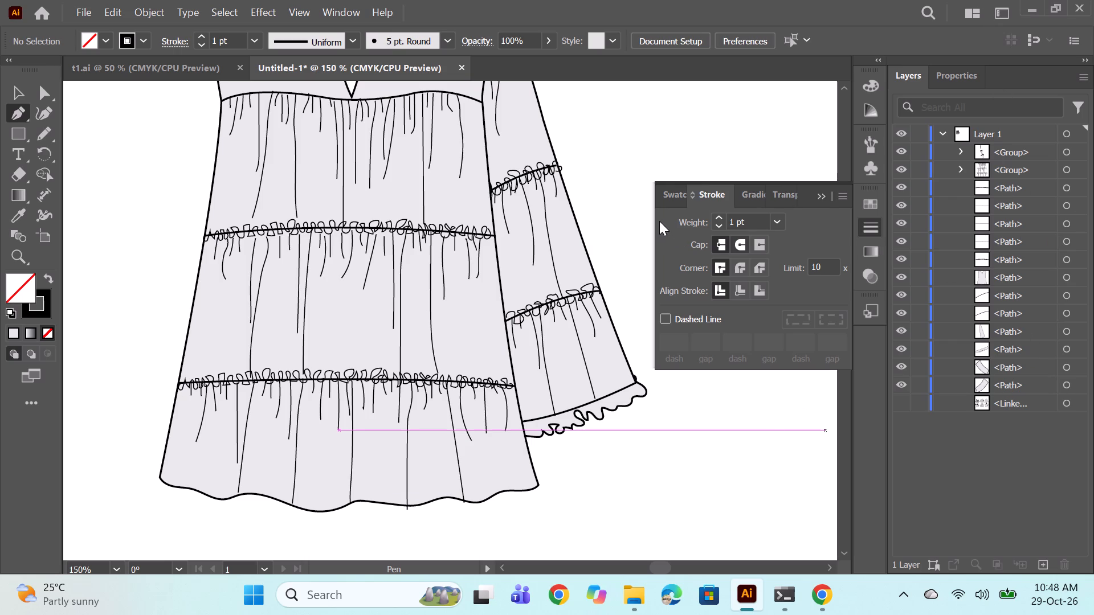
scroll(658, 218, "down", 2, "alt")
scroll(587, 198, "down", 2, "alt")
scroll(1071, 204, "up", 3)
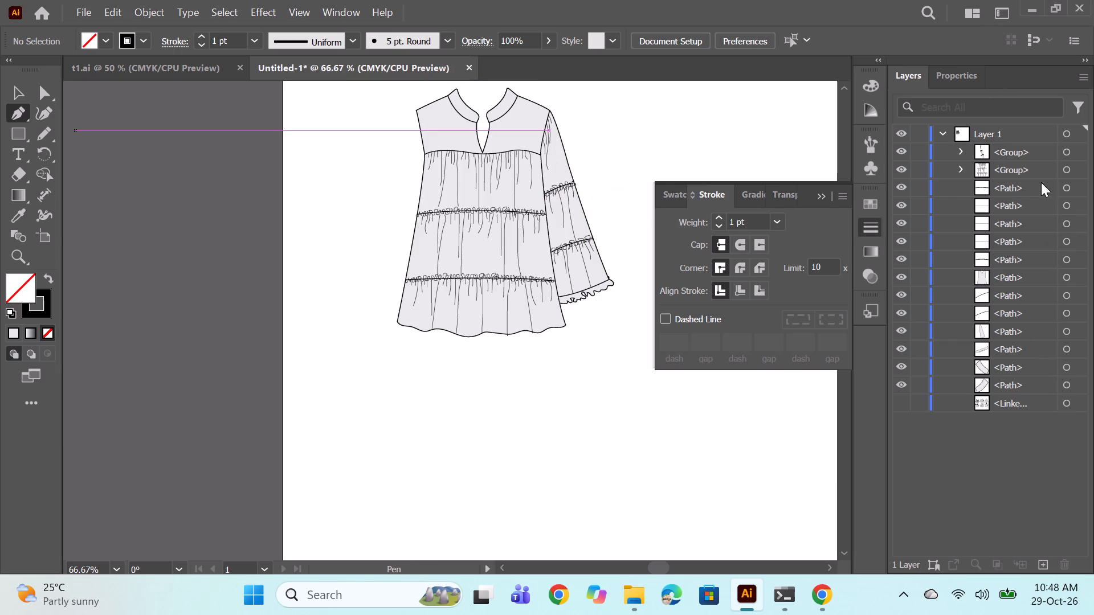
Move the right-hand sleeve's outline, two tier lines and hem ruffle into the sleeve's gather-line group.
left_click(1021, 149)
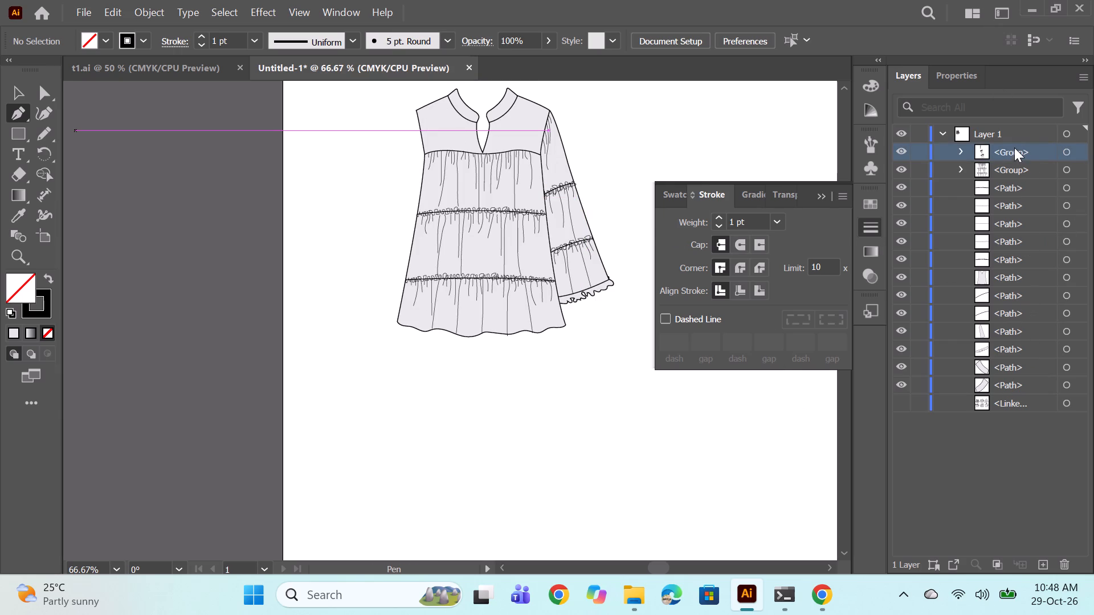
left_click(1014, 147)
left_click(1017, 147)
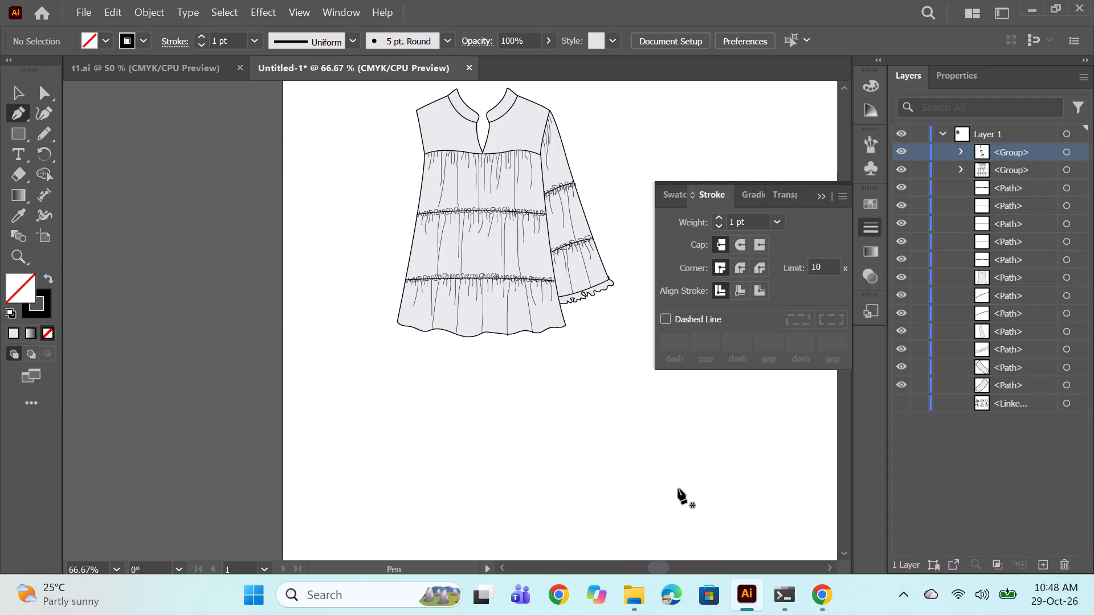
left_click(817, 202)
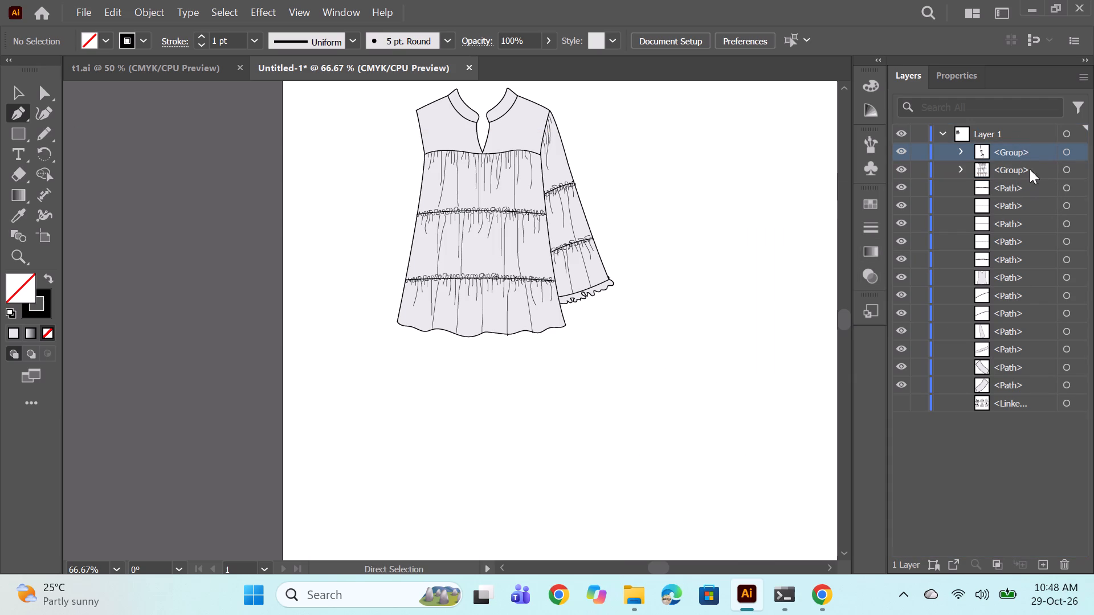
left_click(1071, 330)
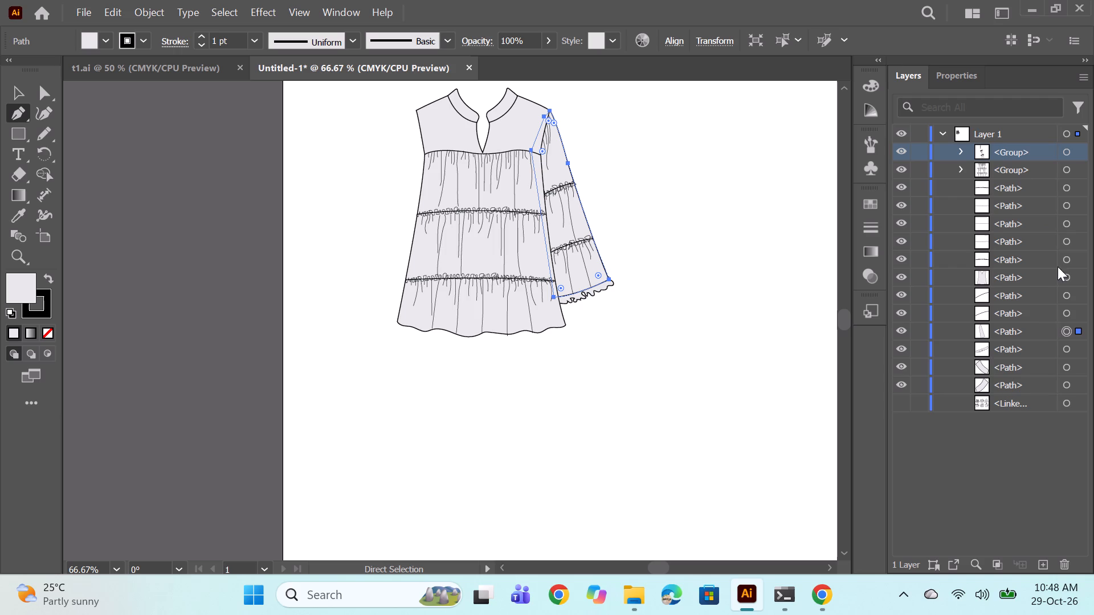
left_click(1017, 299, "shift")
left_click(1019, 352)
left_click(1029, 300, "shift")
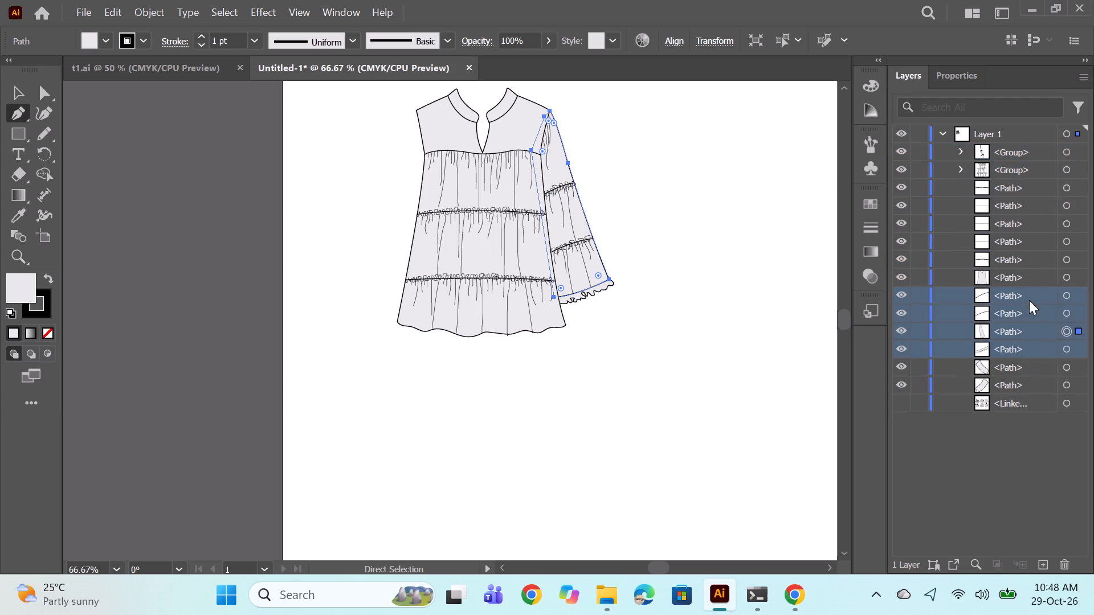
left_click_drag(1030, 337, 1013, 154)
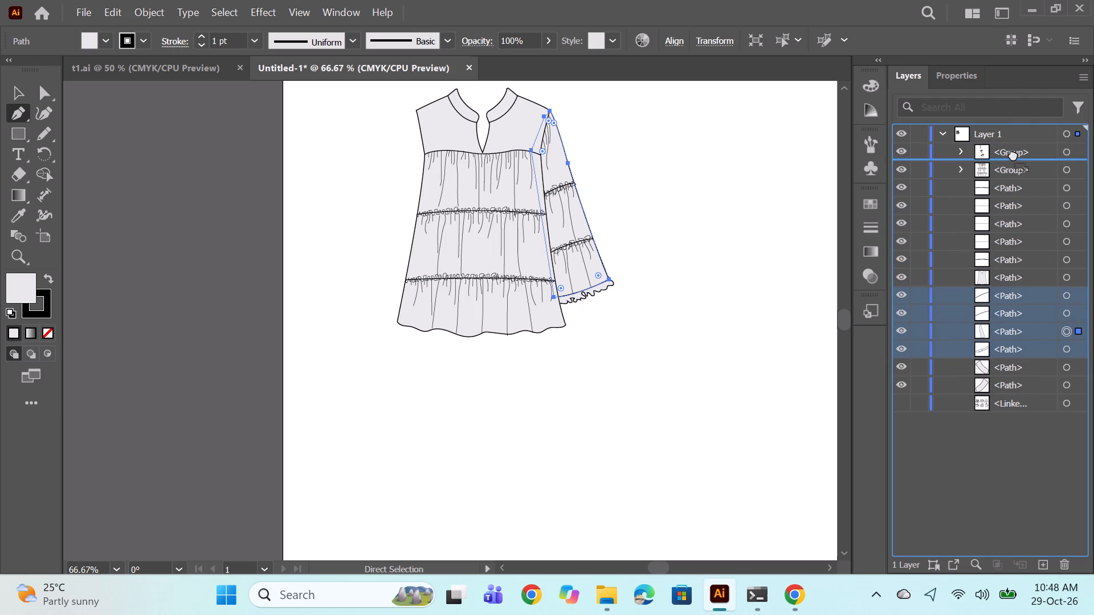
left_click_drag(1013, 154, 1021, 153)
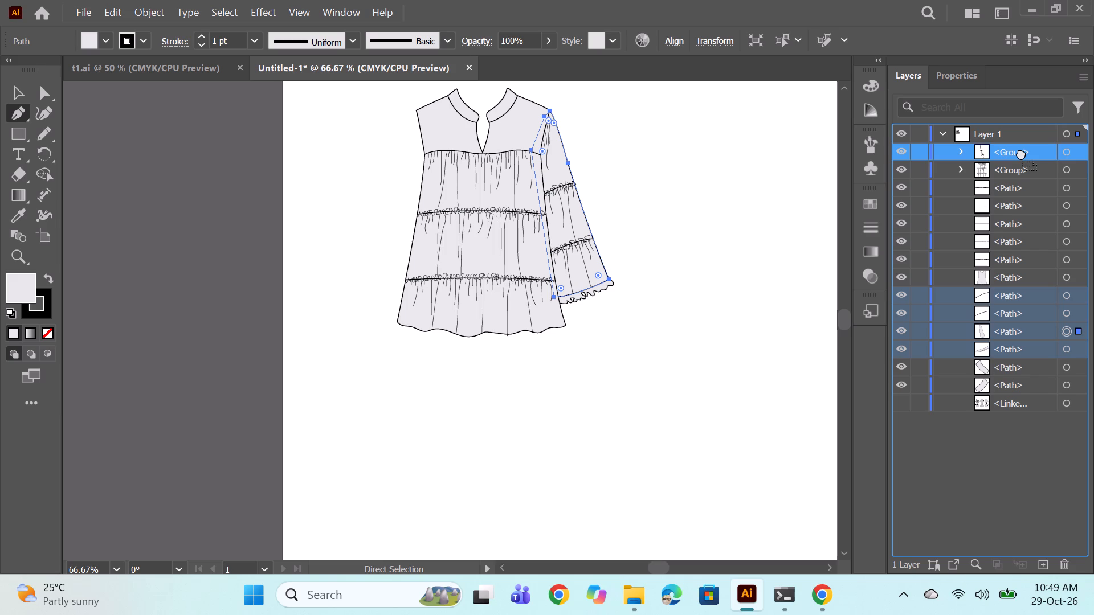
left_click_drag(1021, 153, 1018, 155)
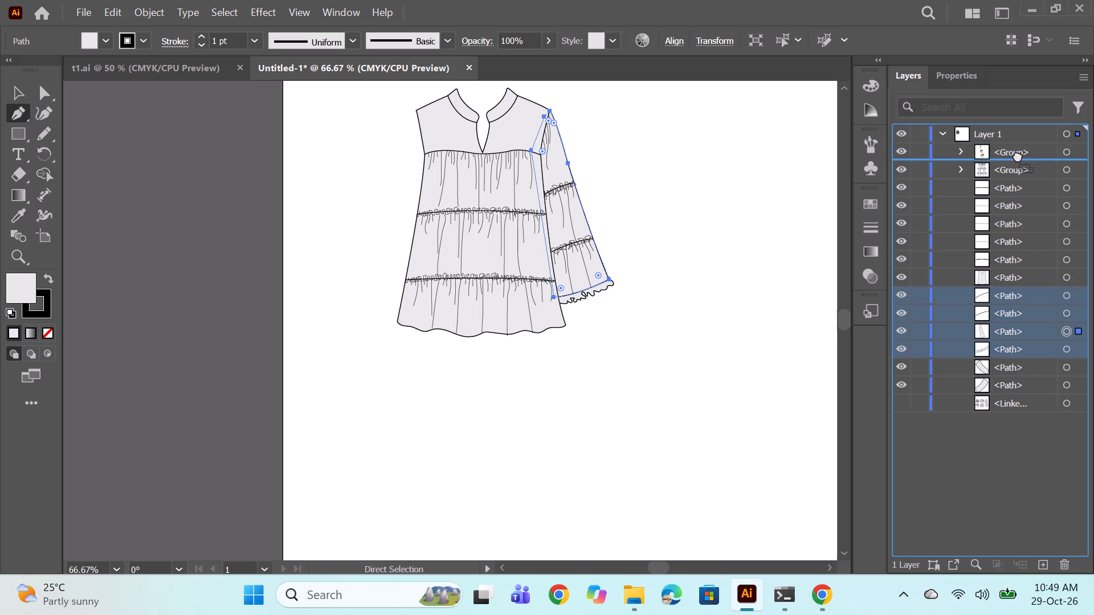
left_click_drag(1018, 155, 1014, 151)
Move the complete sleeve group directly beneath the blouse body outline in the layer stack.
left_click_drag(985, 150, 985, 180)
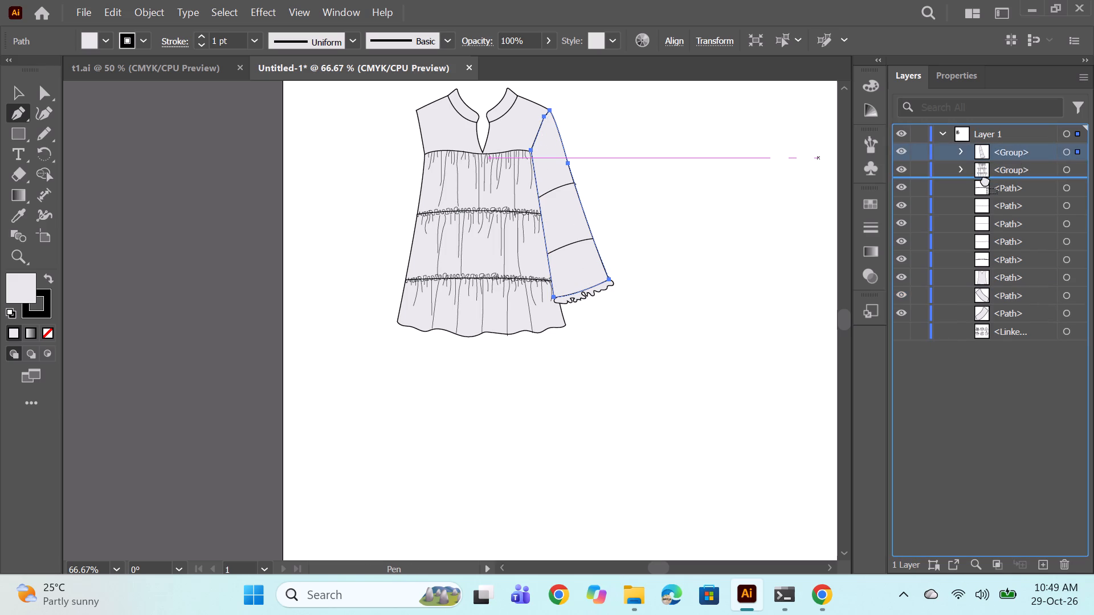
left_click_drag(985, 180, 997, 284)
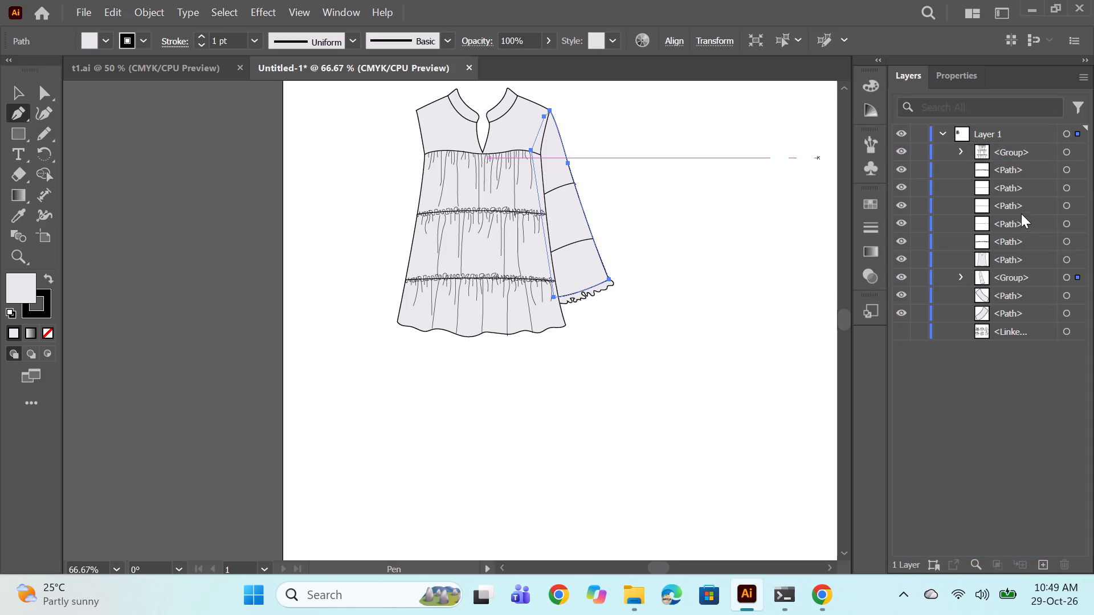
Within the sleeve group, send the sleeve outline to the bottom, behind the tier lines and gathers.
left_click(962, 274)
scroll(1062, 307, "down", 1)
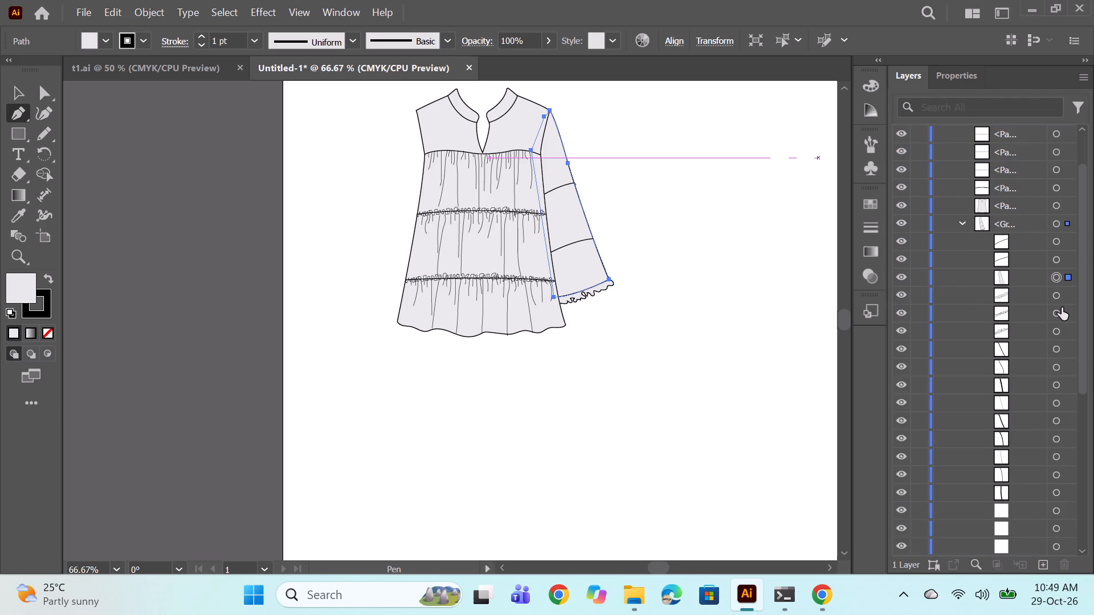
scroll(990, 292, "down", 1)
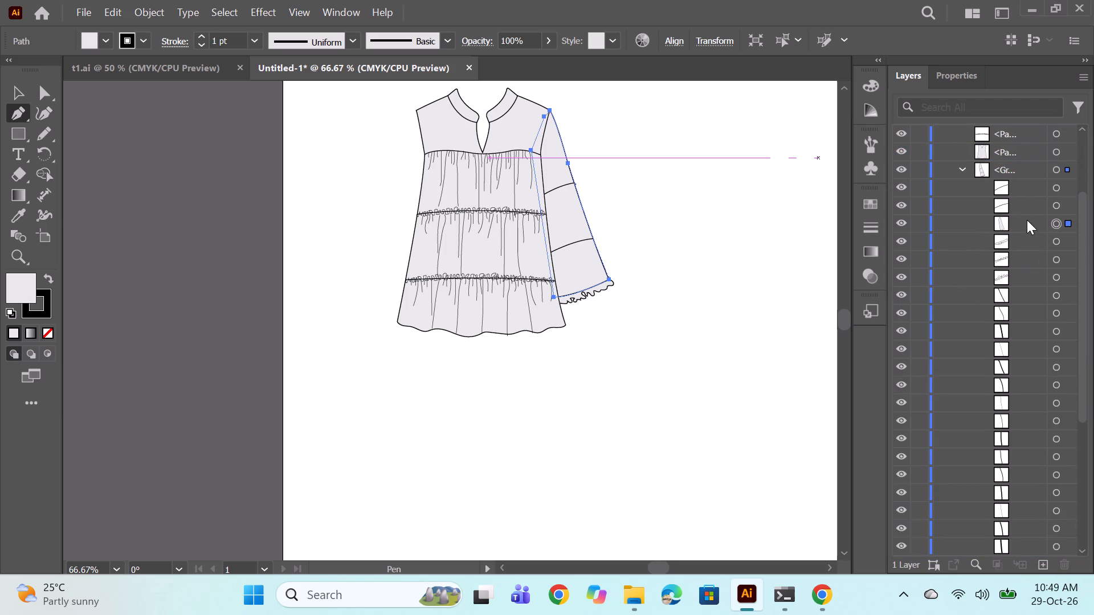
left_click(1022, 191)
left_click(1028, 225, "shift")
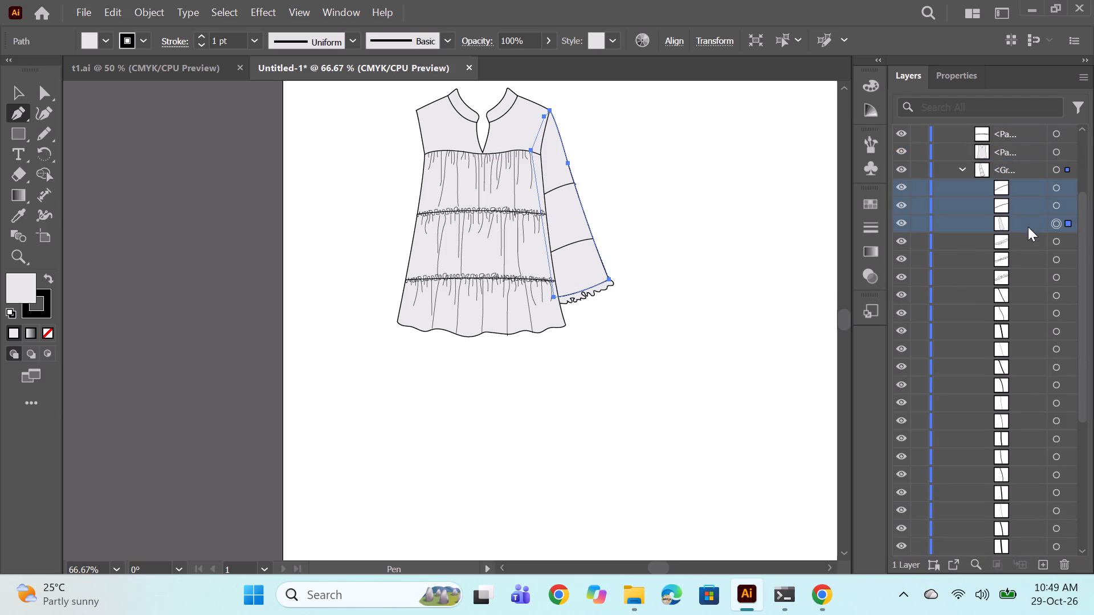
left_click(1026, 220)
left_click_drag(1028, 226, 1027, 226)
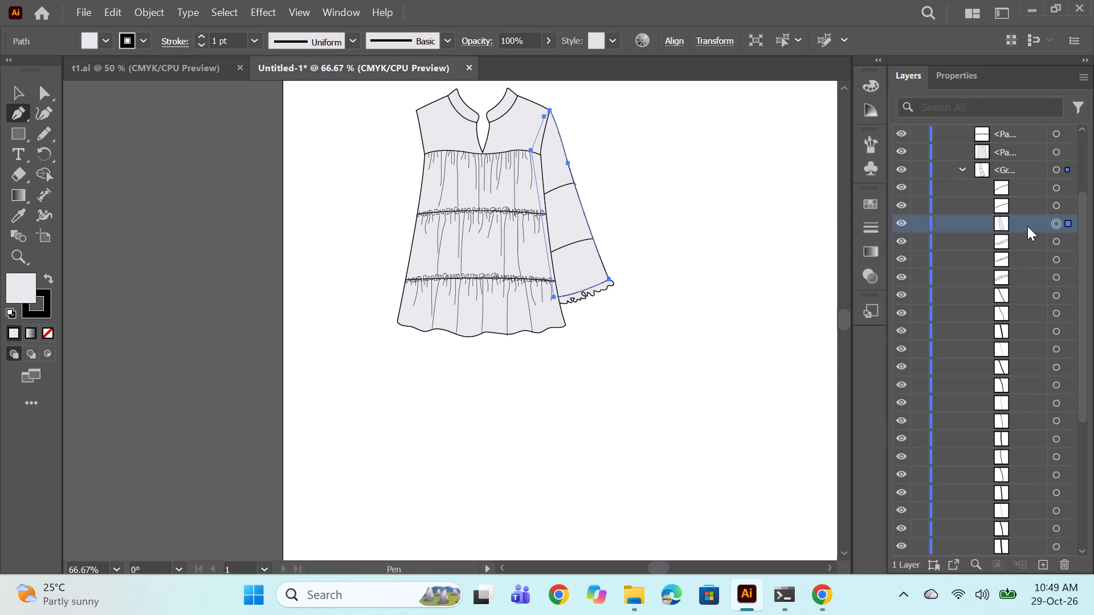
left_click_drag(1027, 226, 1036, 523)
scroll(1014, 366, "down", 2)
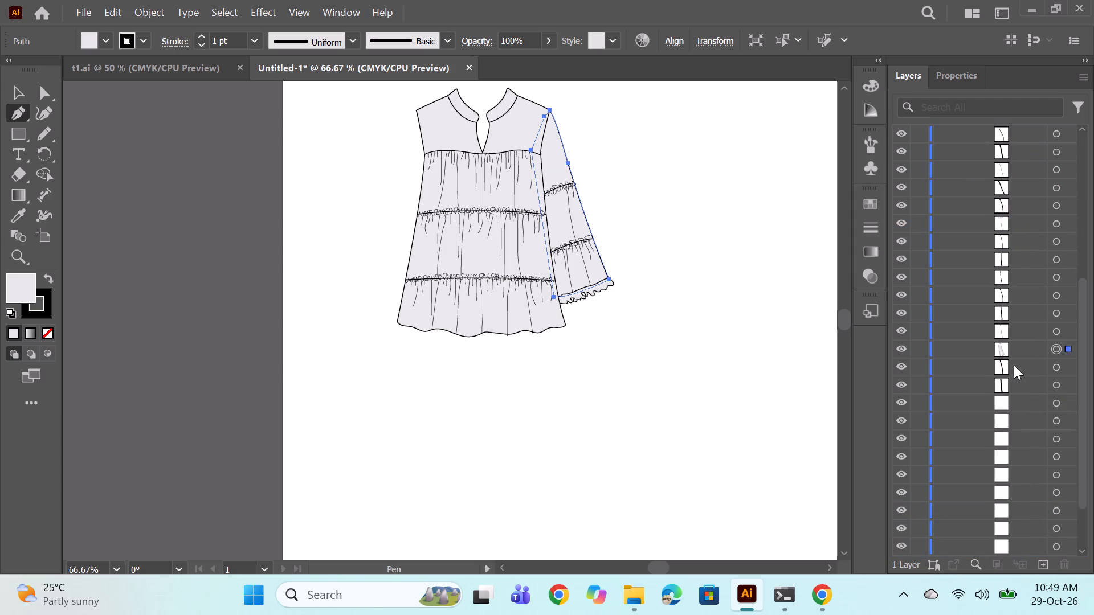
scroll(1014, 365, "down", 3)
left_click_drag(1031, 277, 1033, 510)
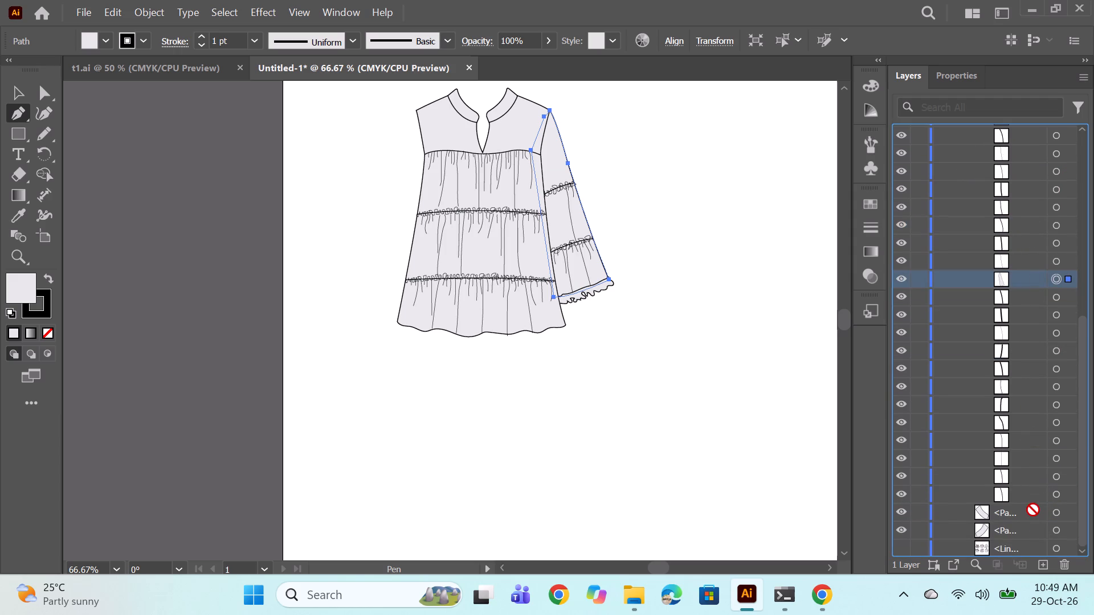
left_click_drag(1033, 510, 1030, 505)
scroll(1028, 384, "up", 13)
scroll(1040, 286, "down", 1)
scroll(1040, 286, "up", 3)
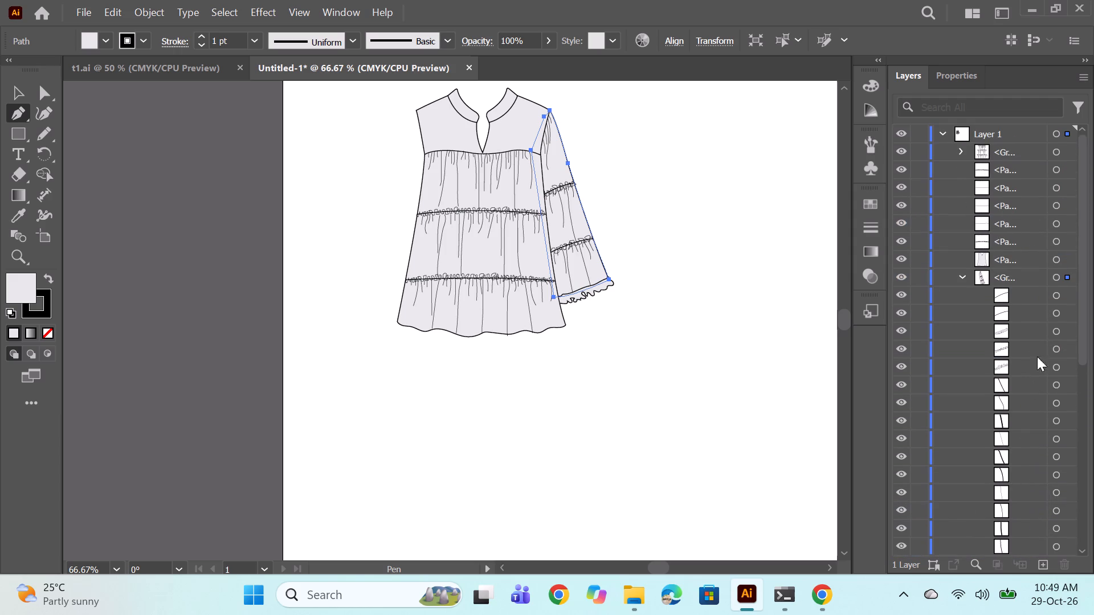
Move the hem ruffle beneath the sleeve outline at the very bottom of the sleeve group, and collapse the group.
left_click(1014, 332)
left_click_drag(1014, 331, 1027, 451)
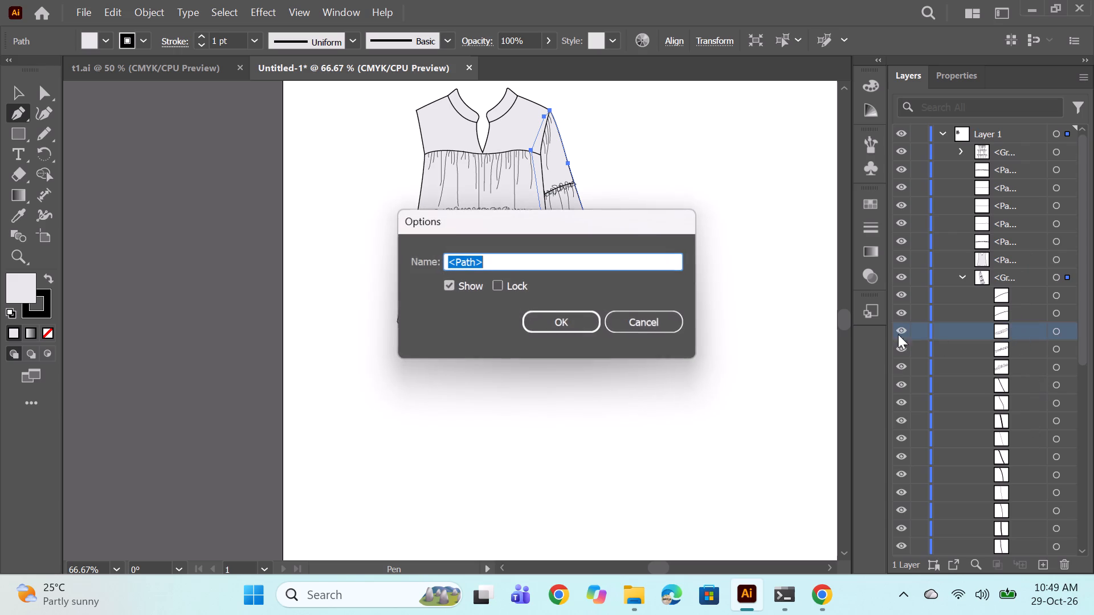
left_click(672, 326)
left_click(753, 345, "ctrl")
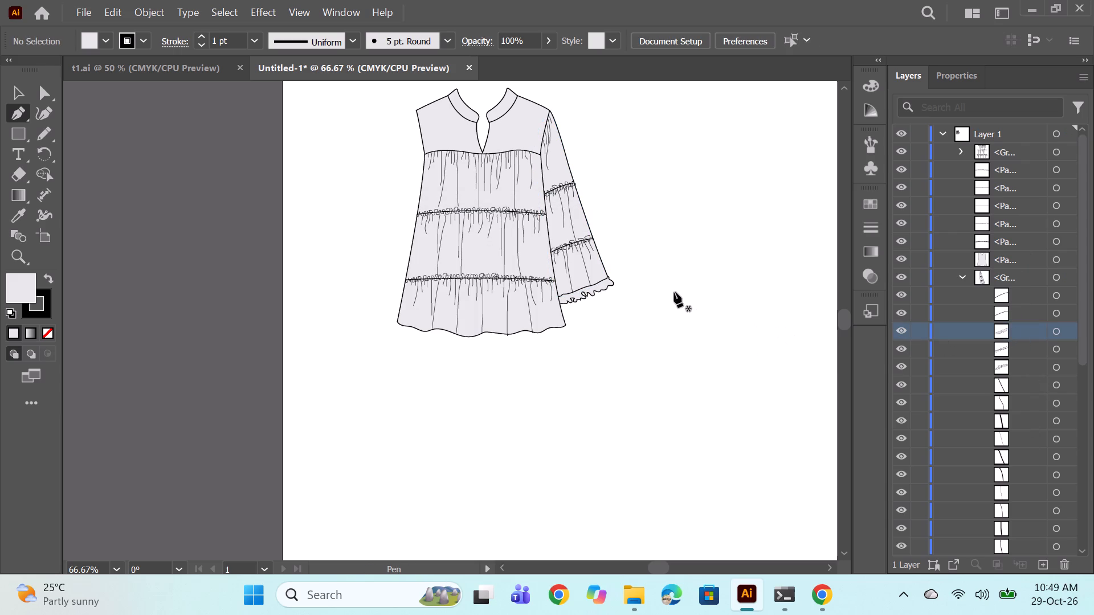
scroll(1034, 359, "down", 2)
left_click(1058, 220)
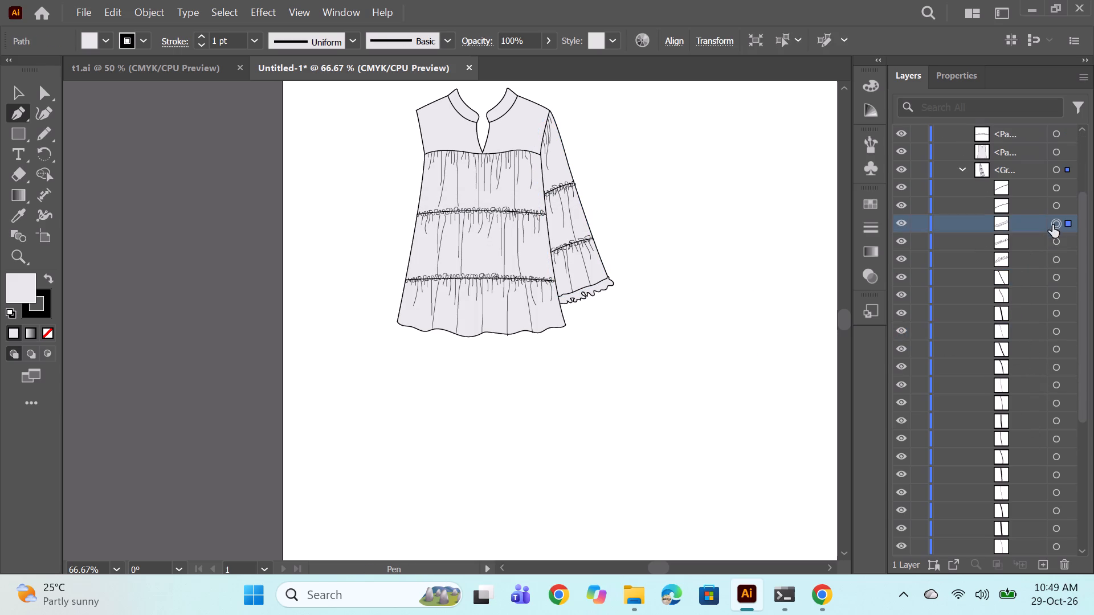
left_click_drag(1026, 225, 1033, 531)
scroll(1017, 384, "down", 2)
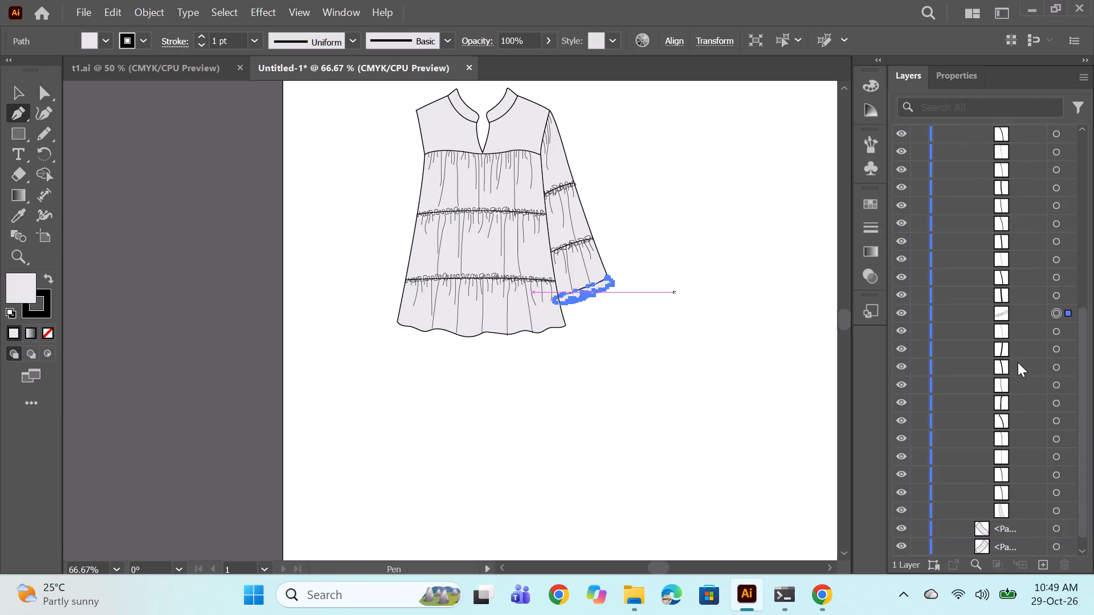
scroll(1018, 362, "down", 5)
left_click_drag(1024, 296, 1041, 503)
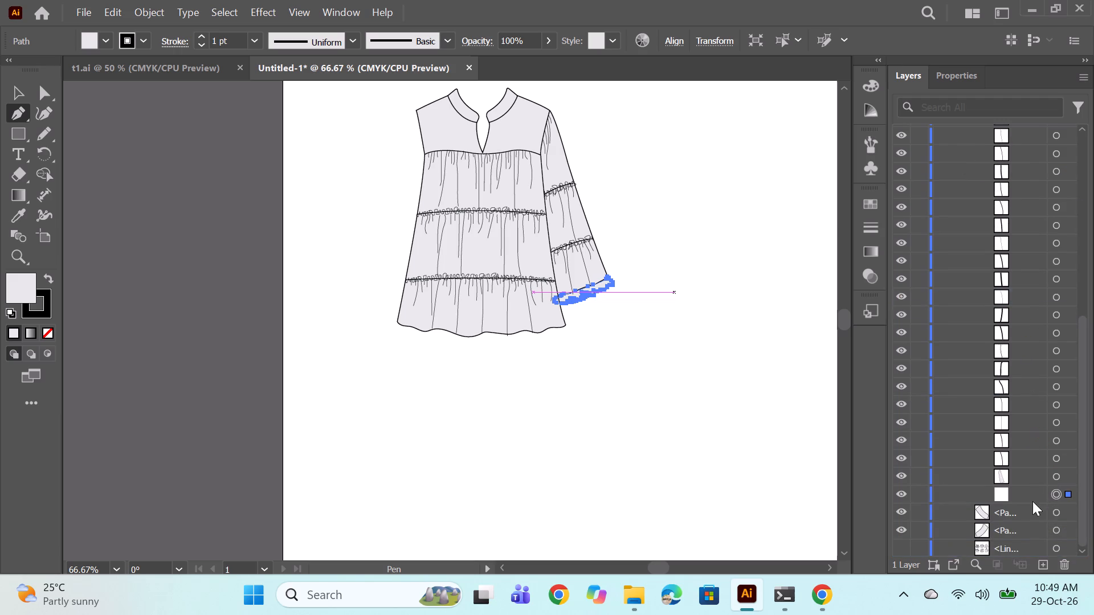
left_click(782, 376, "ctrl")
scroll(679, 237, "up", 2)
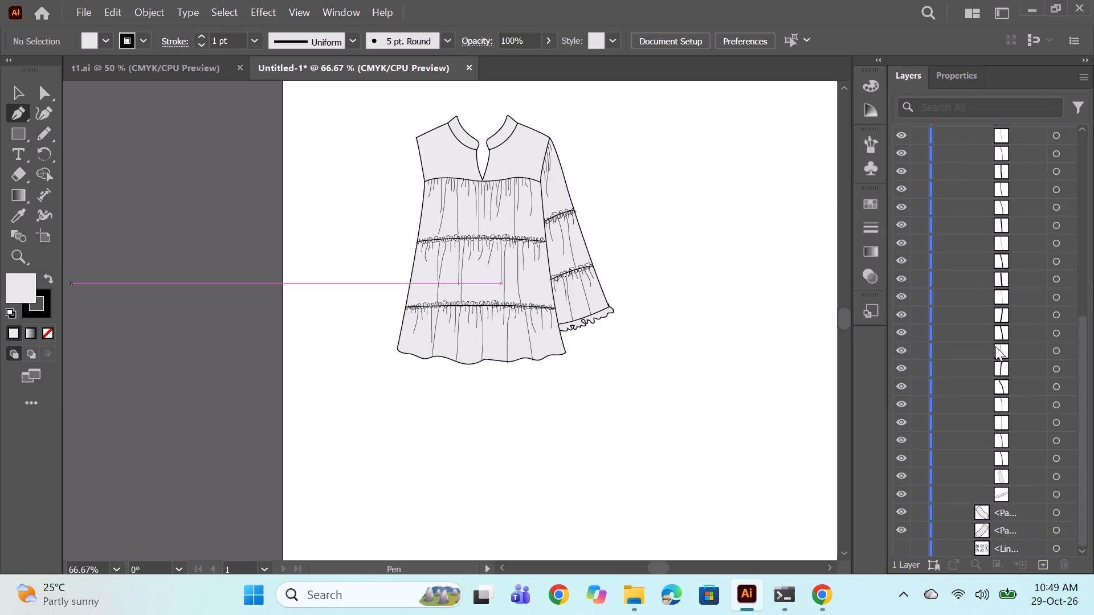
scroll(995, 346, "up", 1)
scroll(995, 346, "down", 1)
scroll(994, 346, "up", 1)
scroll(994, 346, "down", 1)
scroll(993, 343, "up", 16)
scroll(1036, 260, "down", 1)
left_click(960, 219)
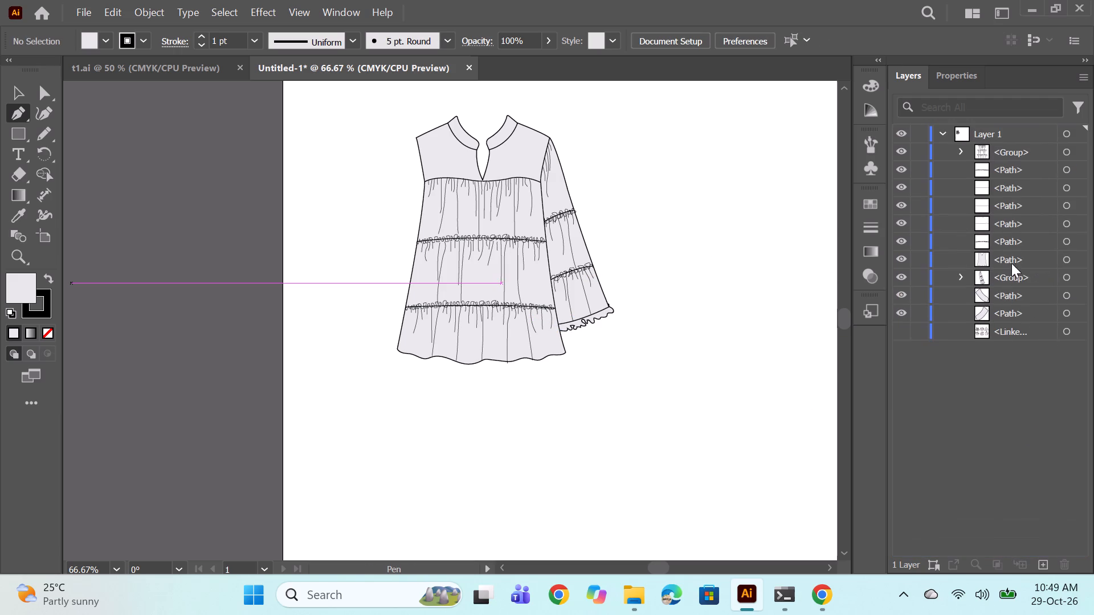
Select the whole sleeve group and make a left-right mirrored copy of it with Reflect.
scroll(1023, 263, "up", 4)
left_click(1066, 153)
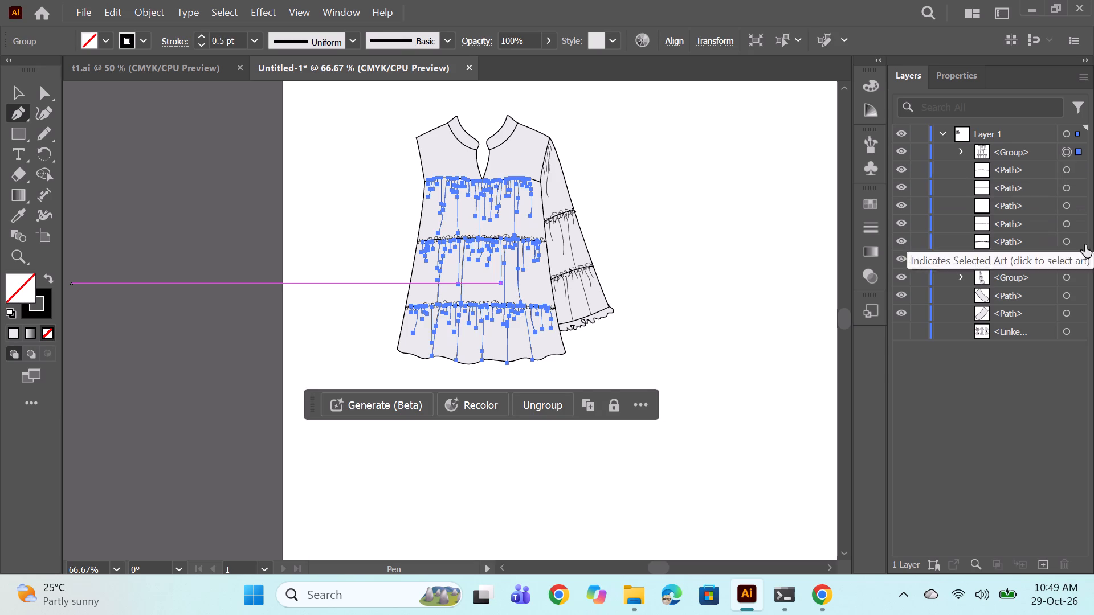
left_click(1068, 274)
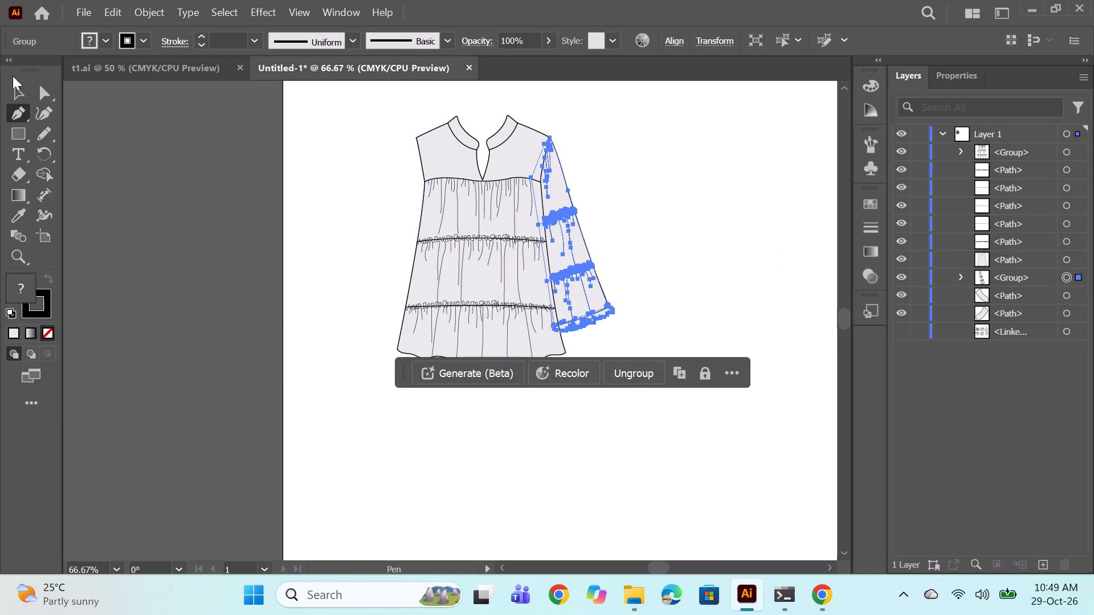
left_click(5, 84)
left_click(16, 92)
right_click(566, 249)
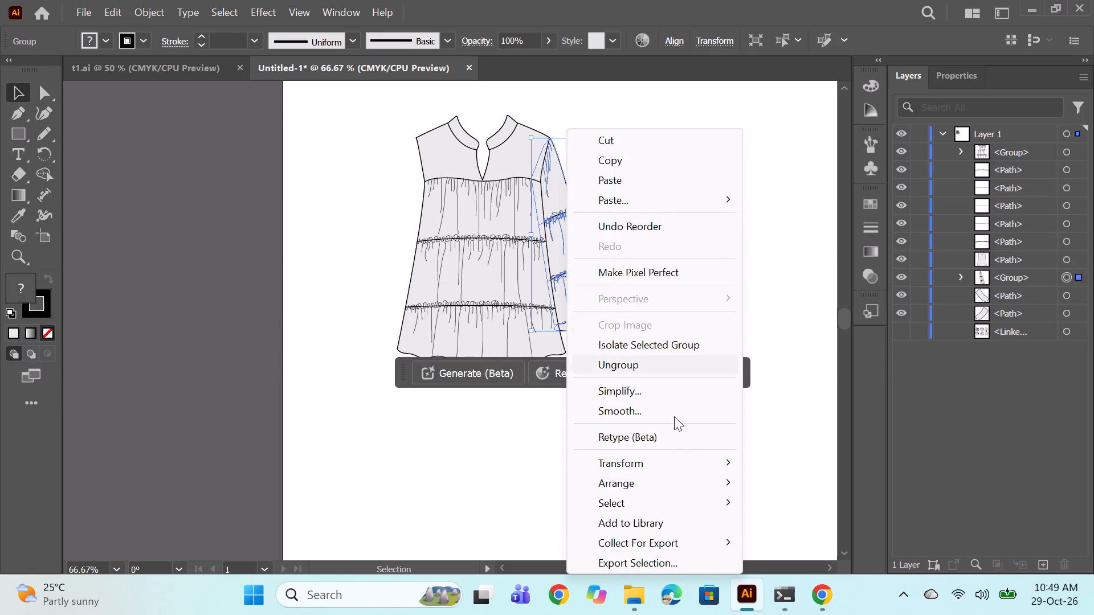
left_click(674, 456)
left_click(789, 360)
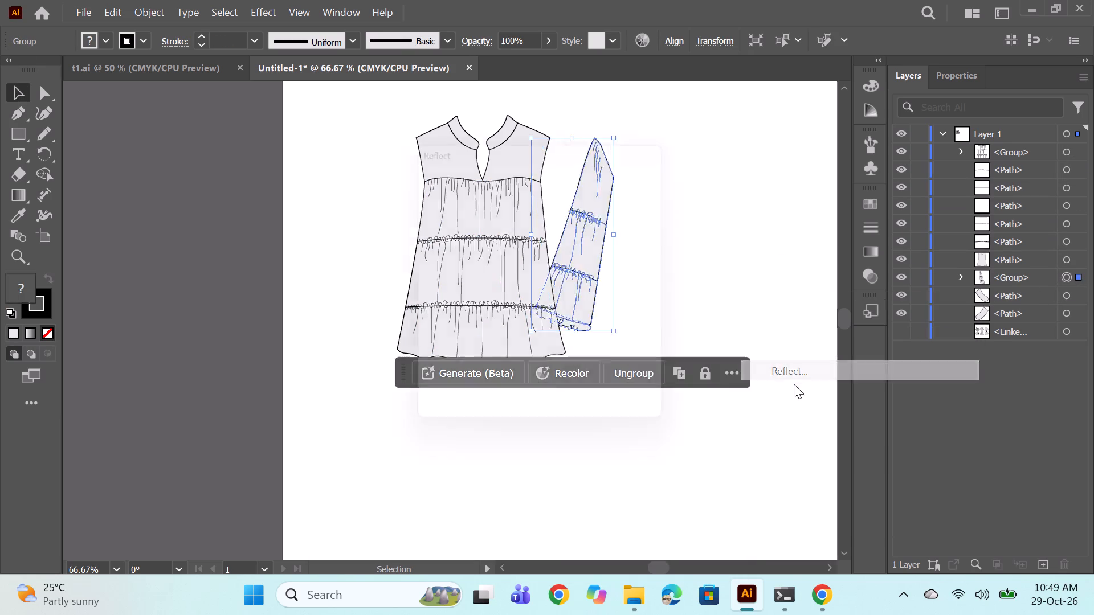
left_click(463, 401)
Move the mirrored sleeve copy horizontally across the blouse and align it with the opposite, left-hand armhole.
key("shift+Left")
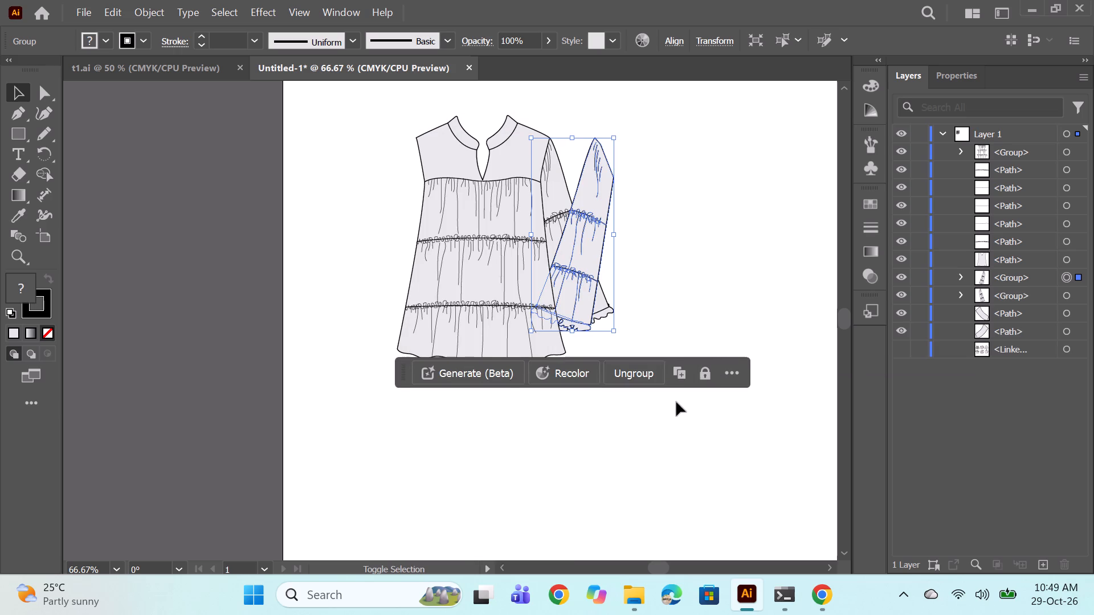
key("shift+Left")
key("shift+Left")
key("shift+Left")
key("shift+Left")
key("shift+Left")
key("shift+Left")
key("shift+Left")
key("shift+Left")
key("shift+Left")
key("shift+Left")
key("shift+Left")
key("shift+Left")
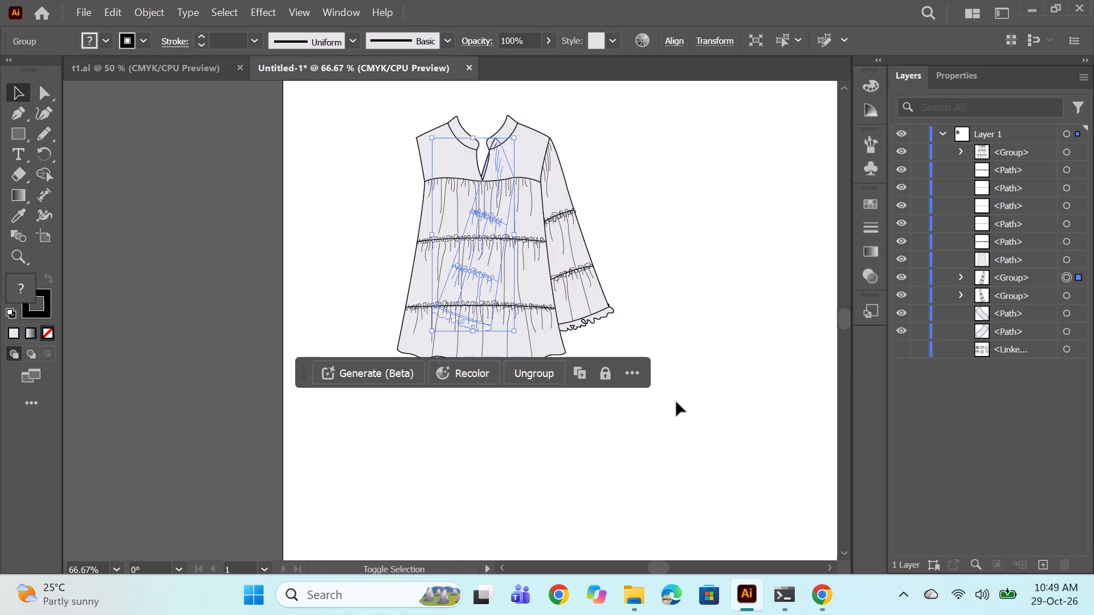
key("shift+Left")
key("shift+Left")
key("shift+Left")
key("shift+Left")
key("shift+Left")
key("shift+Left")
key("shift+Left")
key("shift+Left")
key("shift+Left")
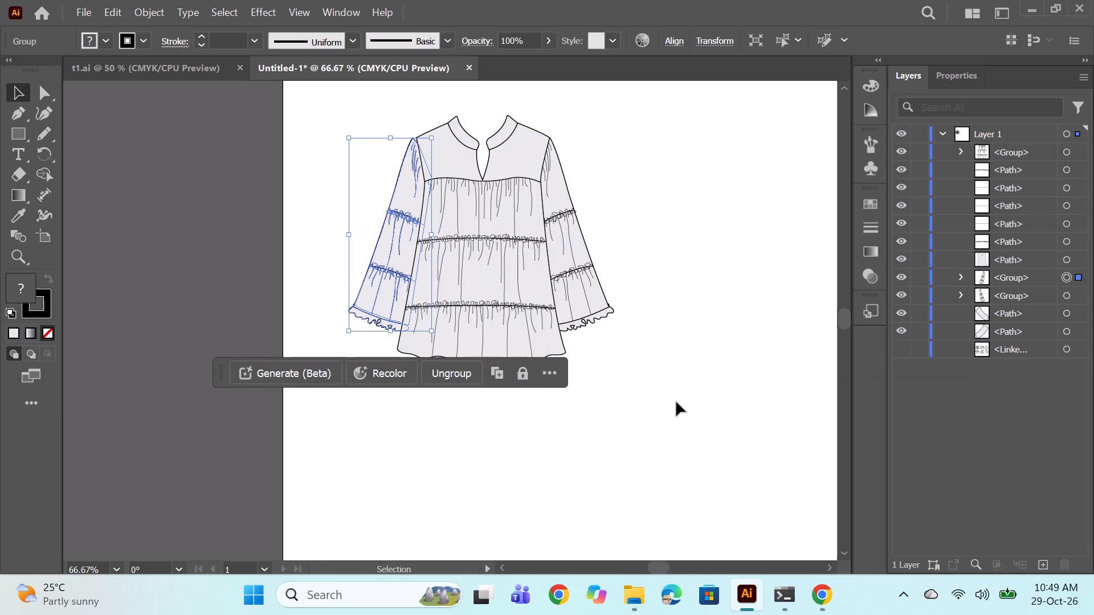
key("Right")
key("Right")
key("Right")
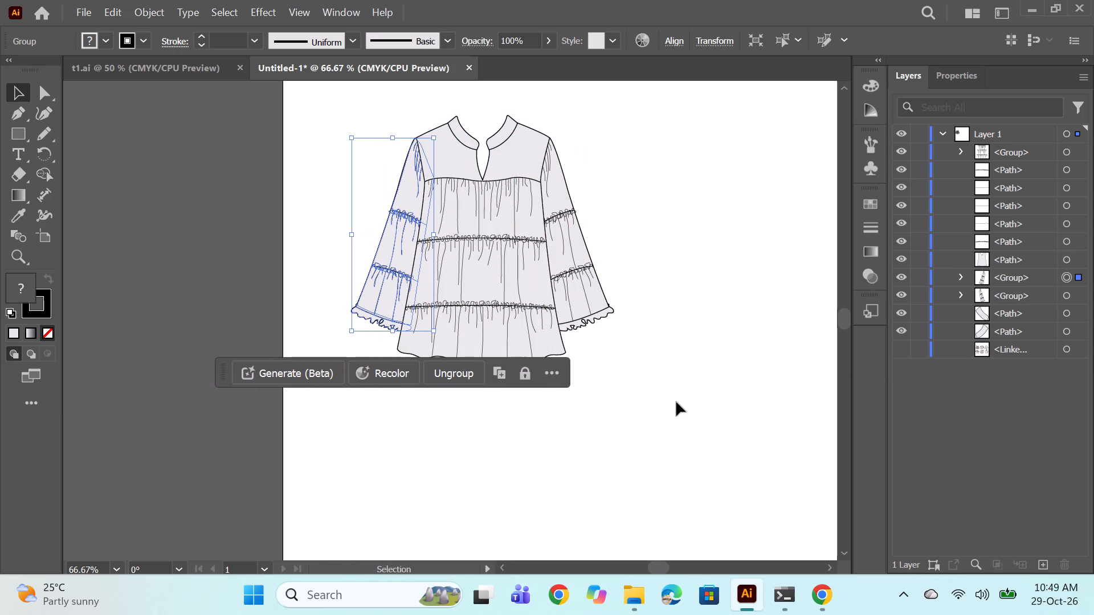